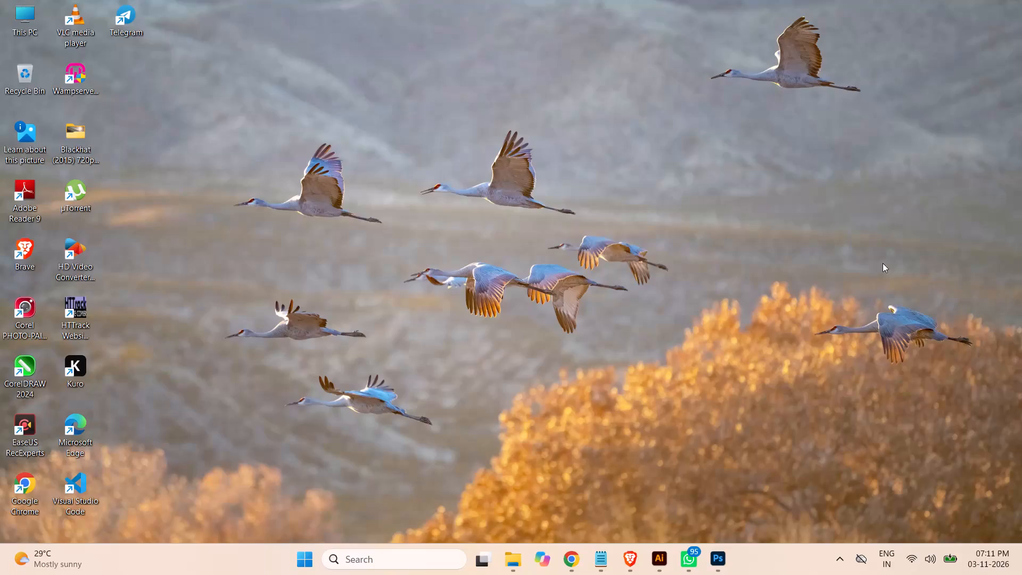
Switch to Photoshop with the open flex-health-malaysia-post-21-30.psd document.
left_click(723, 555)
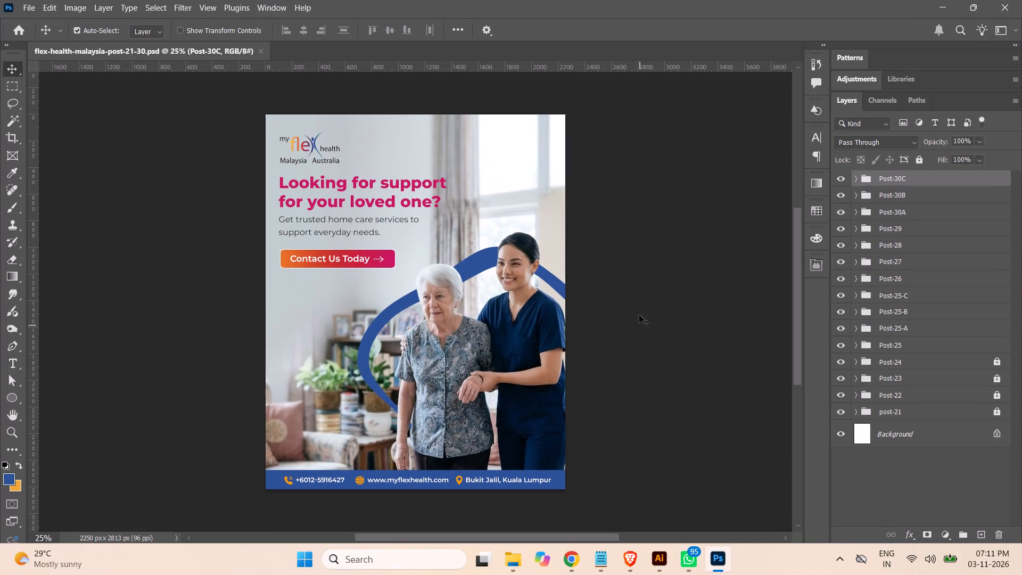
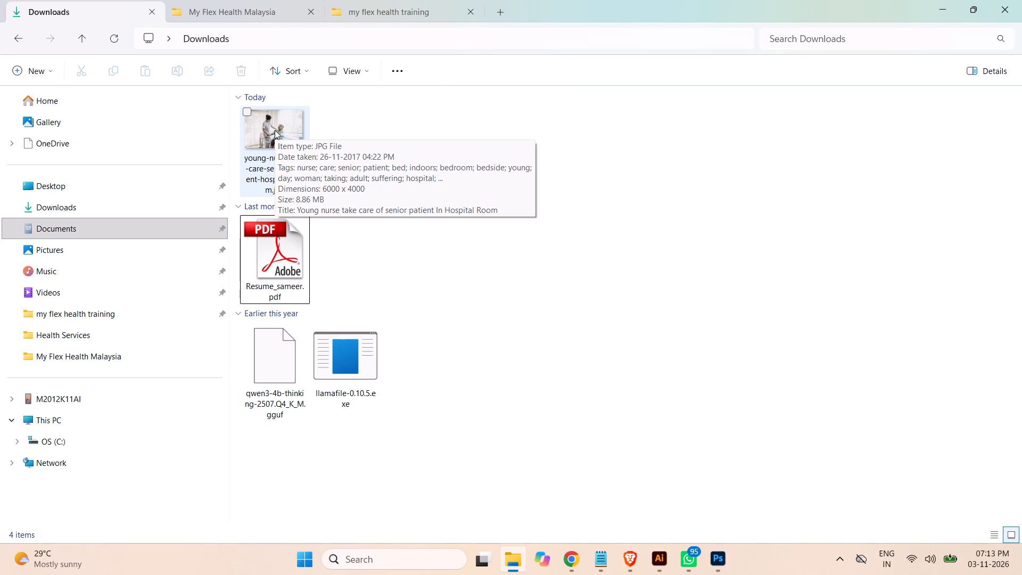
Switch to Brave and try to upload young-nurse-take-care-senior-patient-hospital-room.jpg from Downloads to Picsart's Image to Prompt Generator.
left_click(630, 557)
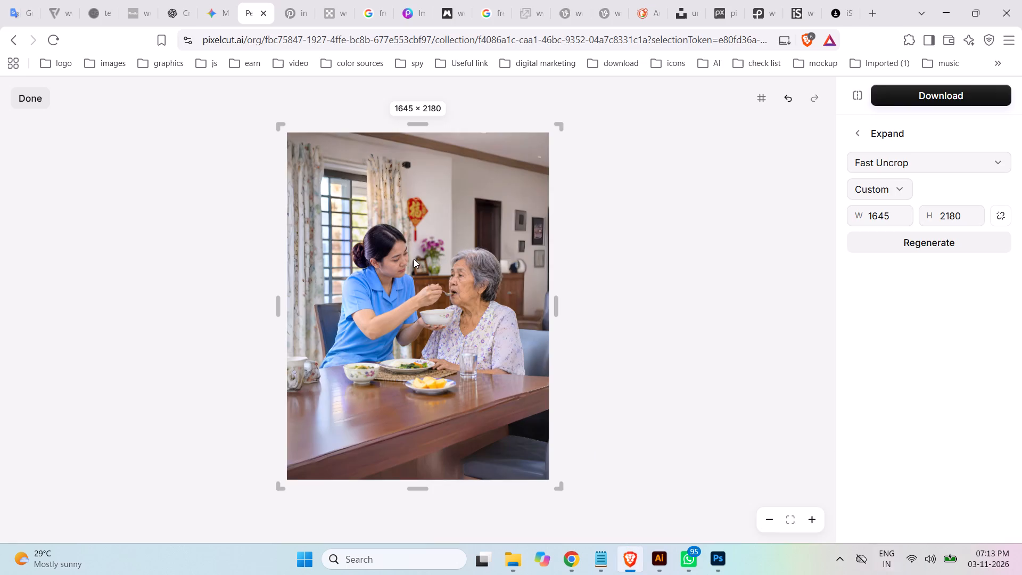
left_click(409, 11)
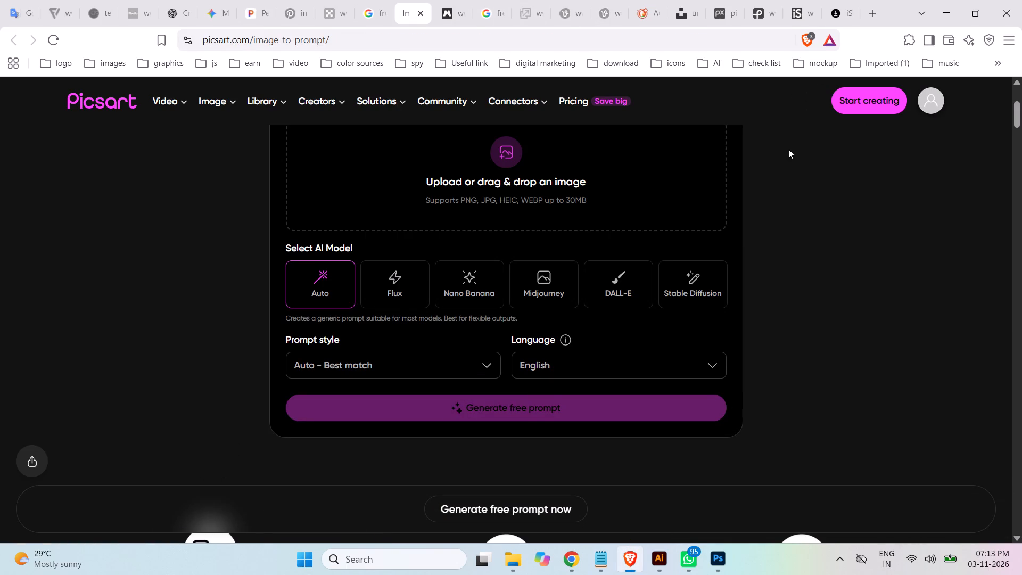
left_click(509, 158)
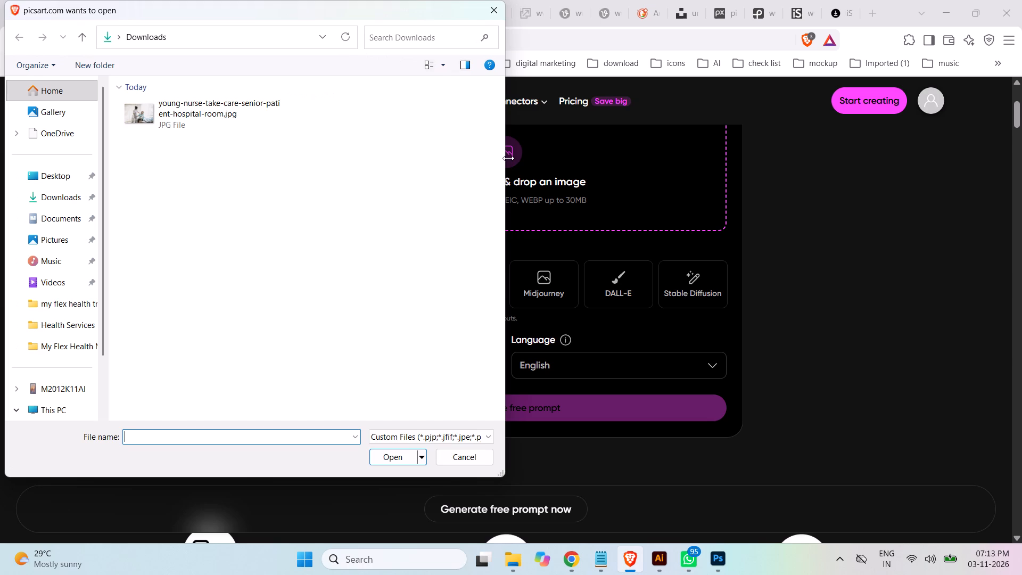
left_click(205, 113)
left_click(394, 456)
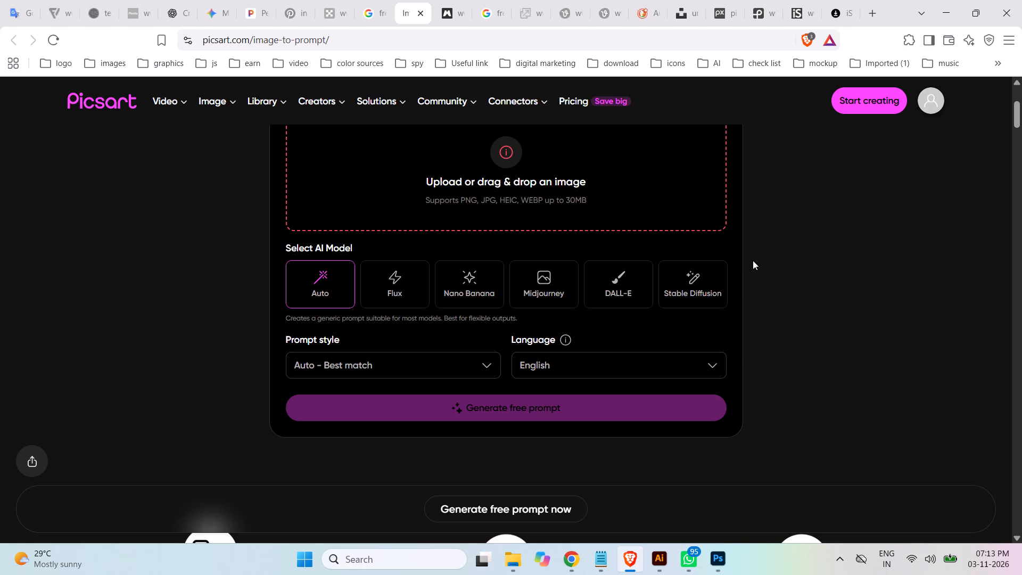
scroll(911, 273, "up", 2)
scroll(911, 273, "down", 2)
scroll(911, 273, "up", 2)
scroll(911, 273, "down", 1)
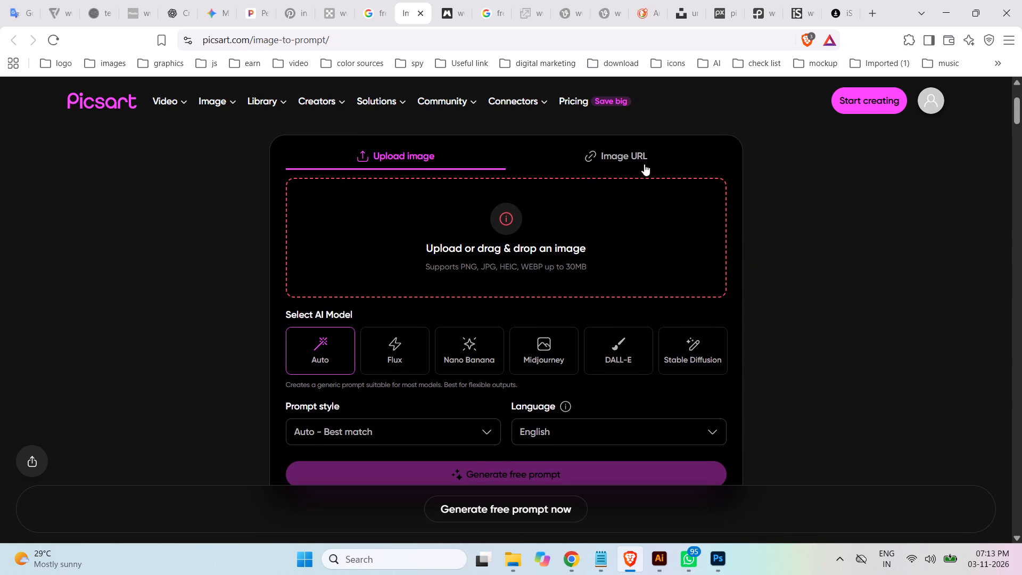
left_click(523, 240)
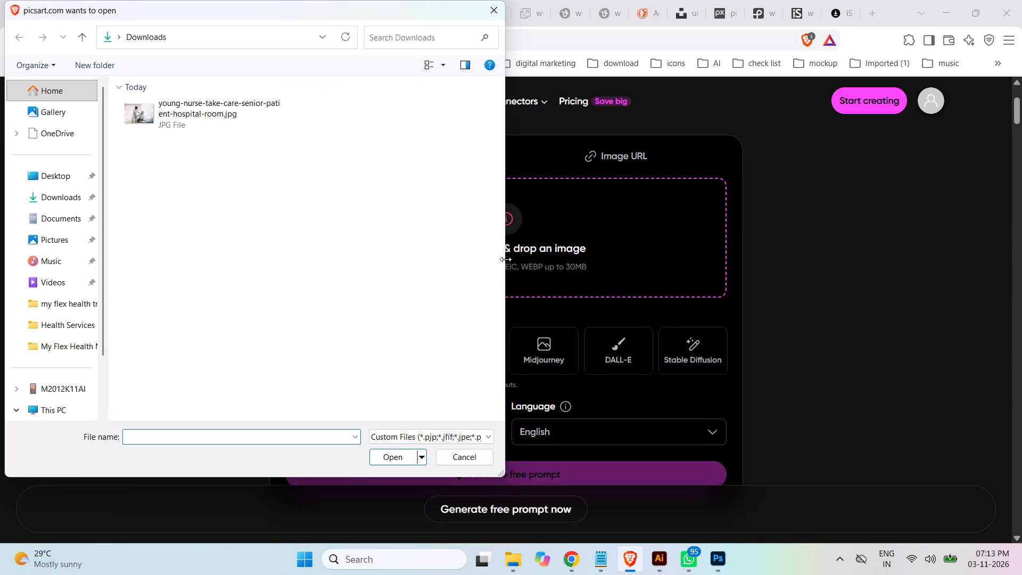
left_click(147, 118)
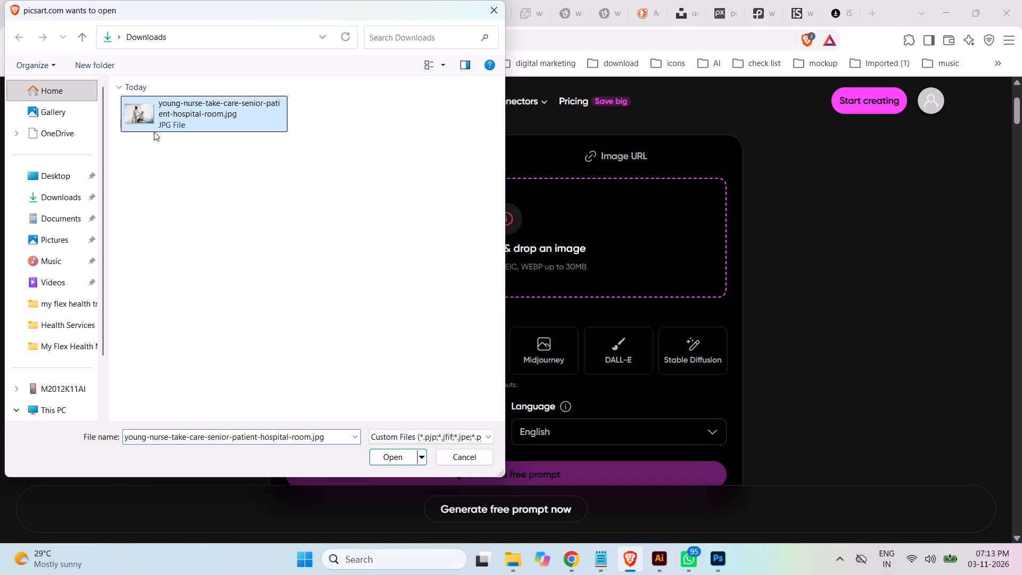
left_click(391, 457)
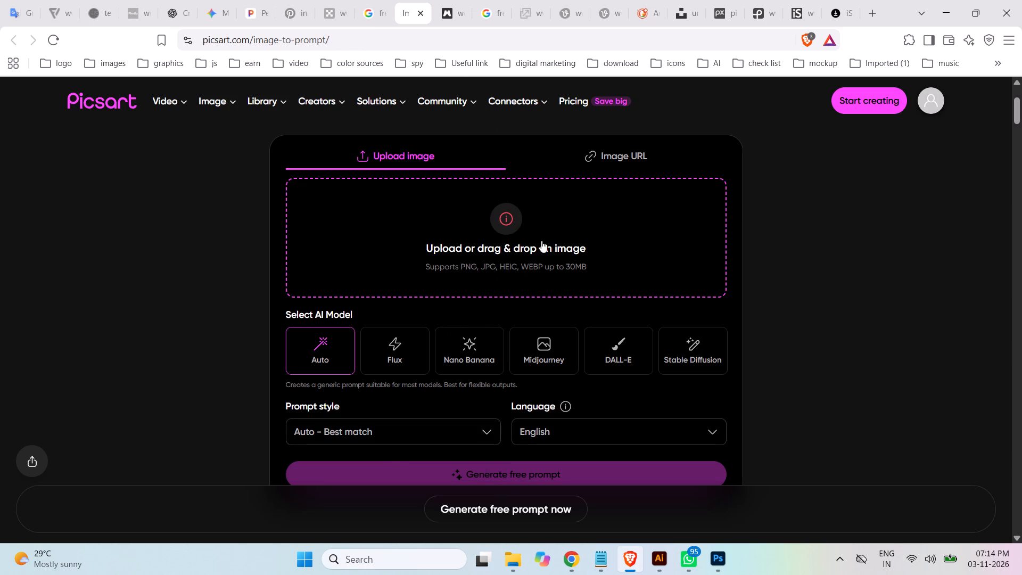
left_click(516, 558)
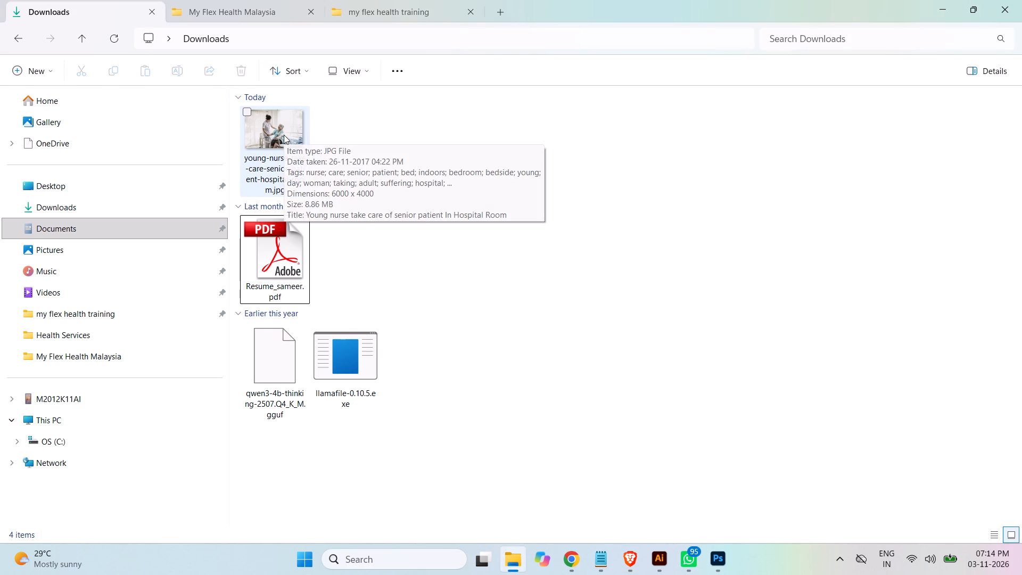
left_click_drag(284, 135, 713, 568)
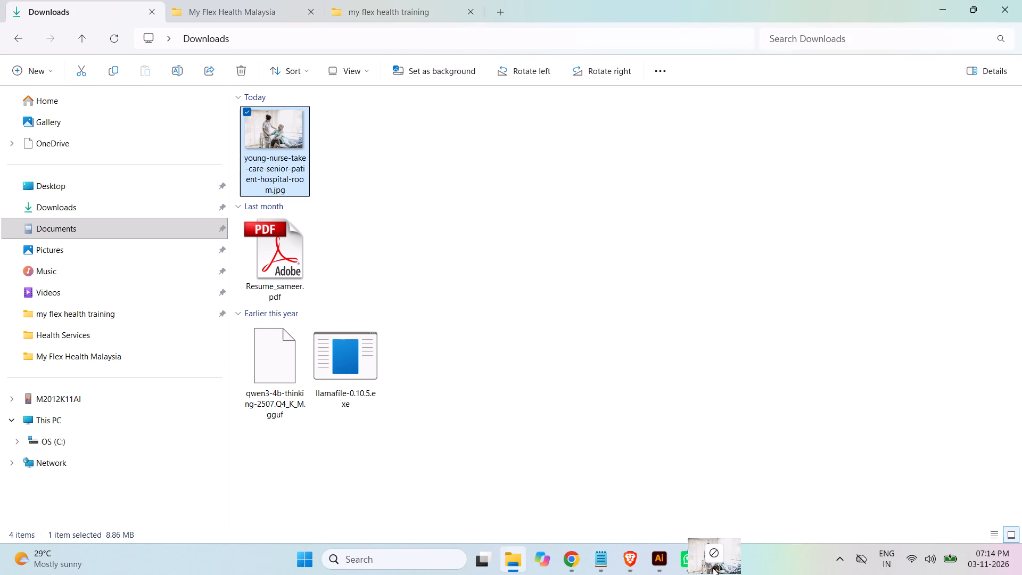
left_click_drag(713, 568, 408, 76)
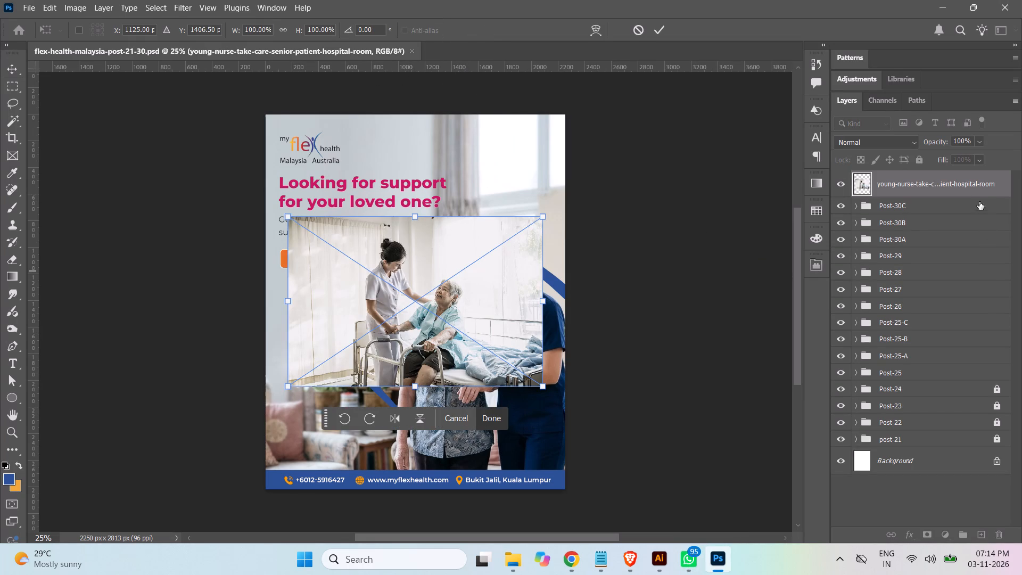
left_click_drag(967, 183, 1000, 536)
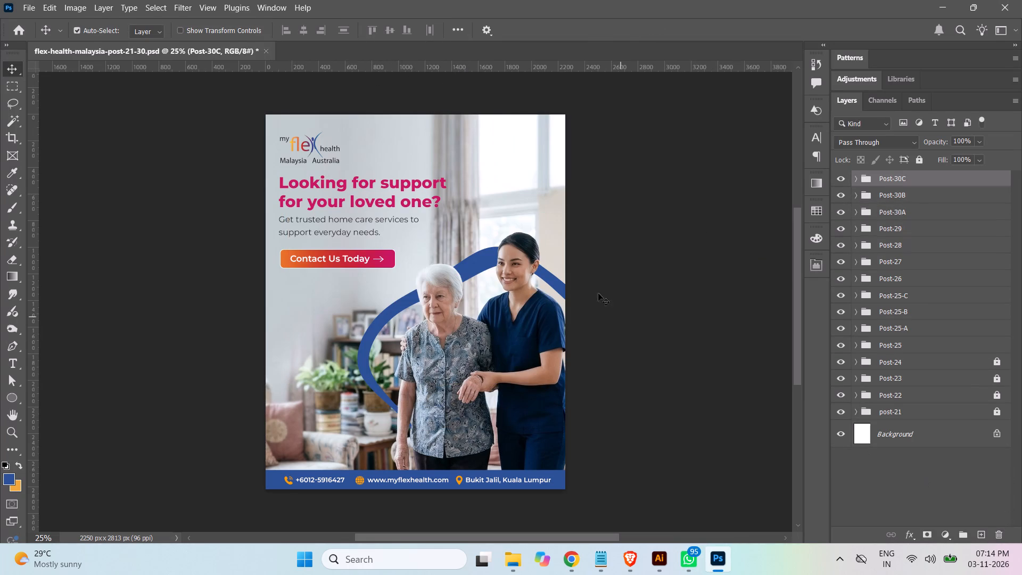
Open young-nurse-take-care-senior-patient-hospital-room.jpg from the Downloads folder as a separate document in Photoshop.
left_click(520, 560)
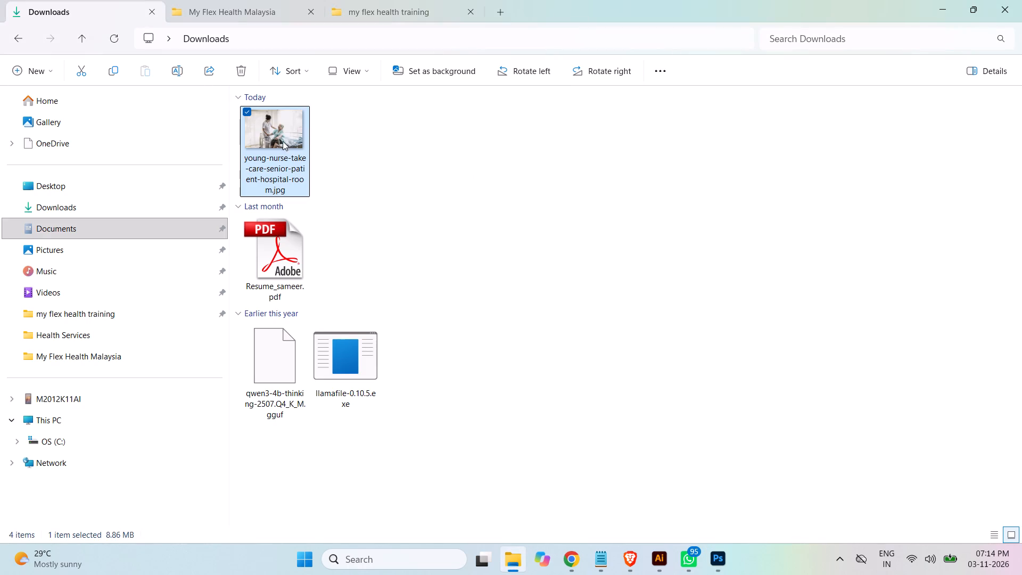
left_click_drag(280, 139, 499, 192)
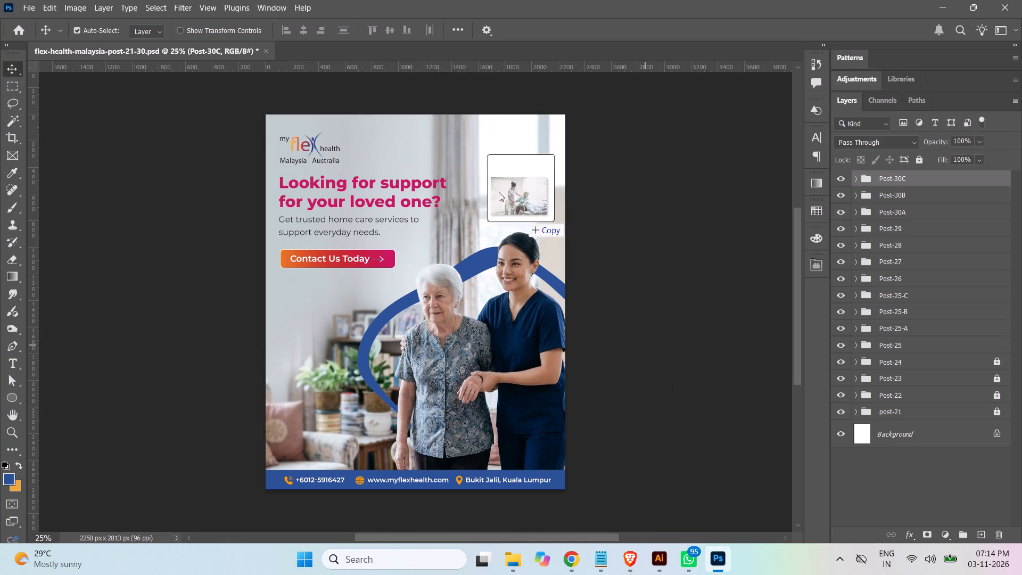
left_click_drag(499, 192, 408, 47)
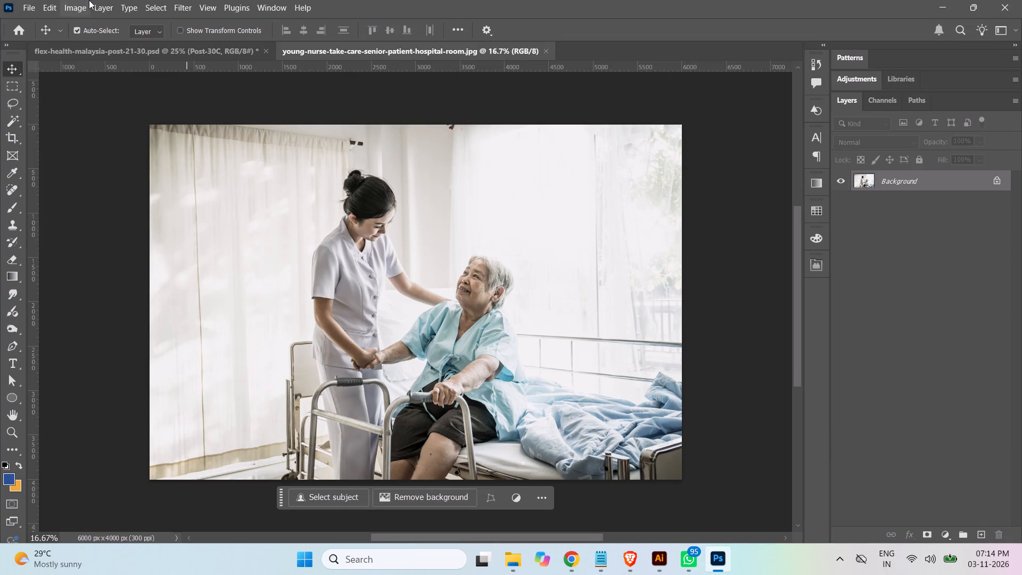
Resize the nurse photo to a width of 1000 pixels, keeping its proportions.
left_click(75, 6)
left_click(121, 100)
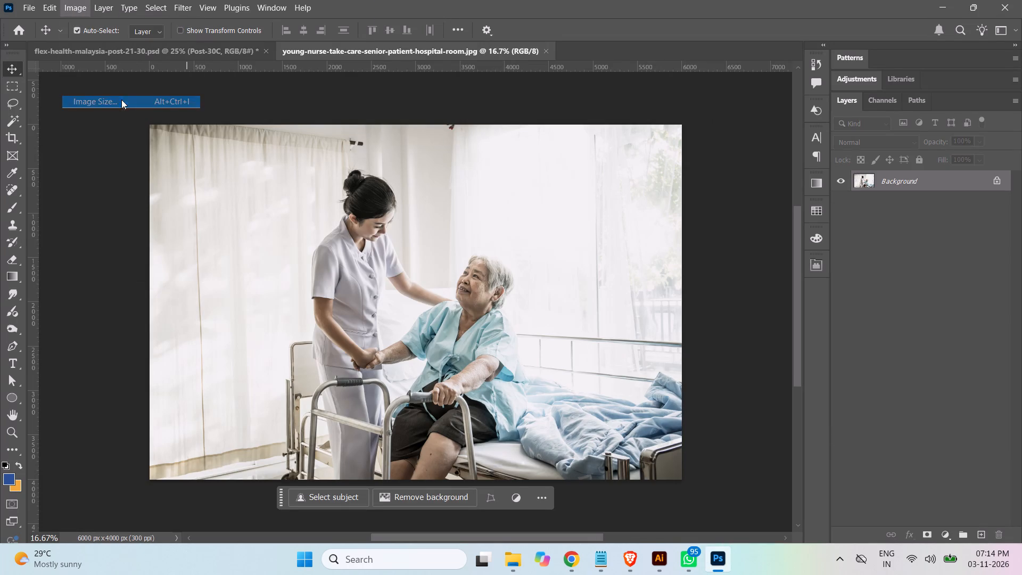
type("1000")
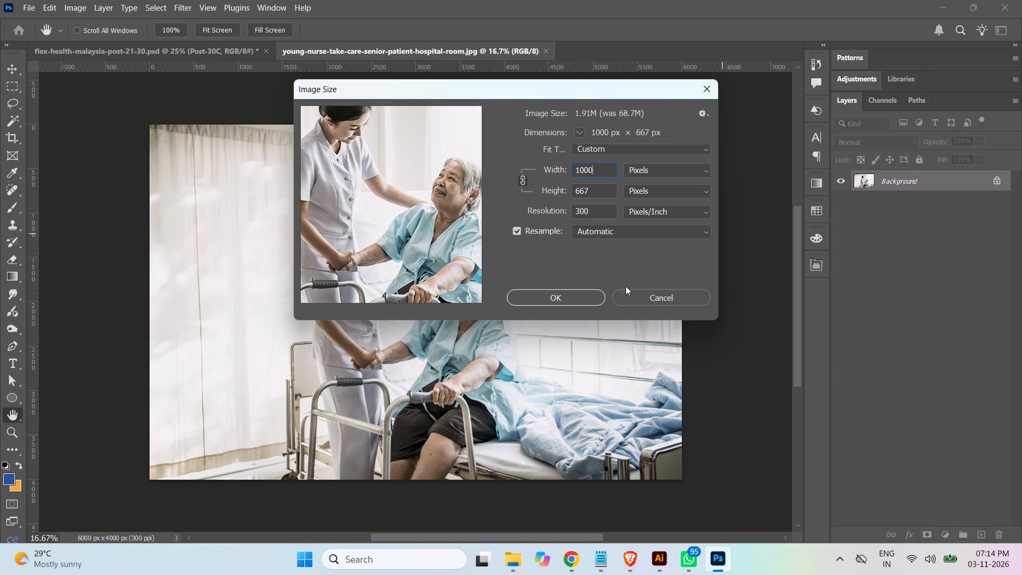
left_click(578, 301)
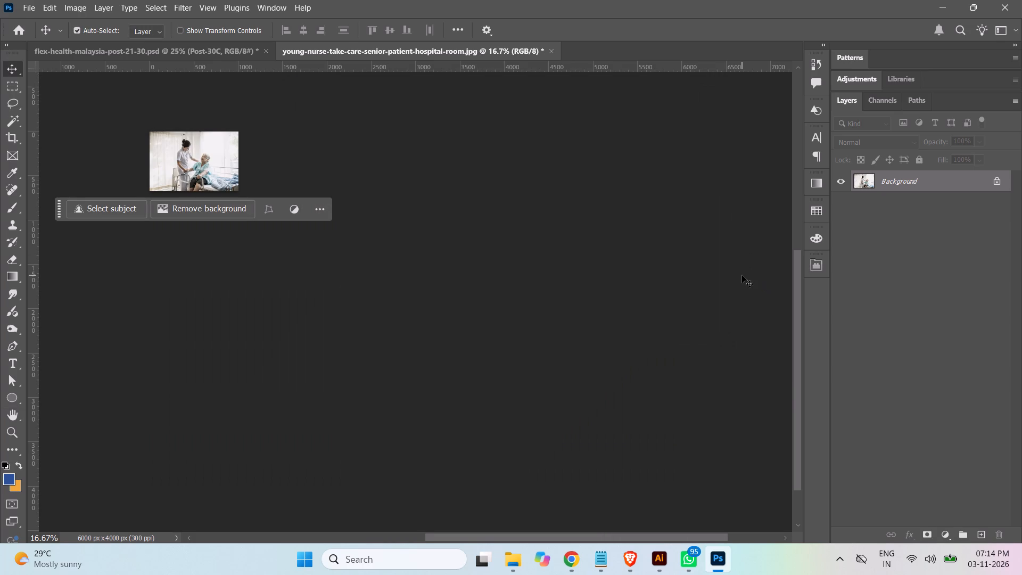
Save a JPEG copy of the resized nurse photo in Downloads at maximum quality, baseline standard format.
left_click(28, 6)
left_click(70, 178)
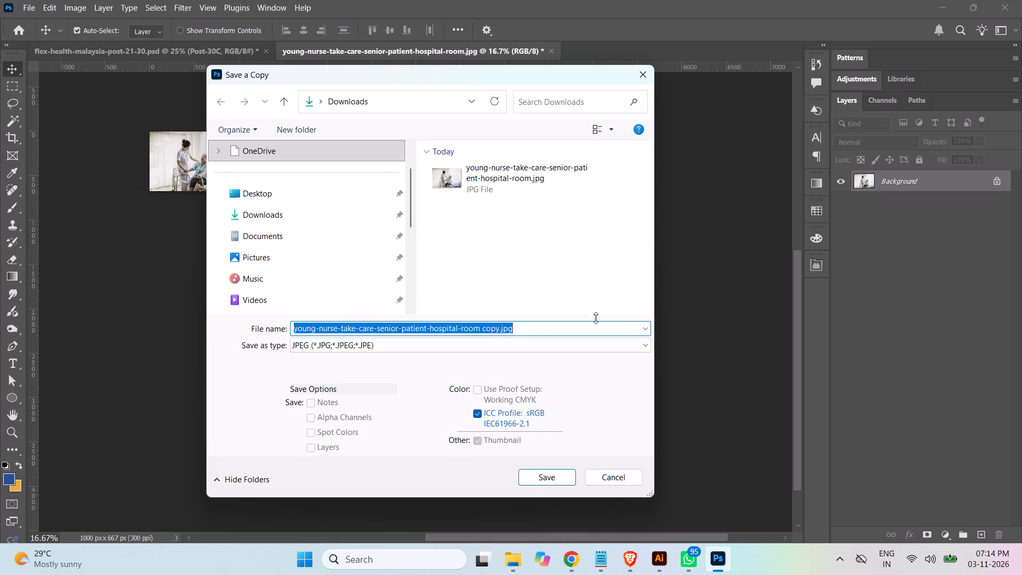
left_click(546, 477)
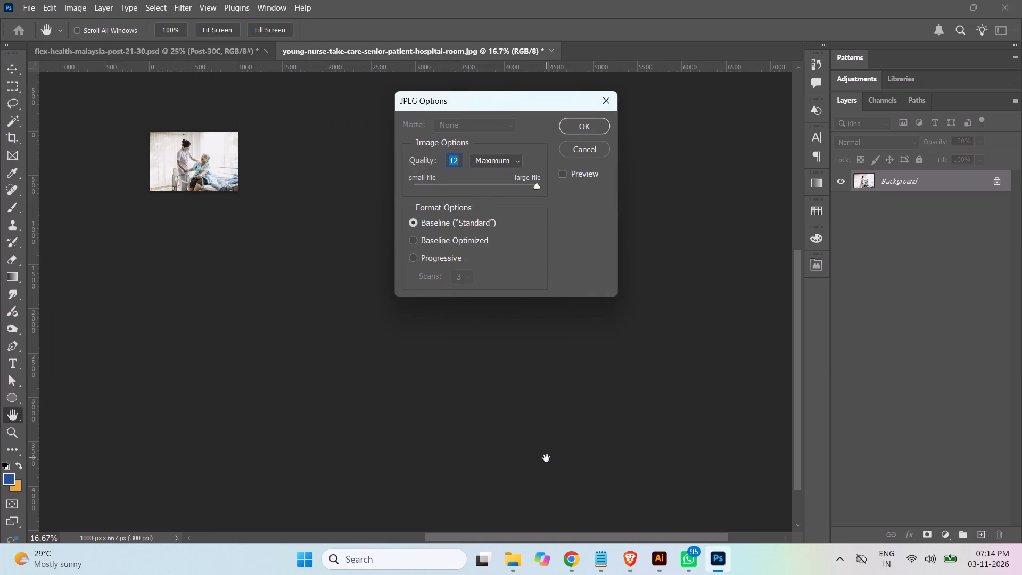
left_click(607, 126)
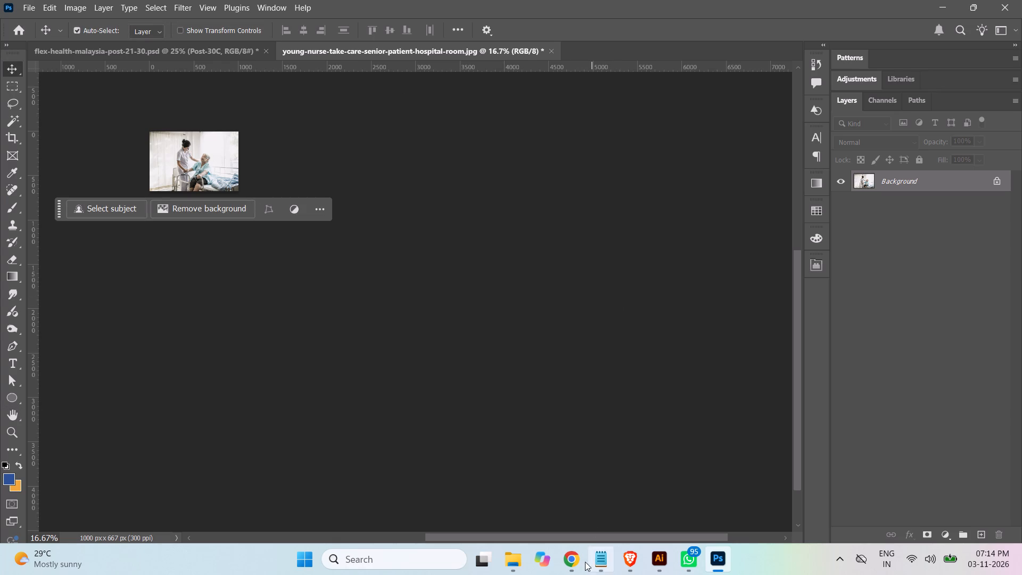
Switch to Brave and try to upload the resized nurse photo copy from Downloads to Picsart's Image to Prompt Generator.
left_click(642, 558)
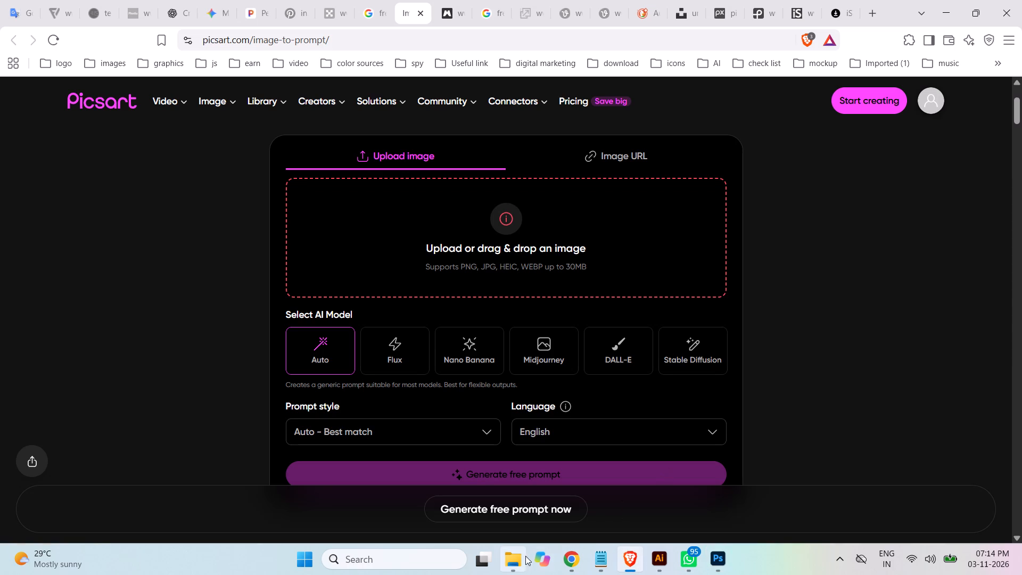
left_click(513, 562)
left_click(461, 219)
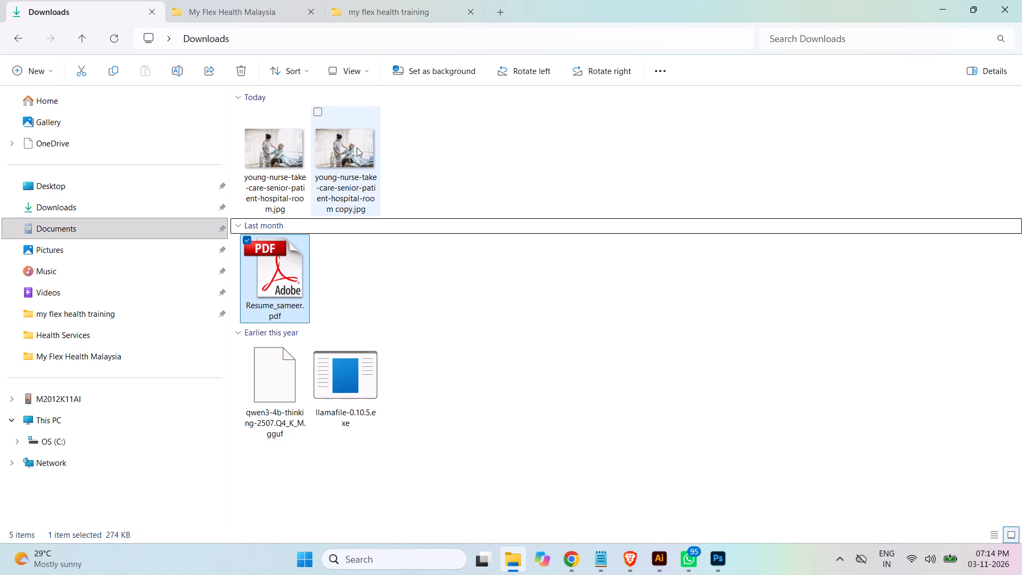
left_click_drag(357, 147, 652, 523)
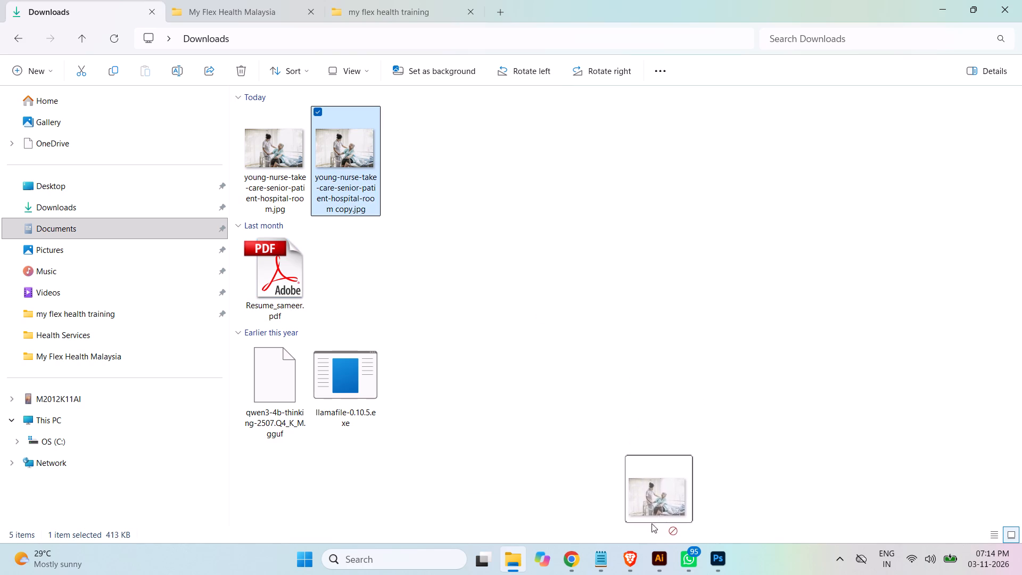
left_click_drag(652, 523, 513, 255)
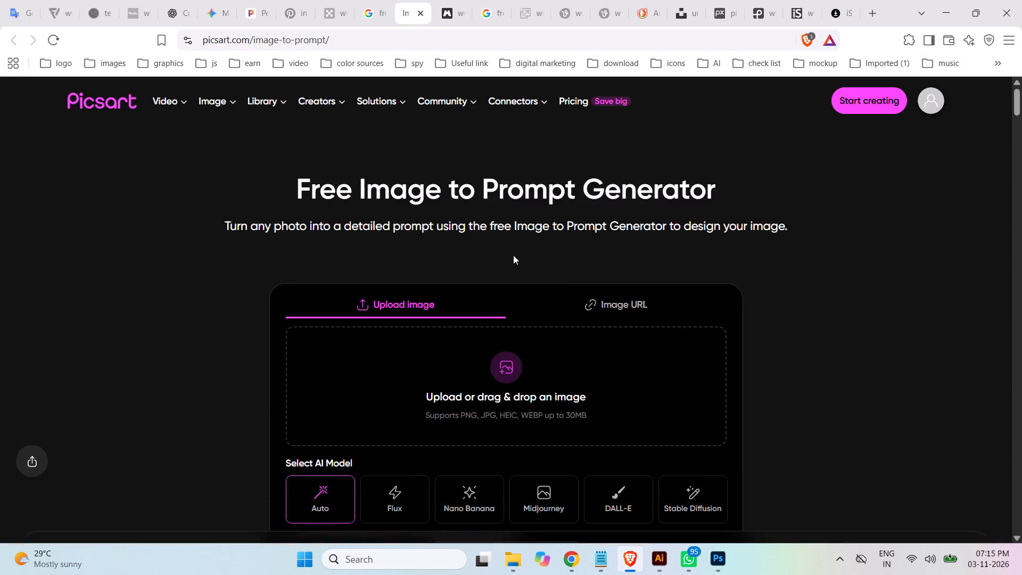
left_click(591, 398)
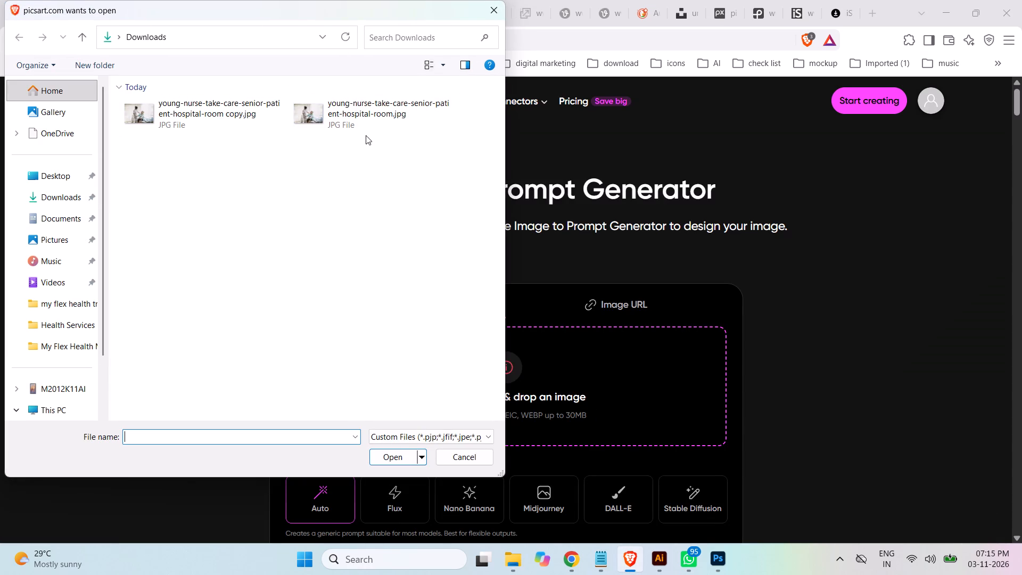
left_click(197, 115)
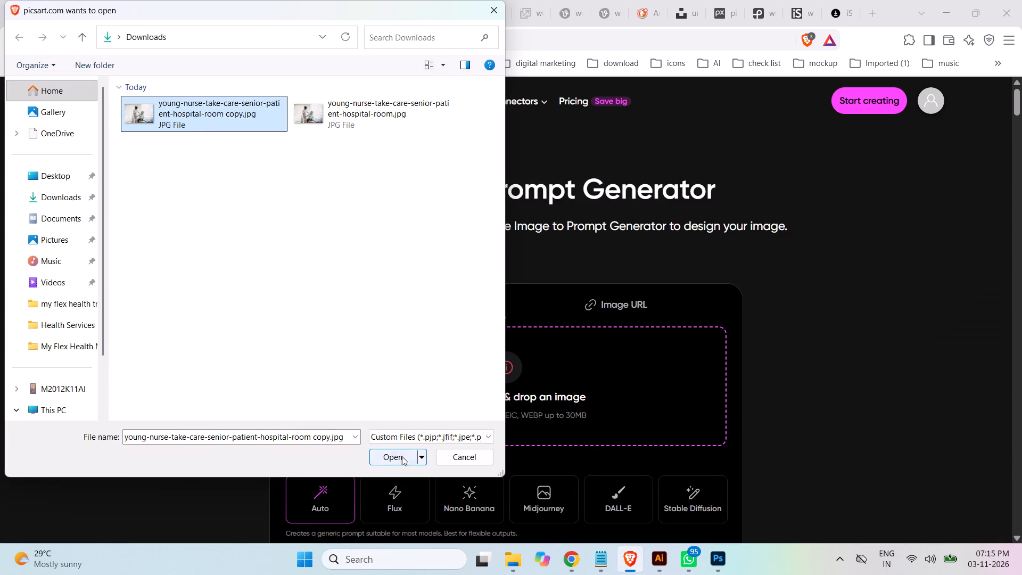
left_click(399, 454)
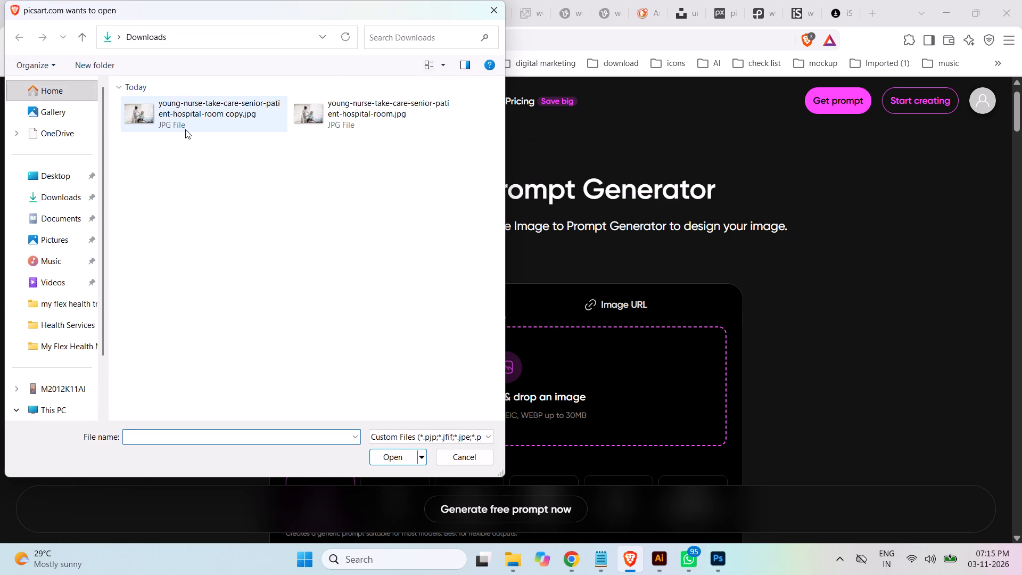
left_click(179, 123)
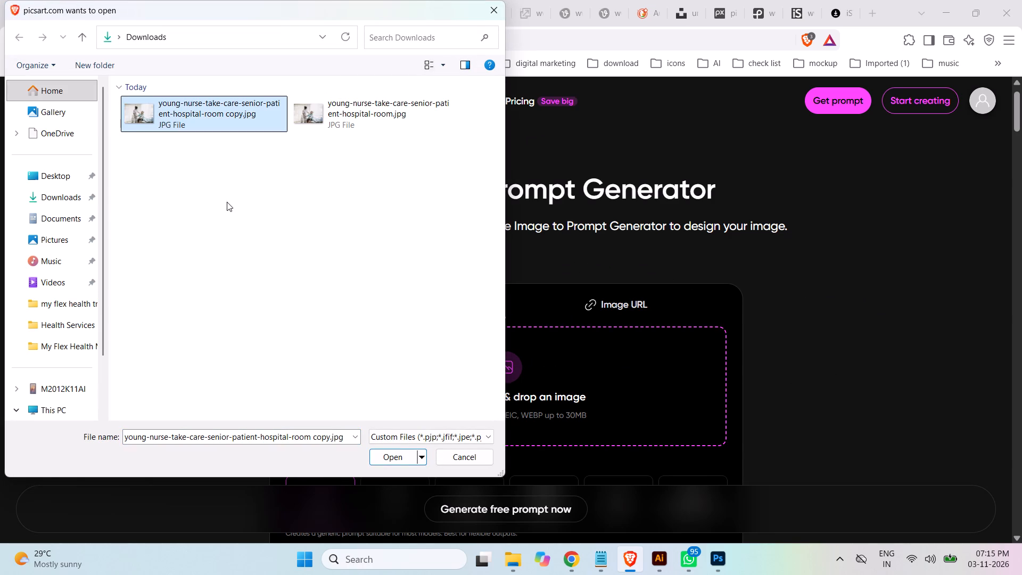
left_click(394, 456)
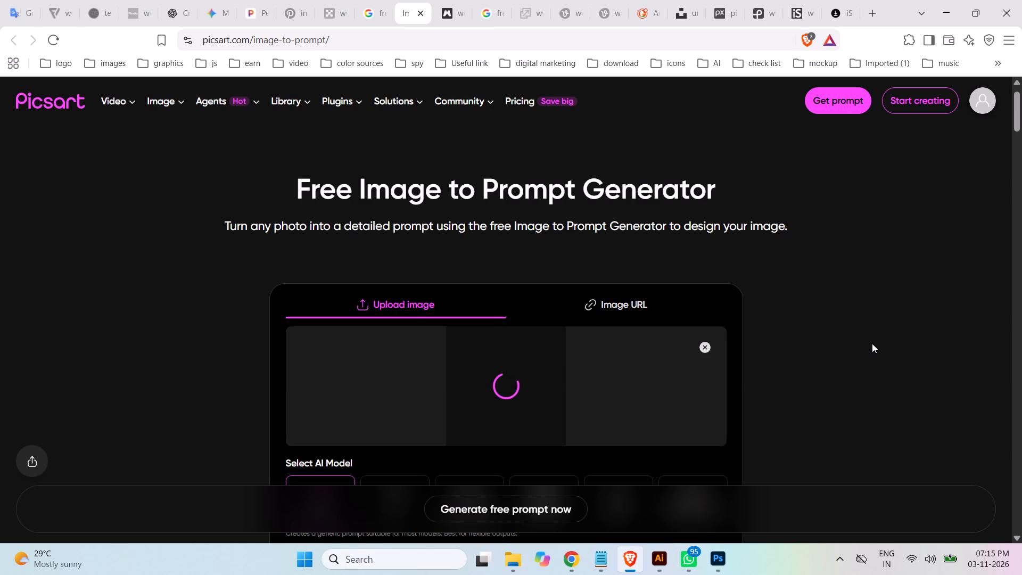
Generate a free text prompt from the uploaded nurse photo with the Auto model, Auto - Best match style and English.
scroll(872, 343, "down", 4)
left_click(480, 359)
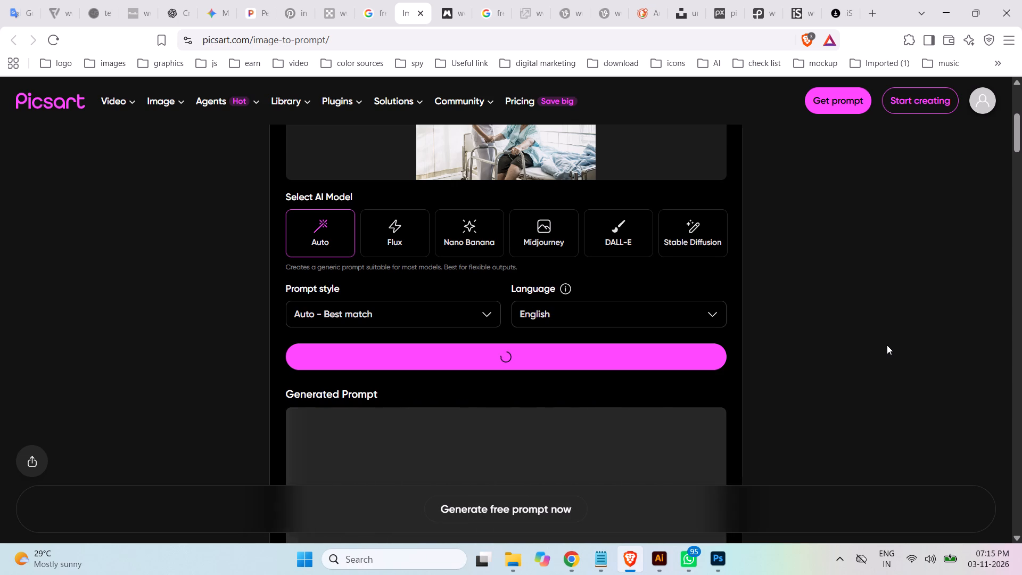
scroll(833, 335, "down", 2)
scroll(833, 335, "up", 1)
scroll(833, 335, "down", 1)
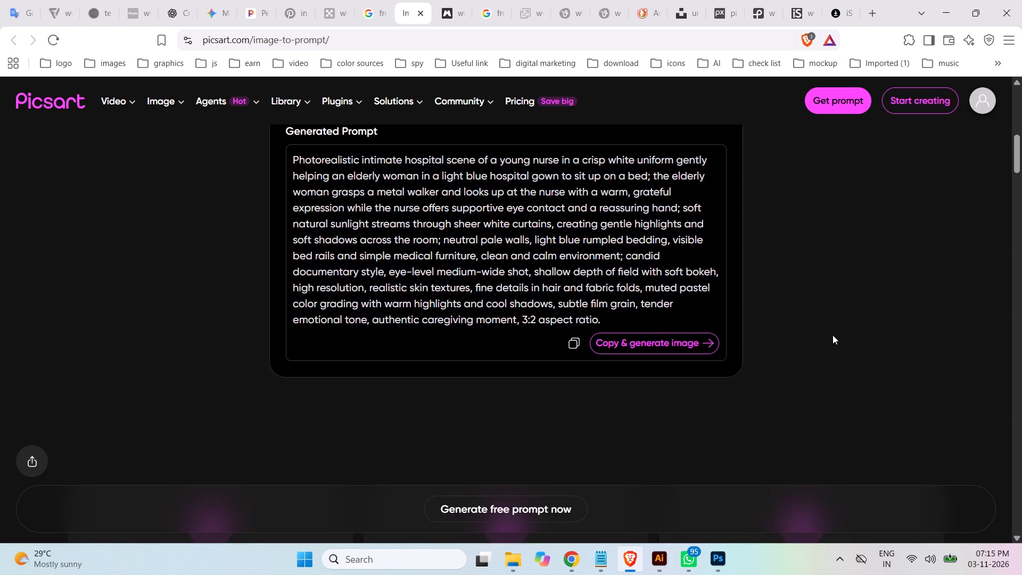
Copy the generated prompt into Google Translate, replacing the old text, and turn it into an editable Hindi source with English output.
left_click(574, 342)
left_click(13, 6)
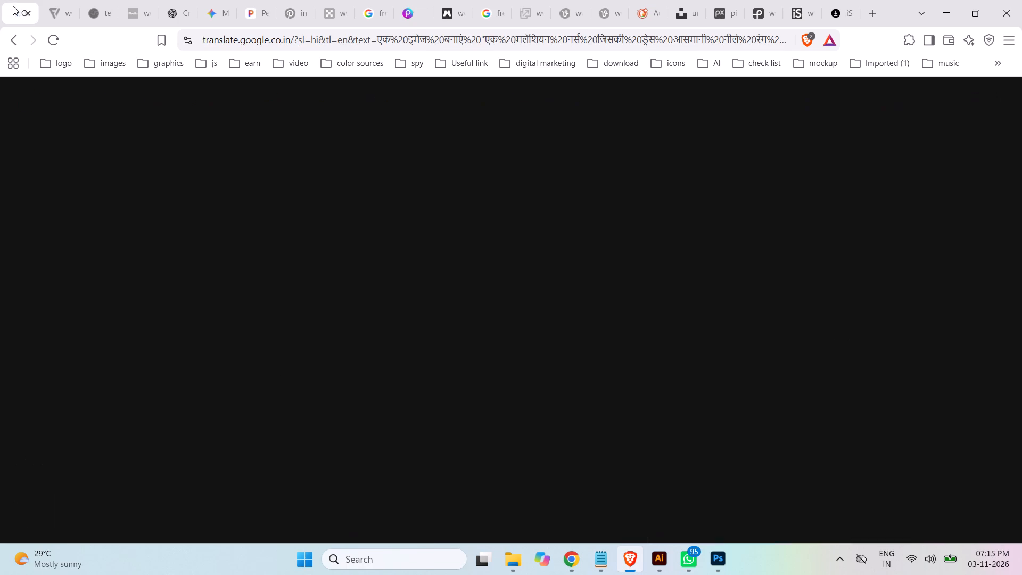
left_click(285, 248)
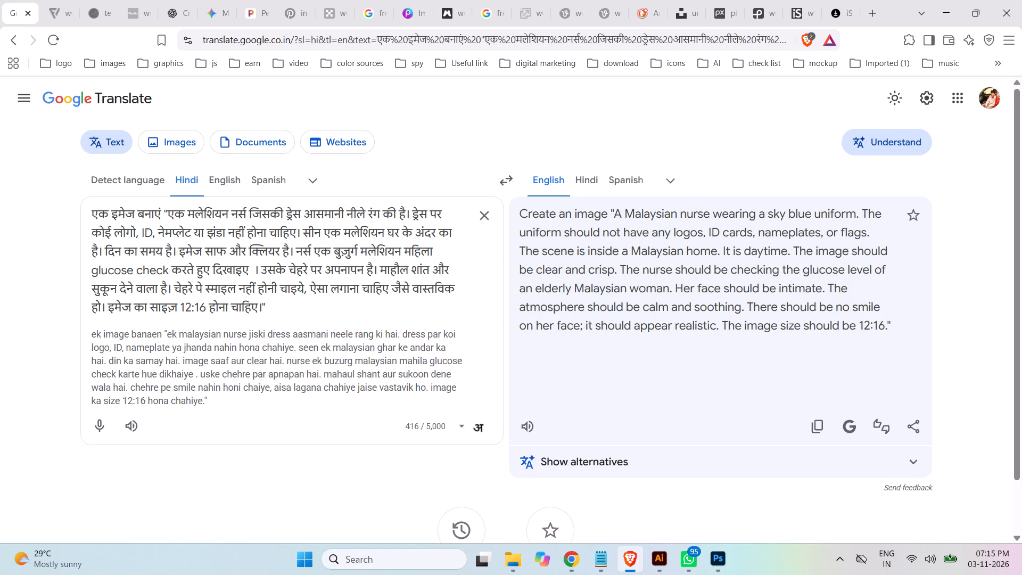
key("ctrl+a")
key("ctrl+v")
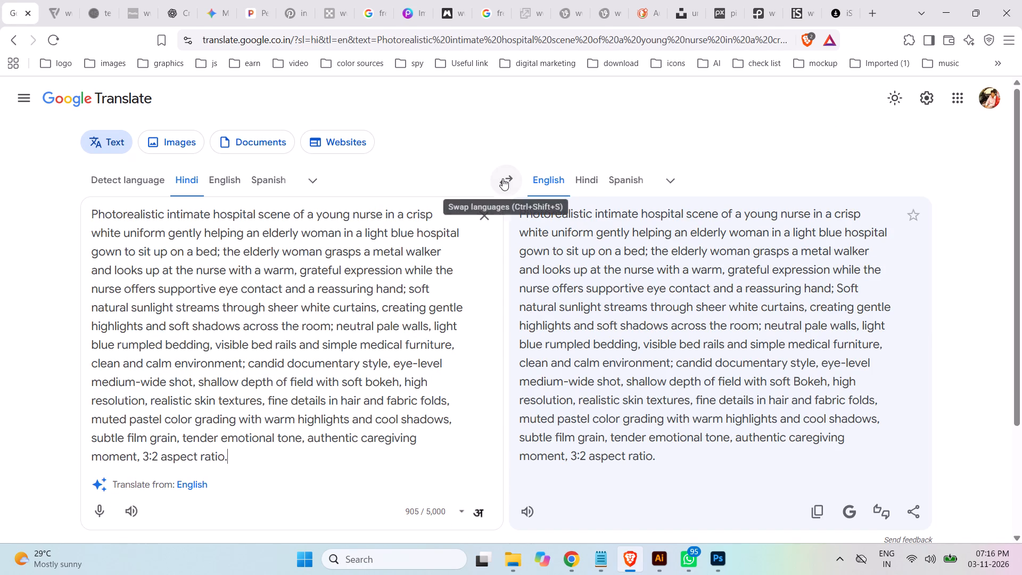
left_click(502, 178)
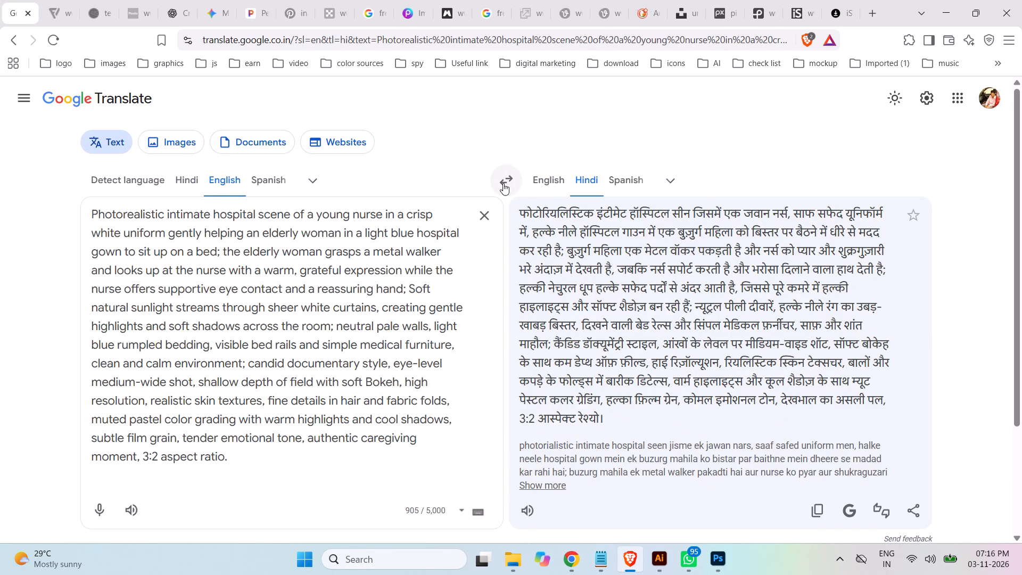
left_click(502, 182)
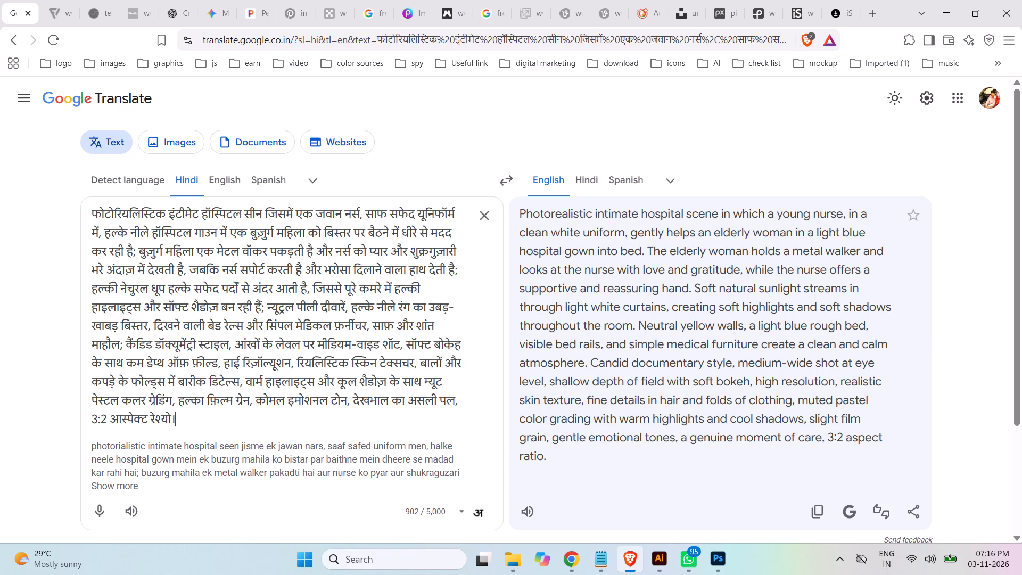
Replace the nurse's clean white uniform description with "sky blue" in the Hindi prompt text.
left_click_drag(415, 215, 365, 208)
type("sky blue")
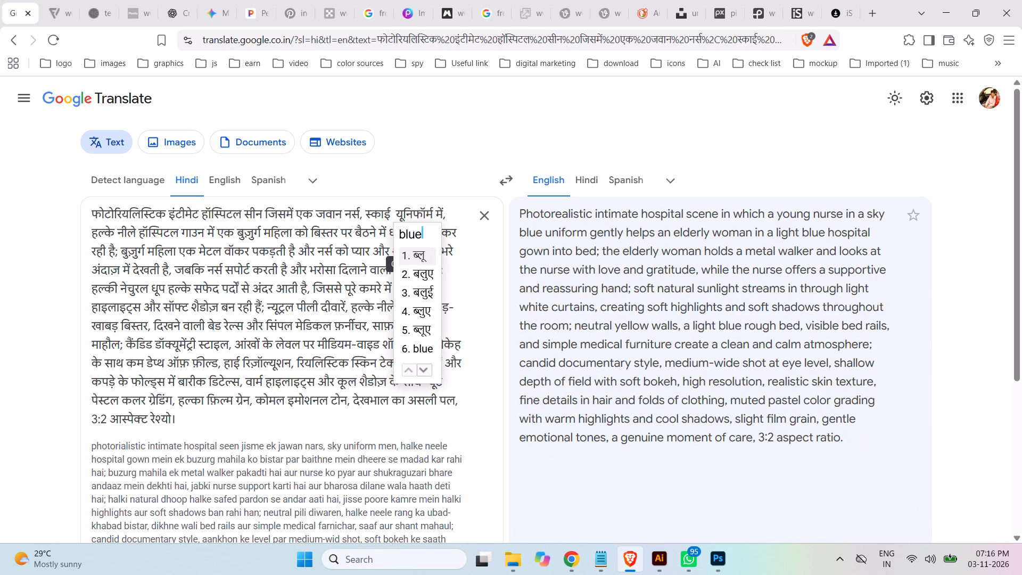
key("space")
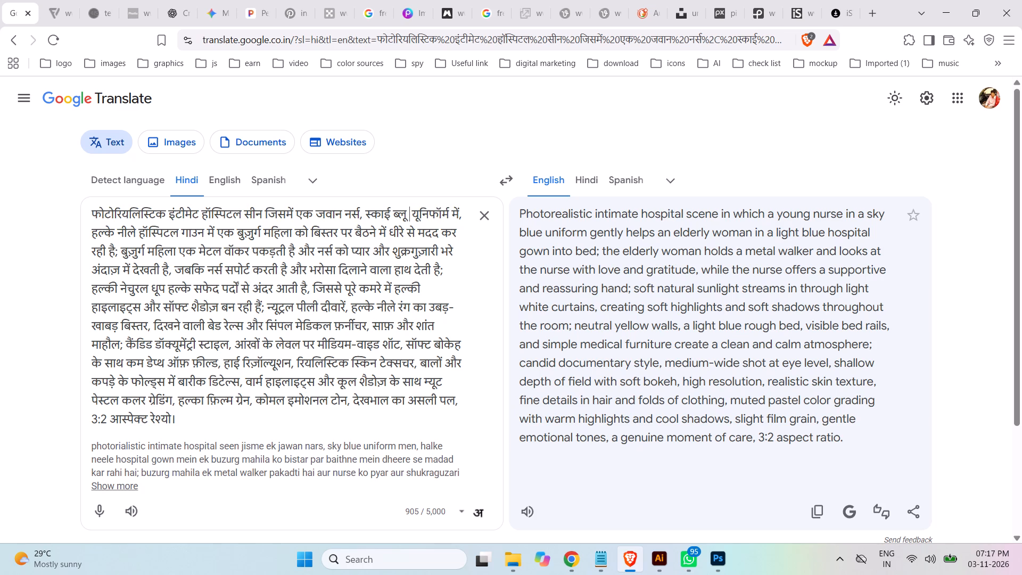
left_click_drag(96, 421, 92, 418)
type("12")
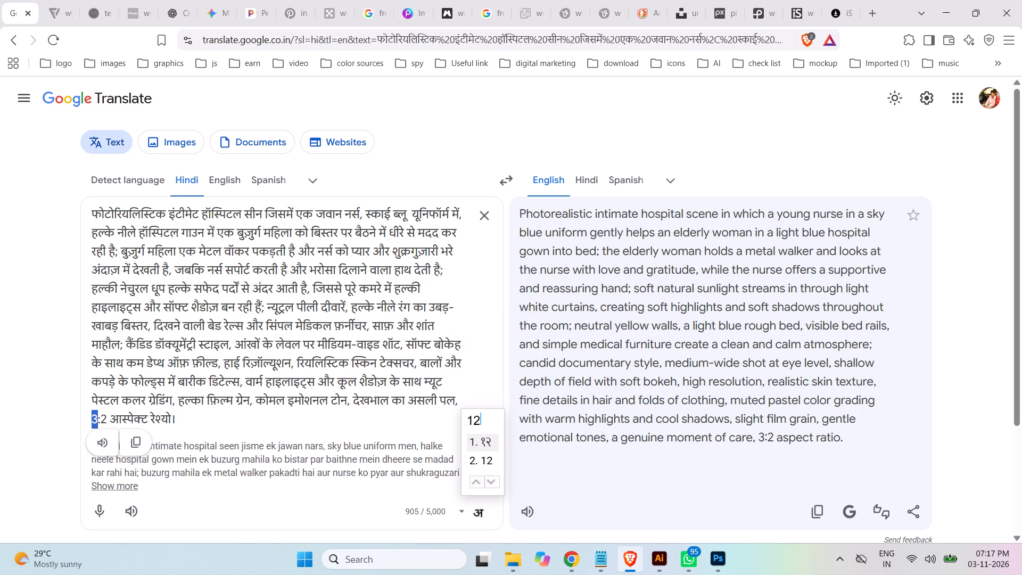
key("space")
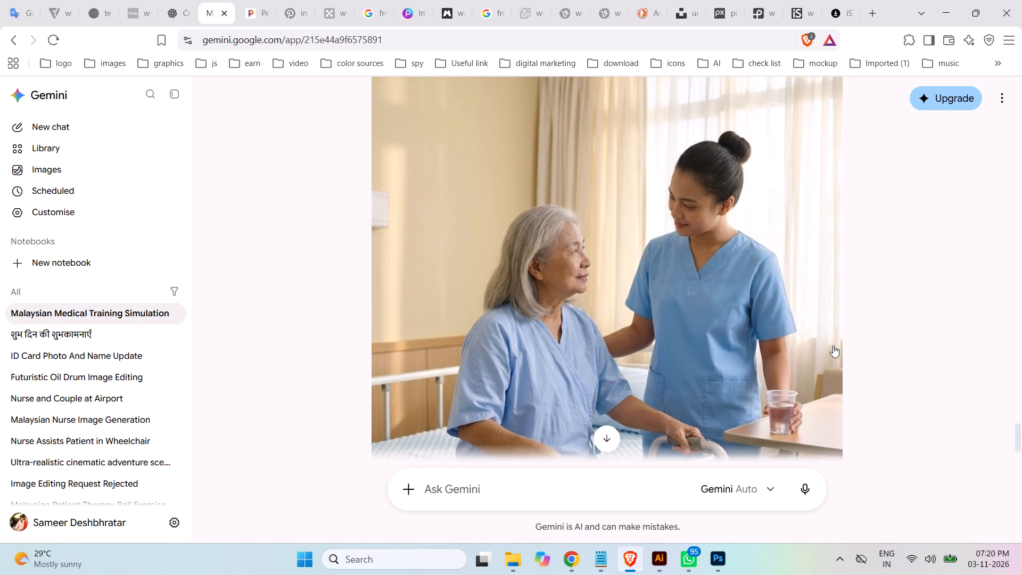
scroll(831, 344, "down", 3)
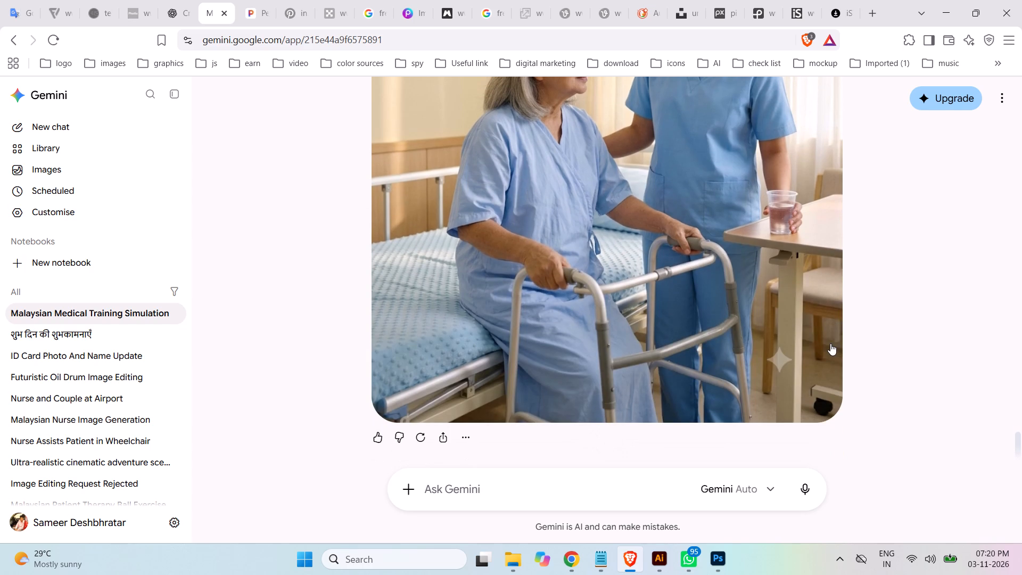
scroll(830, 343, "up", 1)
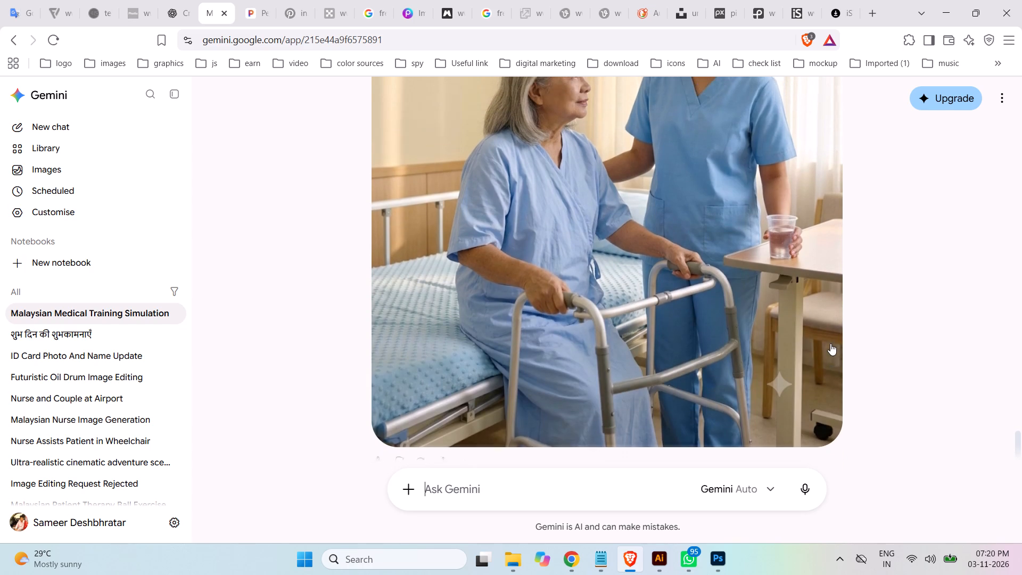
scroll(830, 343, "up", 2)
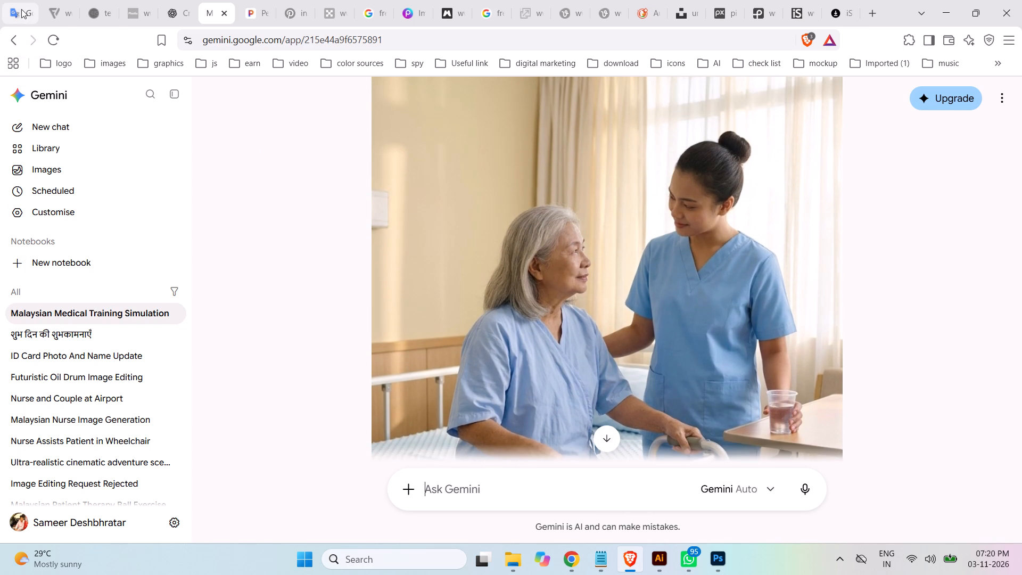
Return to Google Translate and insert "हाथ से" (hath se) before the metal walker, making the woman hold it with one hand.
left_click(21, 9)
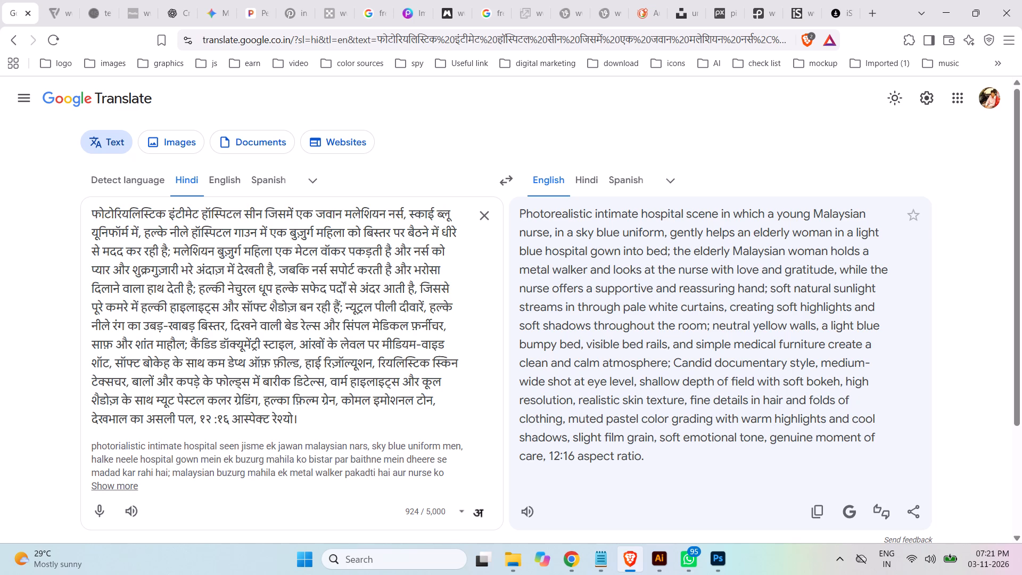
left_click(292, 252)
key("space")
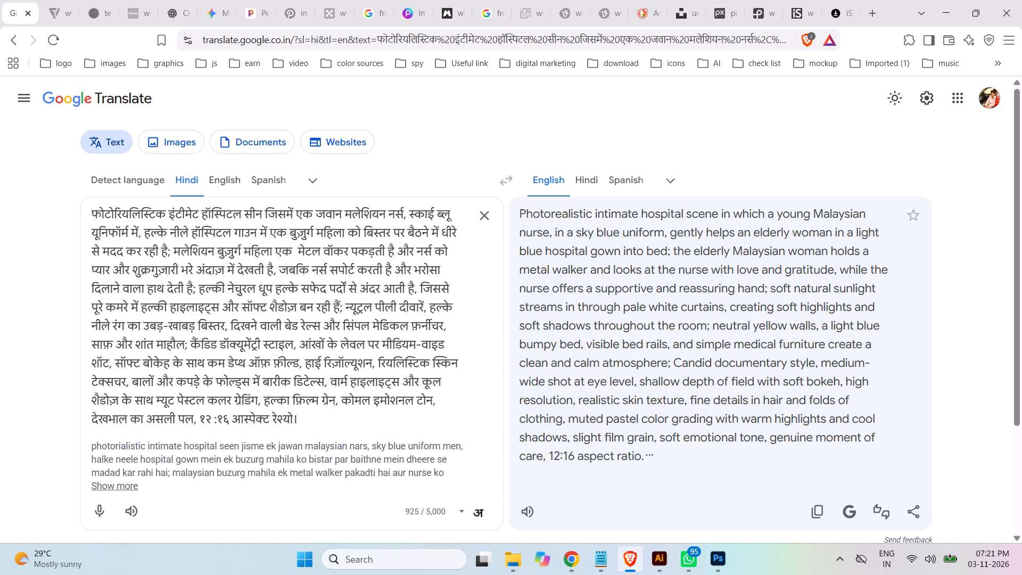
type("hath se")
key("space")
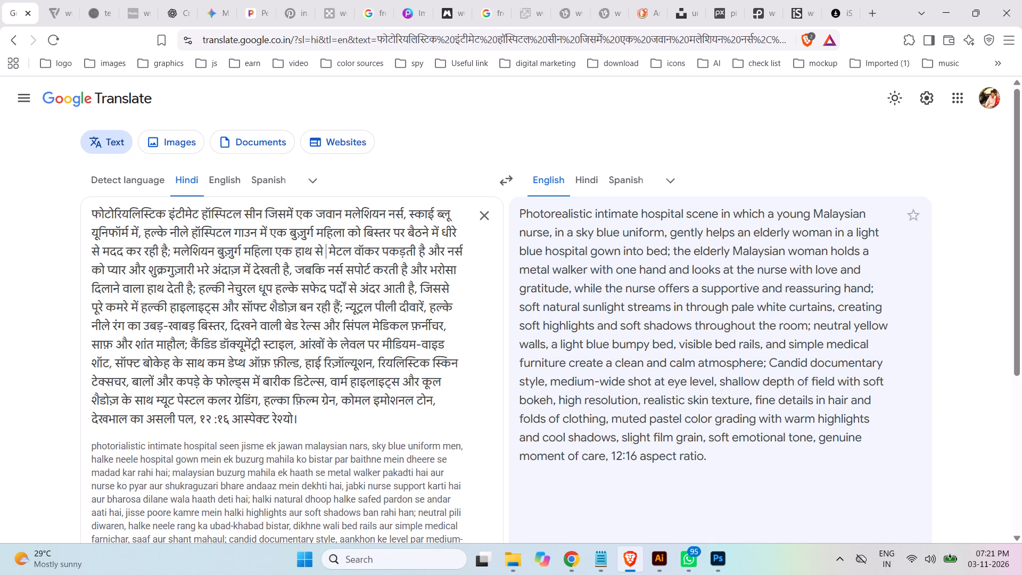
Insert "एक हाथ" (ek hath) before the nurse in the clause after the metal walker.
left_click(447, 250)
key("space")
type("ek tha")
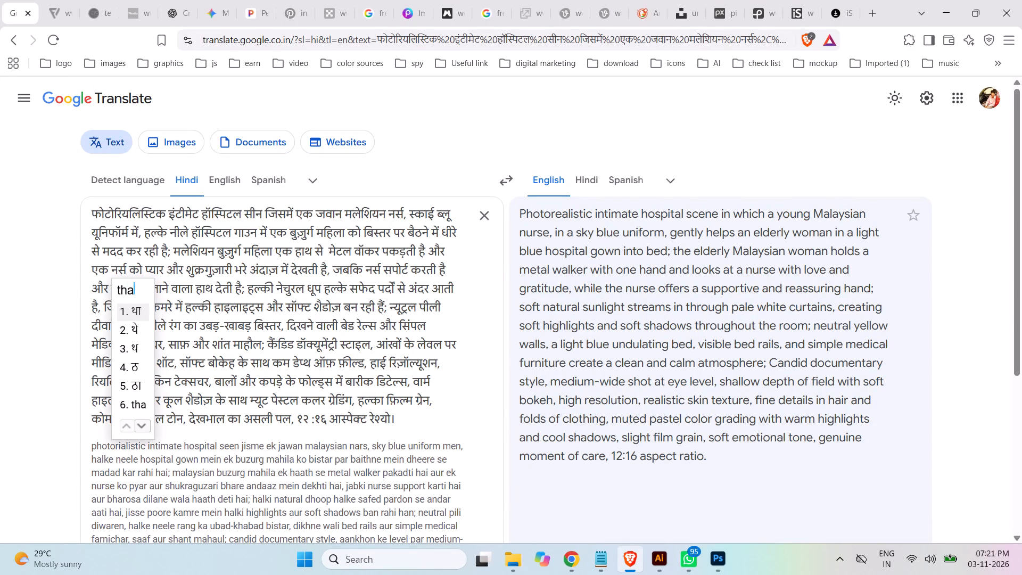
key("BackSpace")
key("BackSpace")
key("BackSpace")
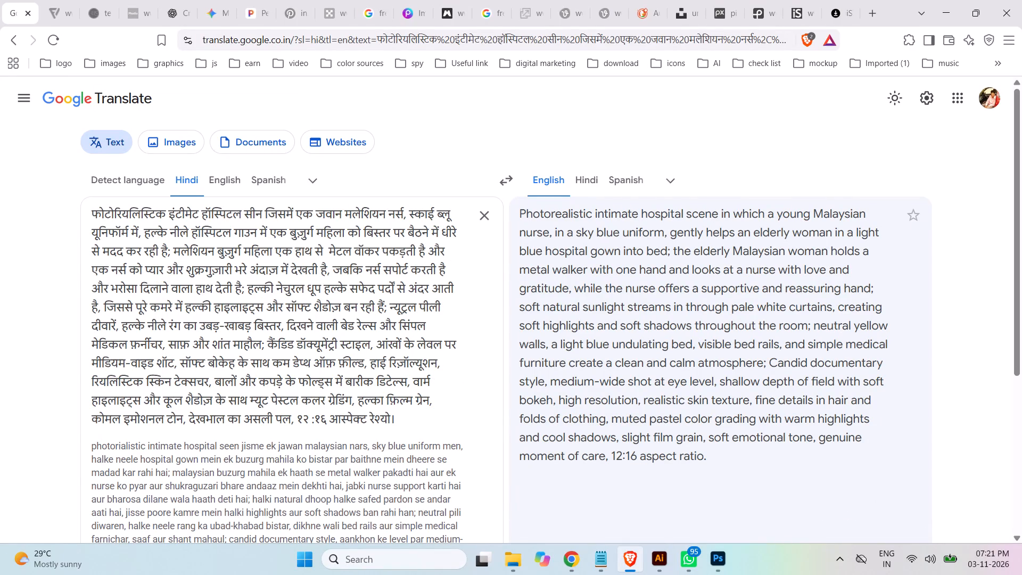
type("hath")
key("space")
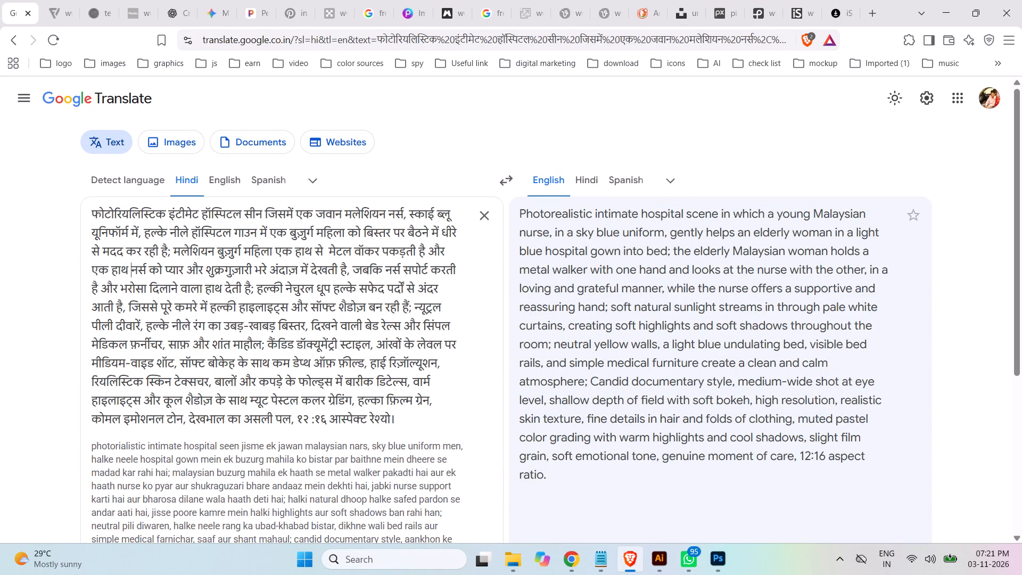
Insert "के हाथ में देती है" (ke hath me deti hai) after that nurse, so the woman gives her hand to the nurse.
left_click(149, 268)
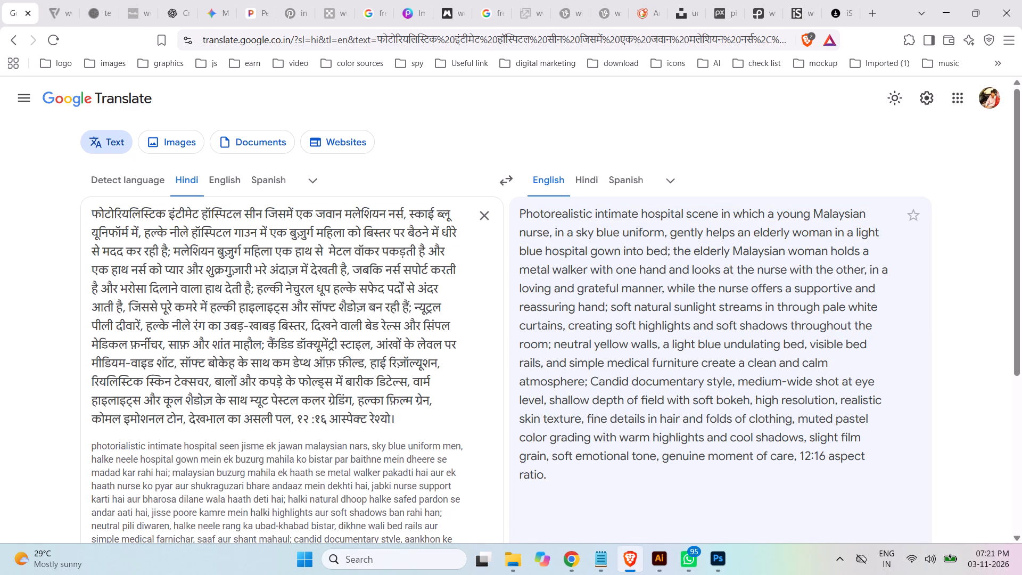
key("space")
type("ke")
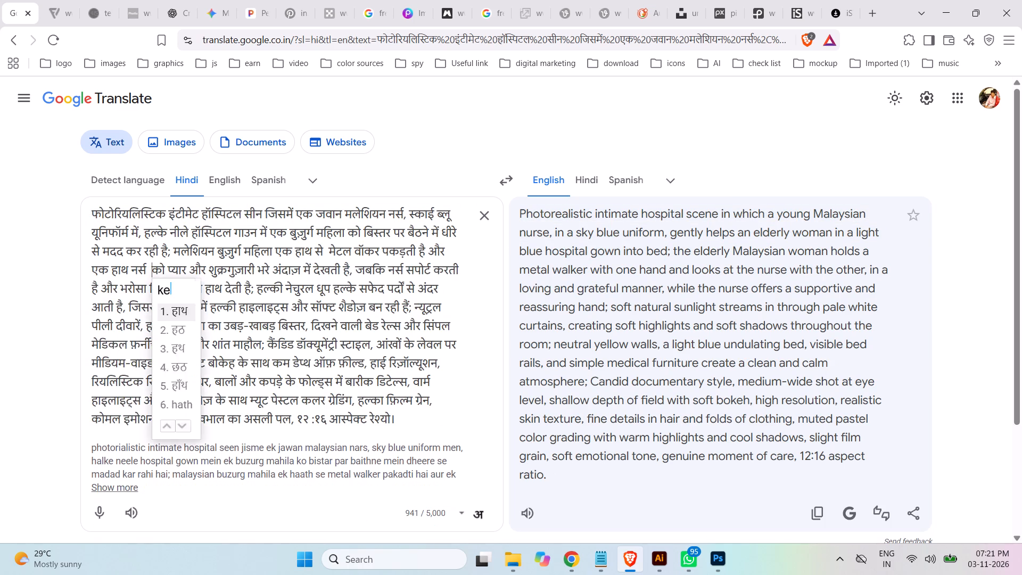
key("space")
type("tha")
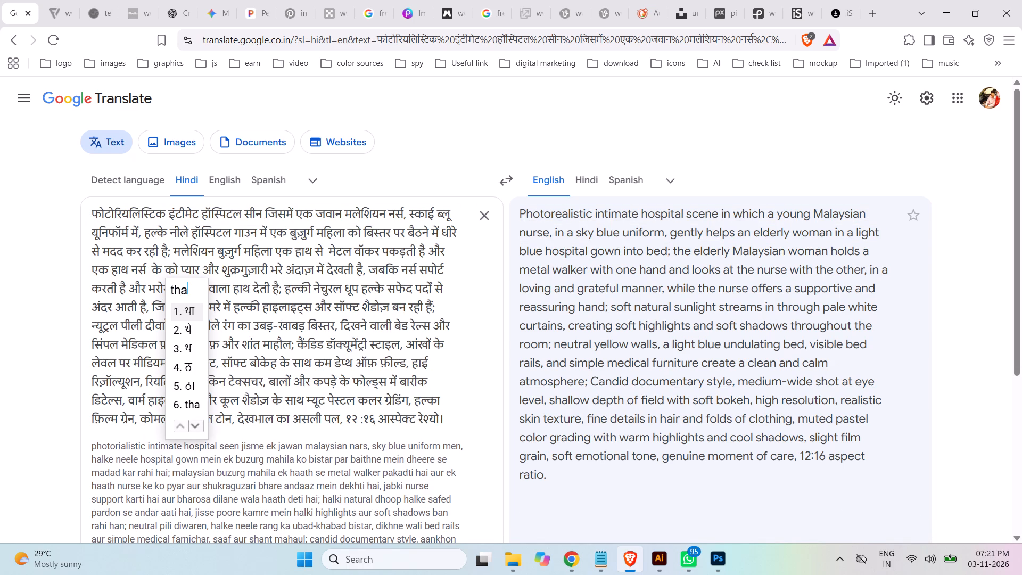
key("BackSpace")
key("BackSpace")
key("BackSpace")
type("hath")
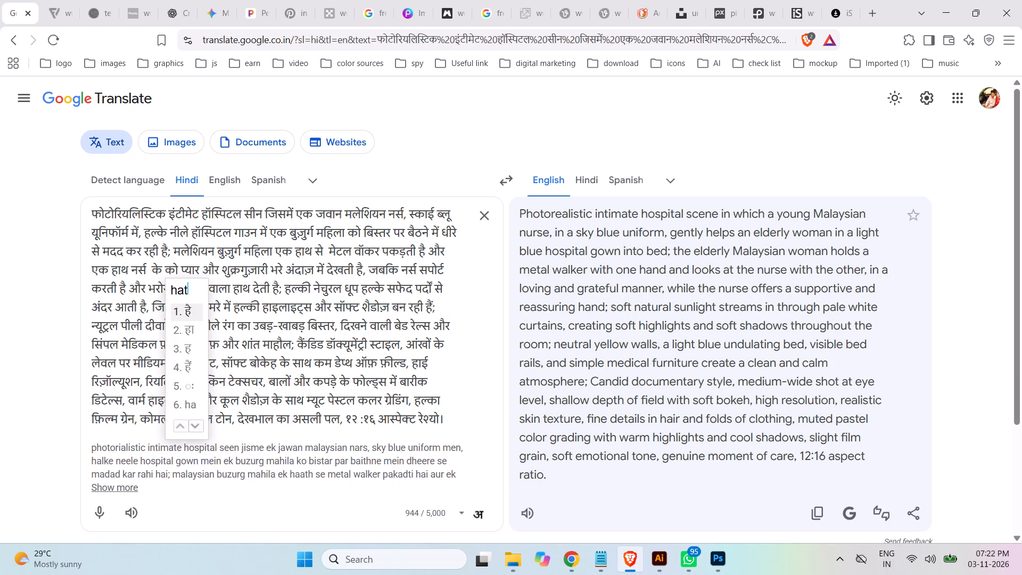
key("space")
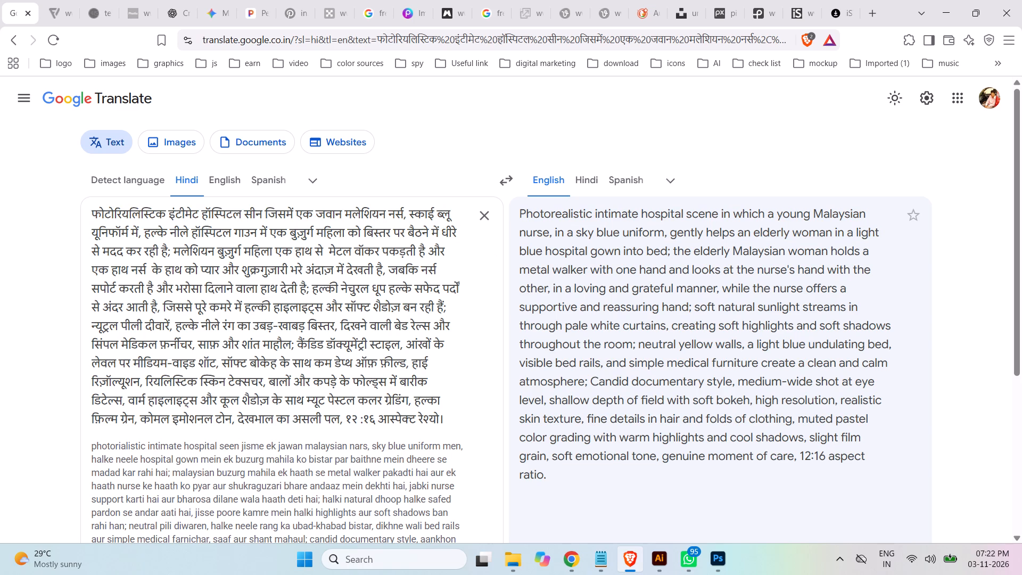
type("me deti hai")
key("space")
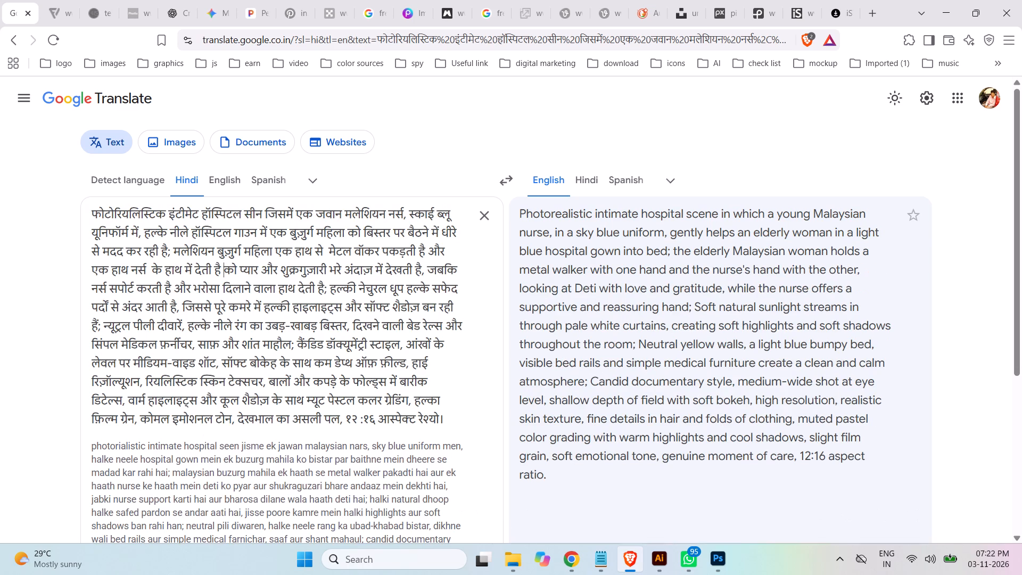
key("space")
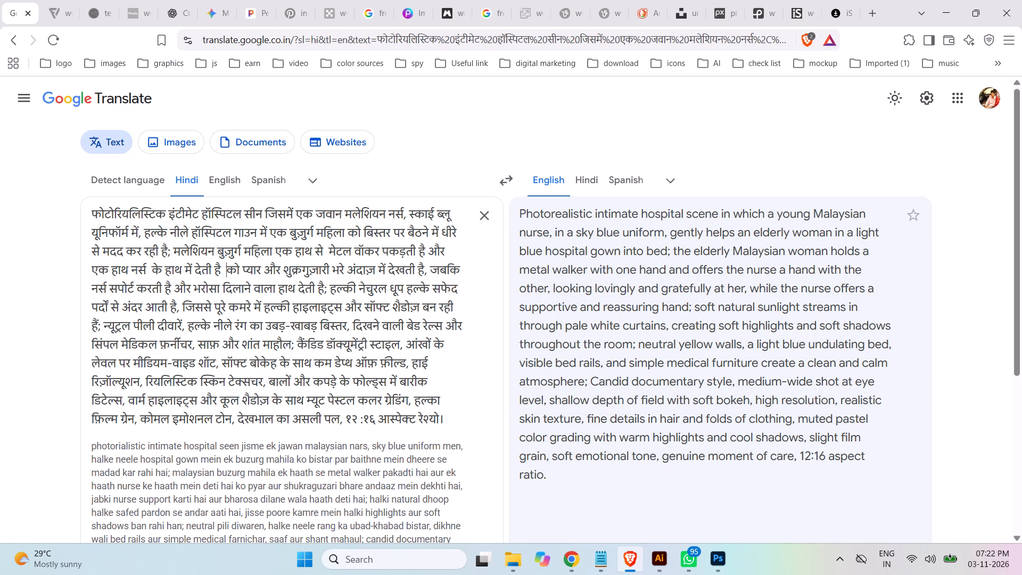
Insert "और उठाने की पोजीसन में" (and in a lifting position) before "जबकि" in the Hindi prompt.
left_click(430, 269)
type("or us")
key("BackSpace")
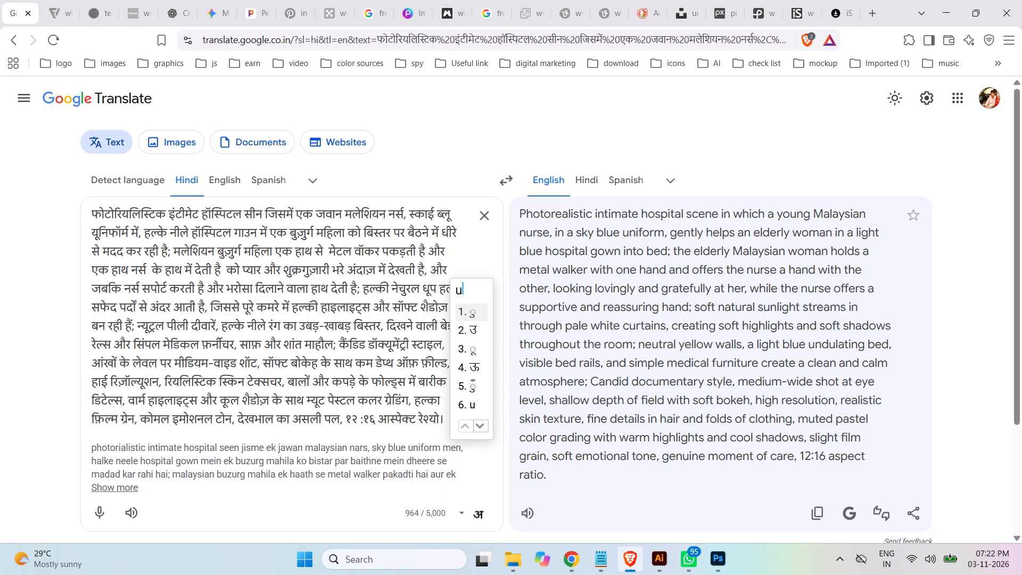
type("thane ki po")
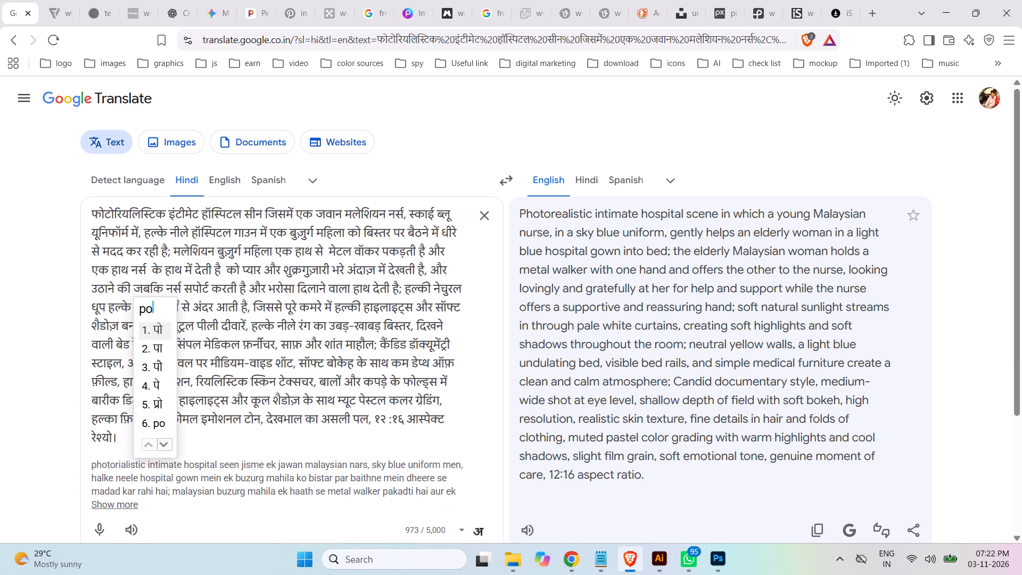
type("si")
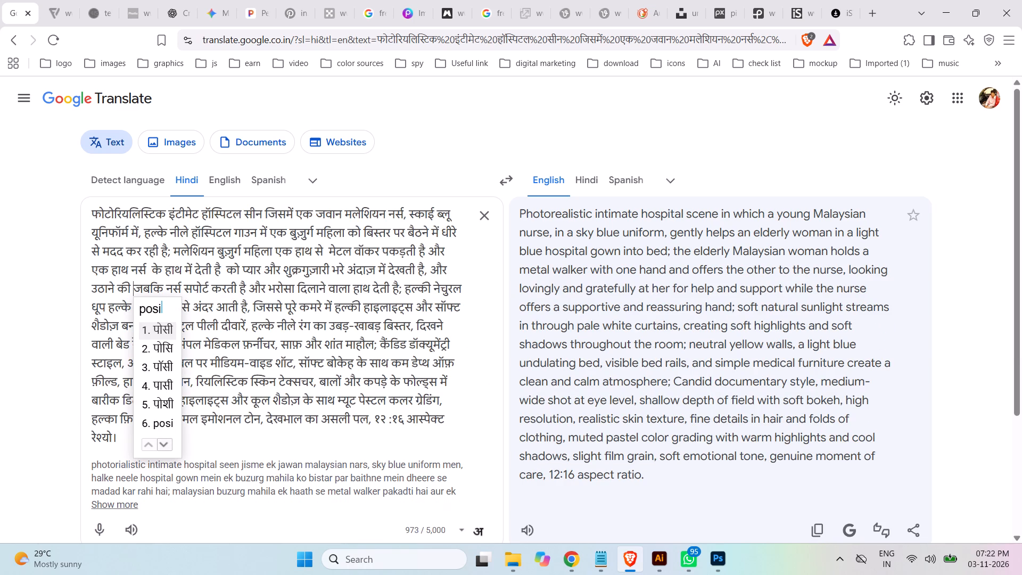
key("BackSpace")
key("BackSpace")
type("gisa")
key("n")
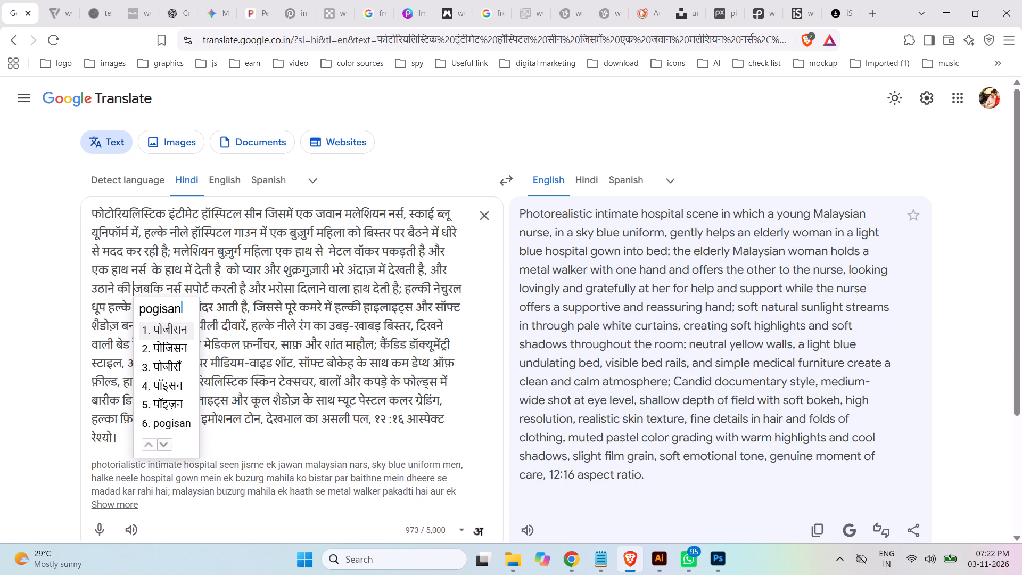
key("space")
type("me")
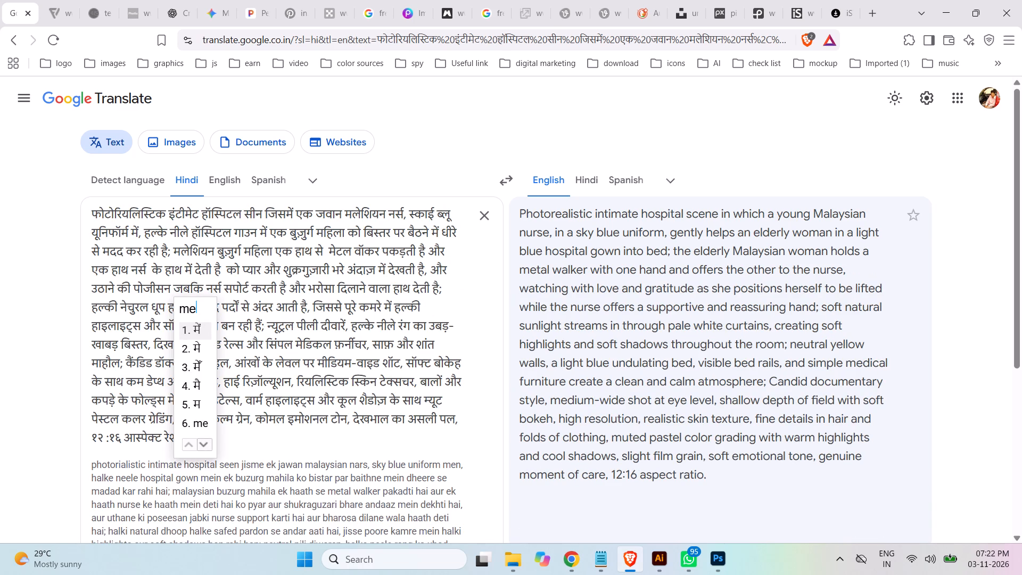
key("space")
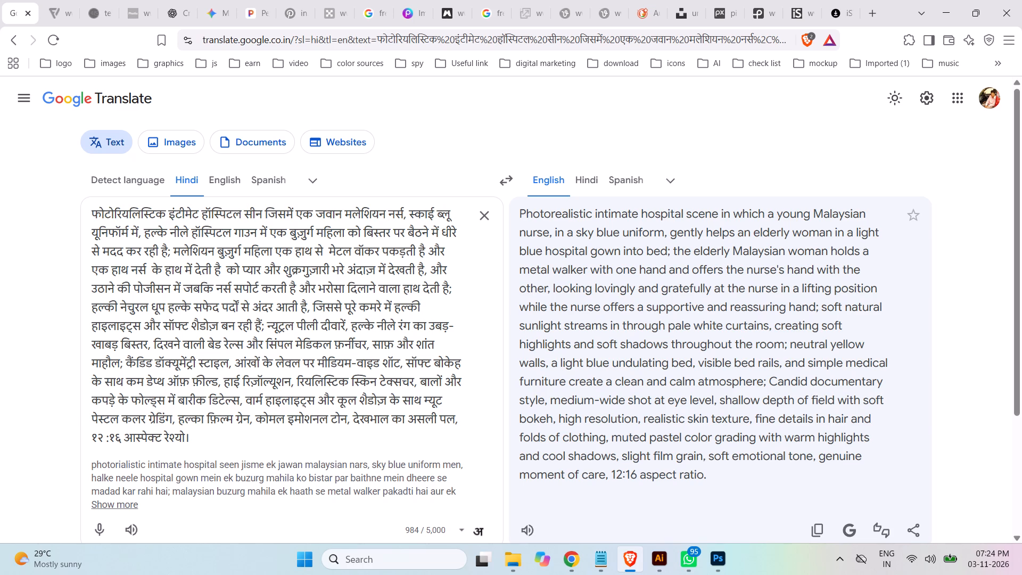
left_click(457, 289)
key("space")
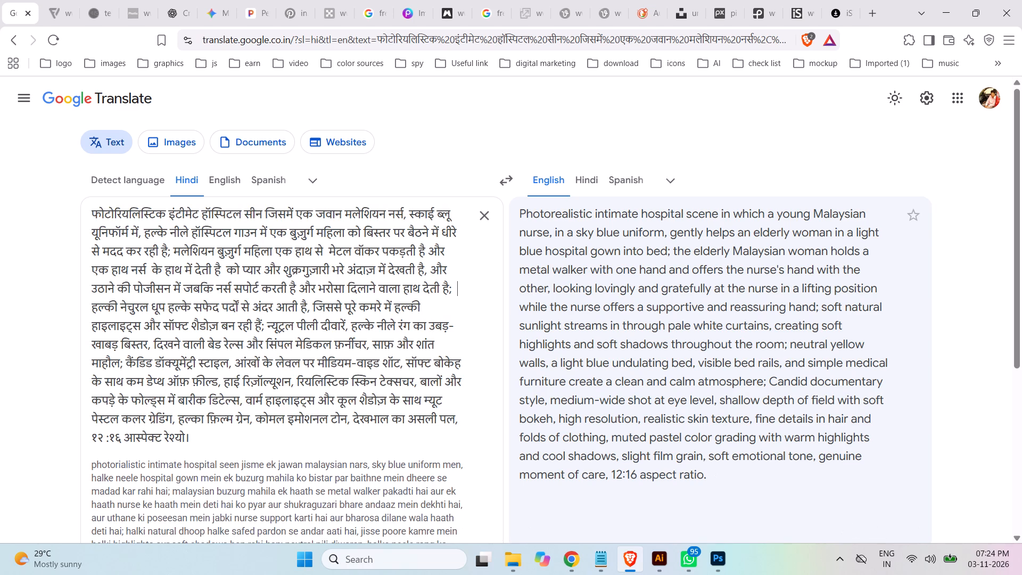
key("BackSpace")
type("chahare")
key("space")
type("pe smile nahi ho")
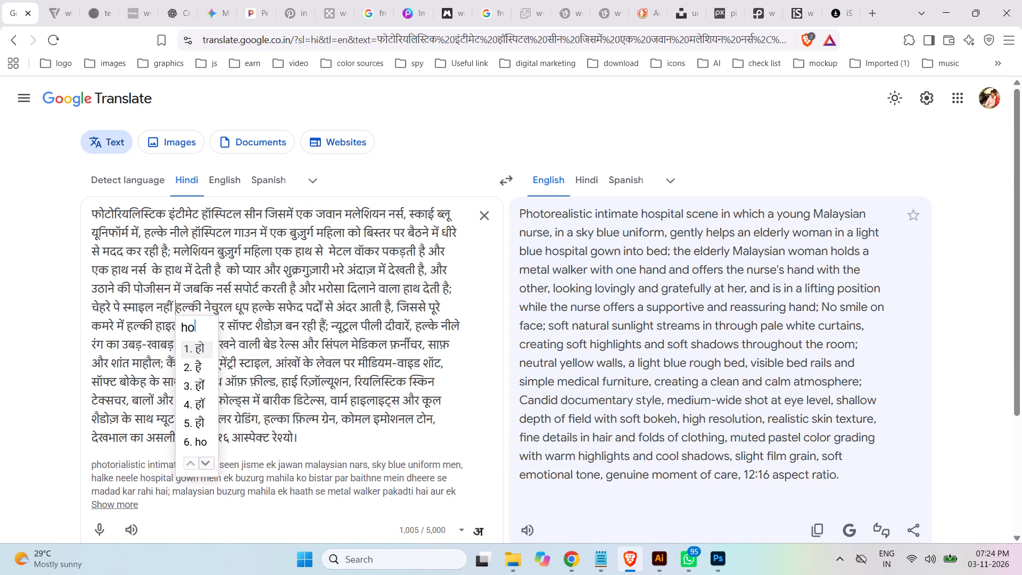
type("ni chahiye")
key("space")
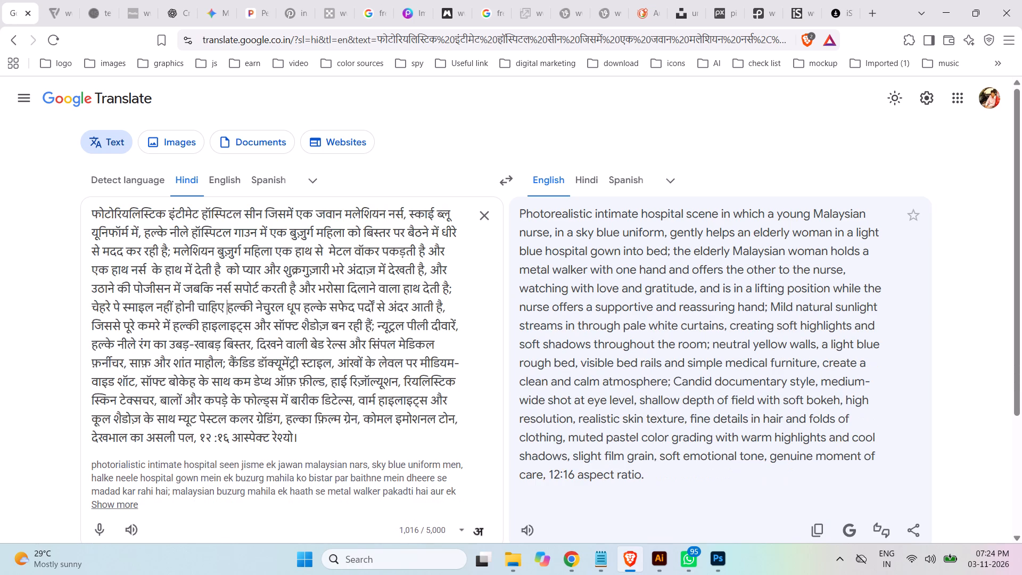
key("BackSpace")
type(",")
key("space")
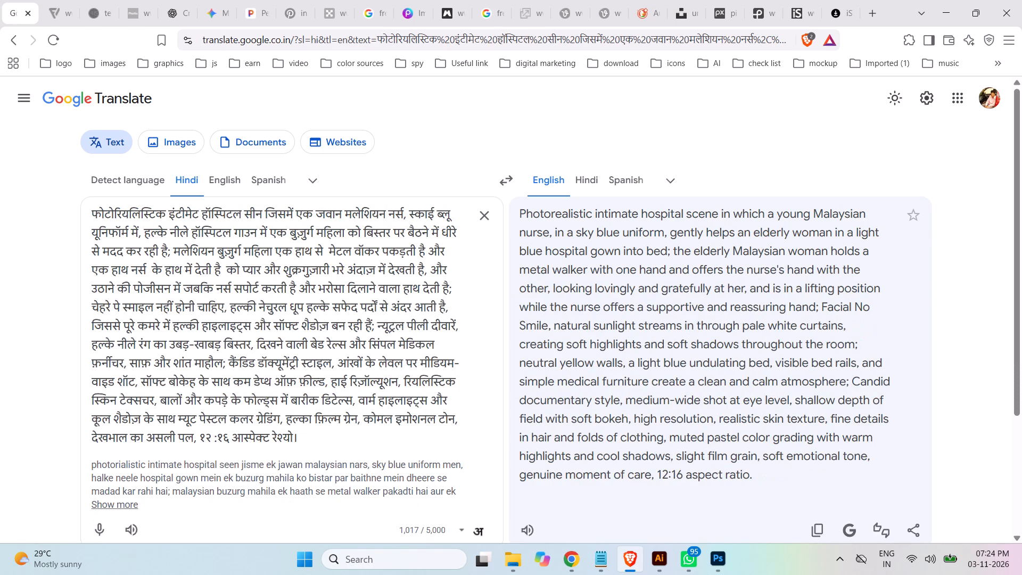
Continue the Hindi prompt with "ऐसा लगाना चाहिए जैसे जोर लगा रही हो" (should look as if she is straining).
type("aisa la")
type("gana chahiye")
key("space")
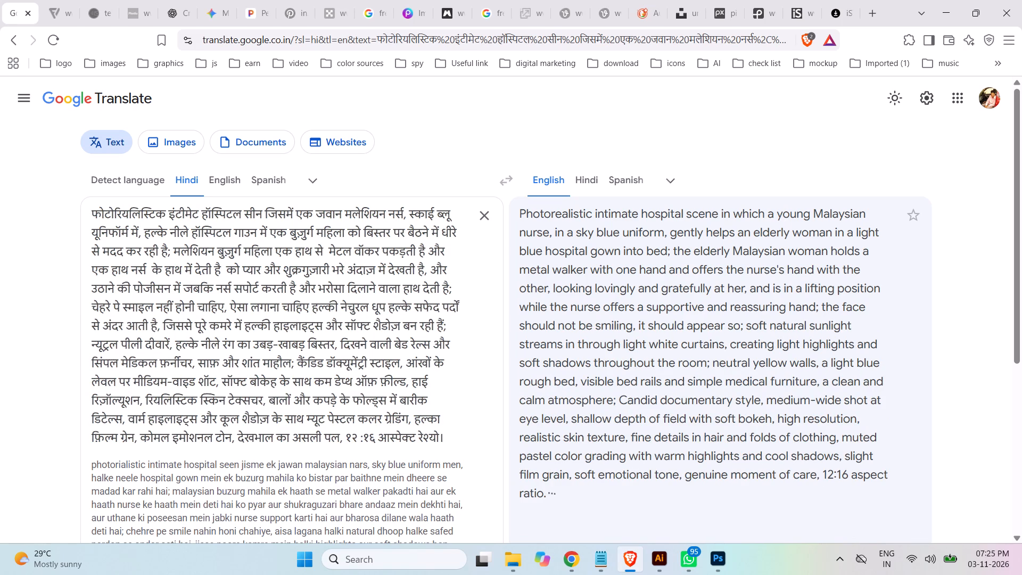
type("jasi")
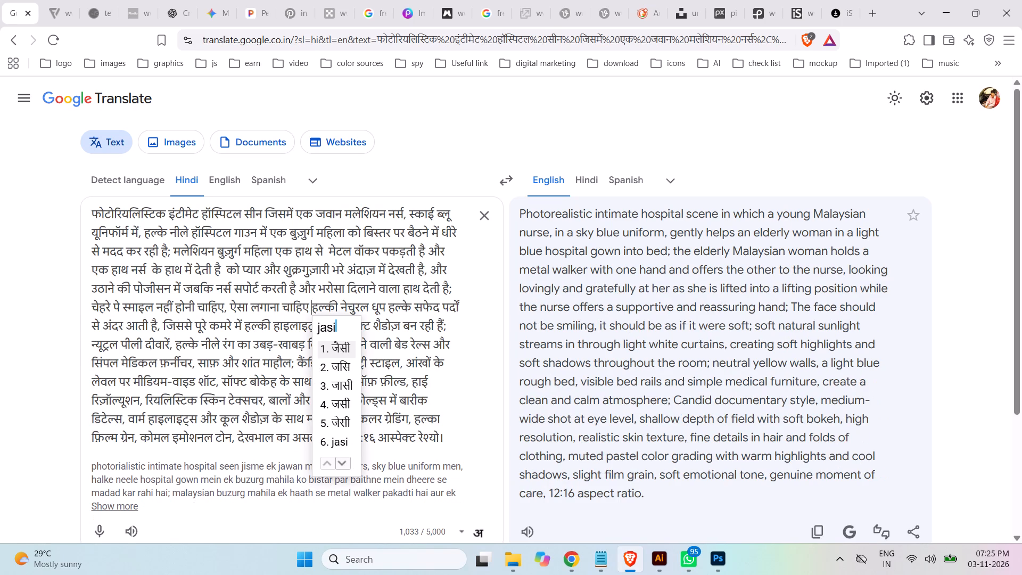
key("BackSpace")
key("BackSpace")
type("ise jor")
key("space")
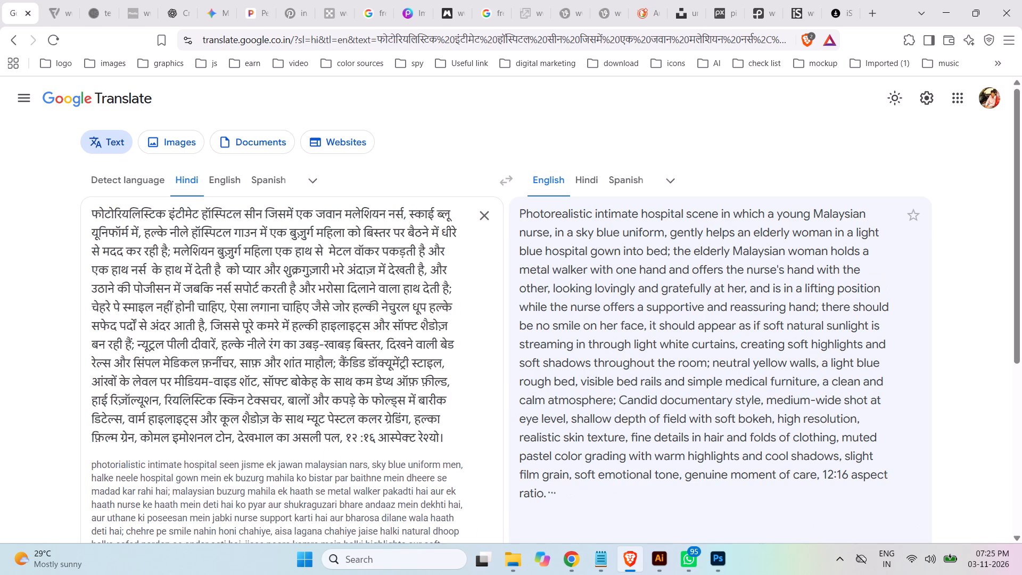
type("laga rahi ho")
key("space")
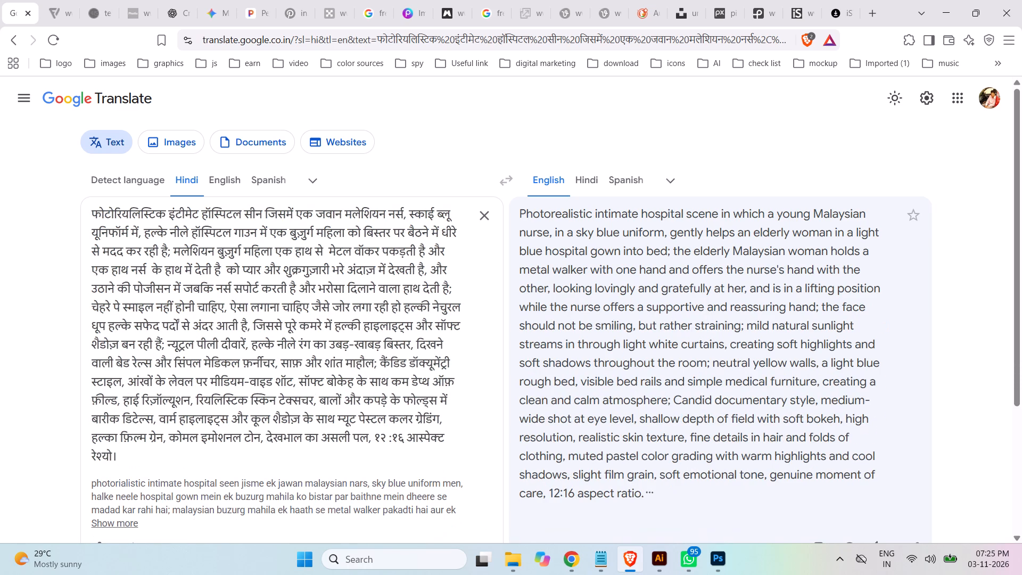
Finish the inserted sentence with "और ऐसे ही चेहरे पे भाव होने चाहिए।" (facial expressions should match).
type("or aise hi")
key("space")
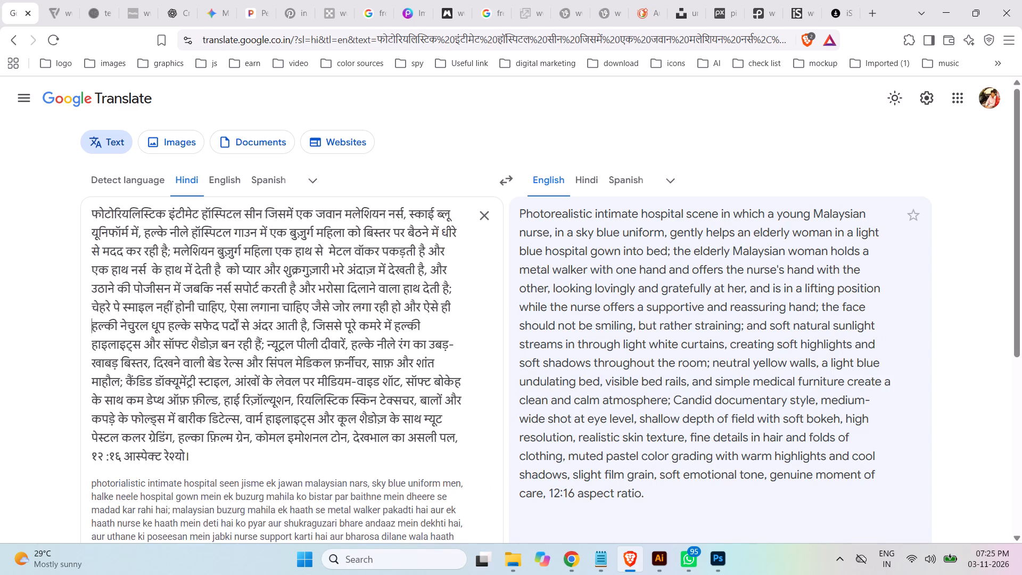
type("chahare pe bhav hone chahiye")
key("space")
key("period")
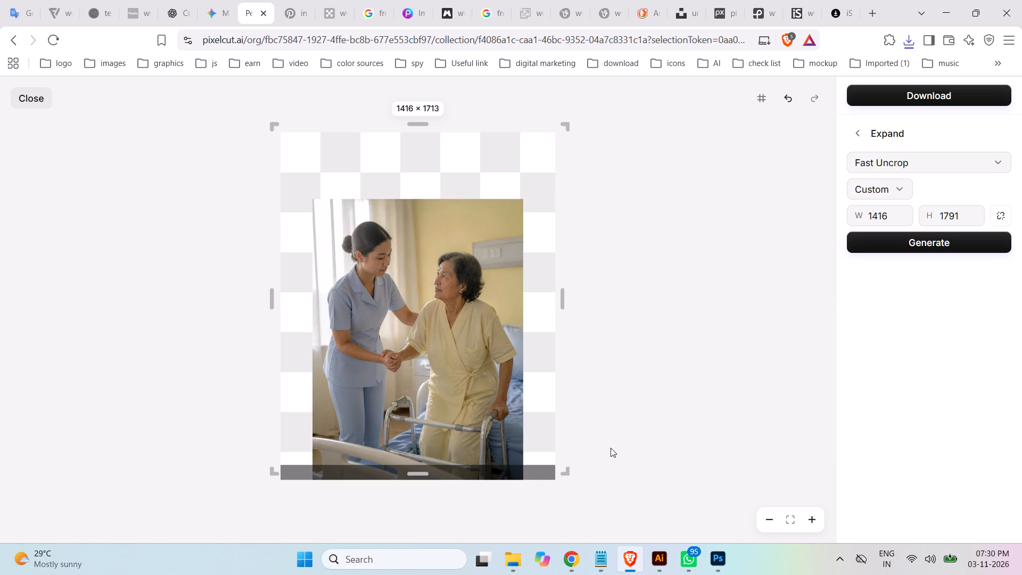
left_click(916, 241)
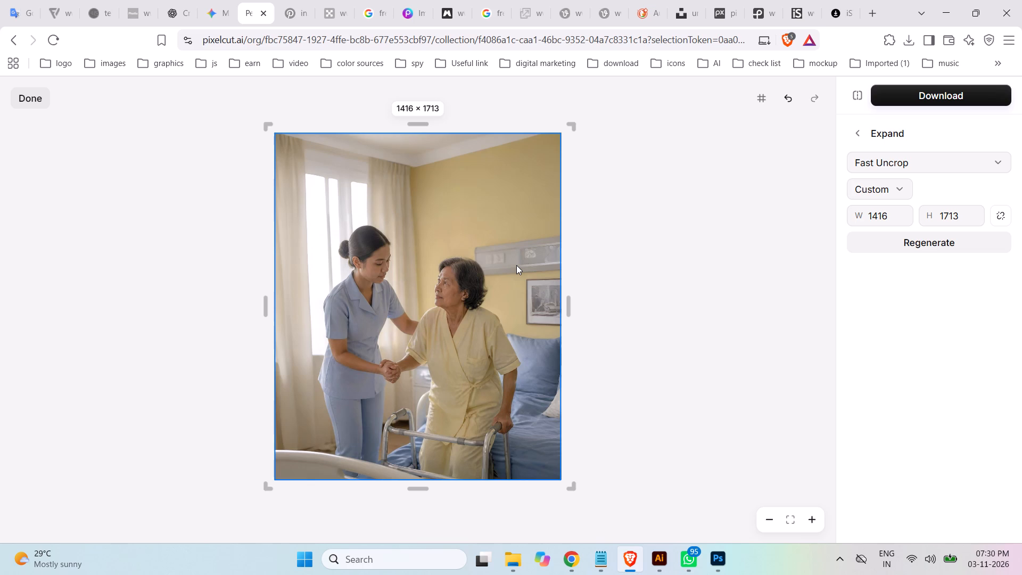
Download the expanded hospital image as a JPEG at 100% quality without optimization.
left_click(936, 97)
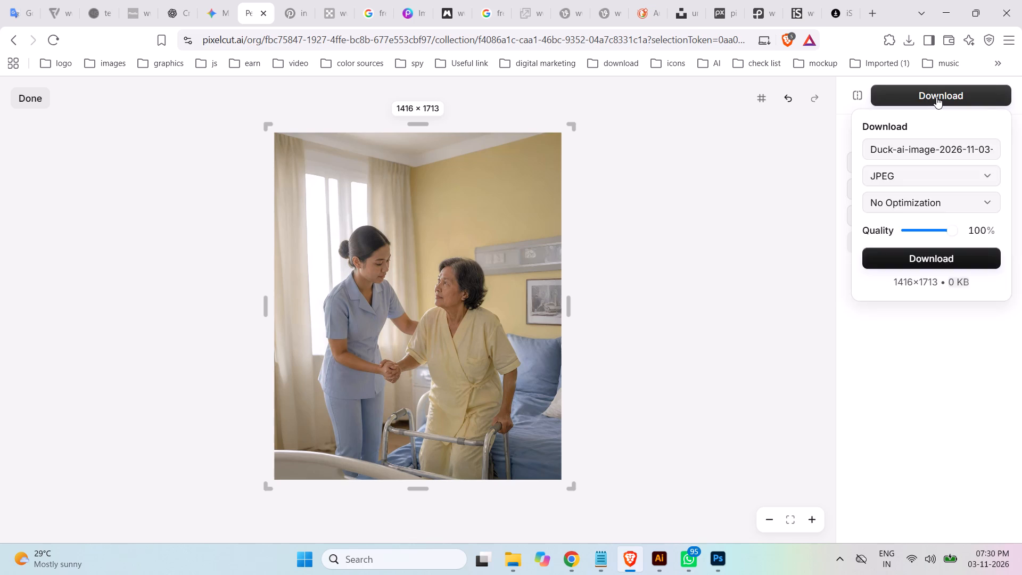
left_click(921, 262)
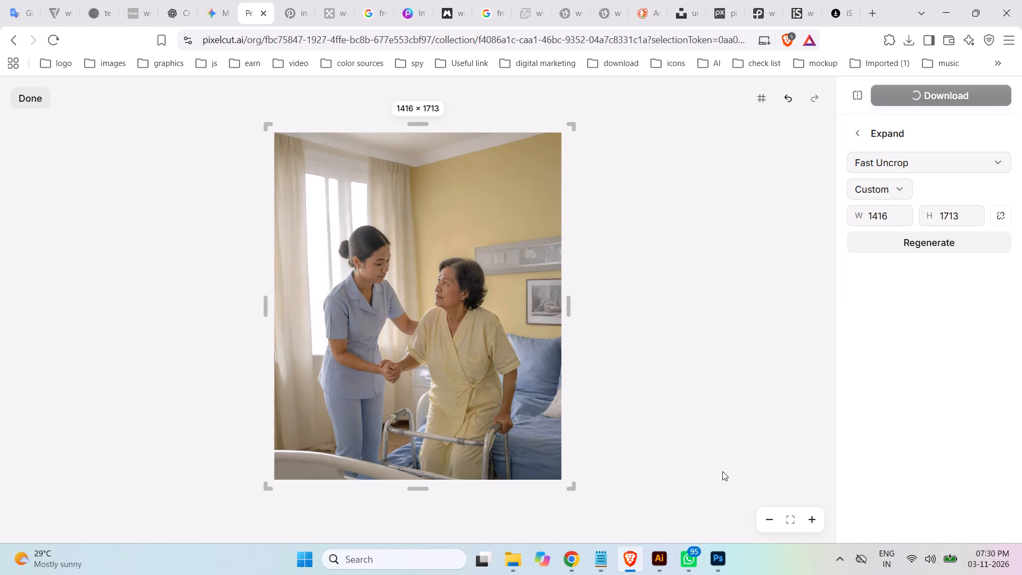
left_click(717, 565)
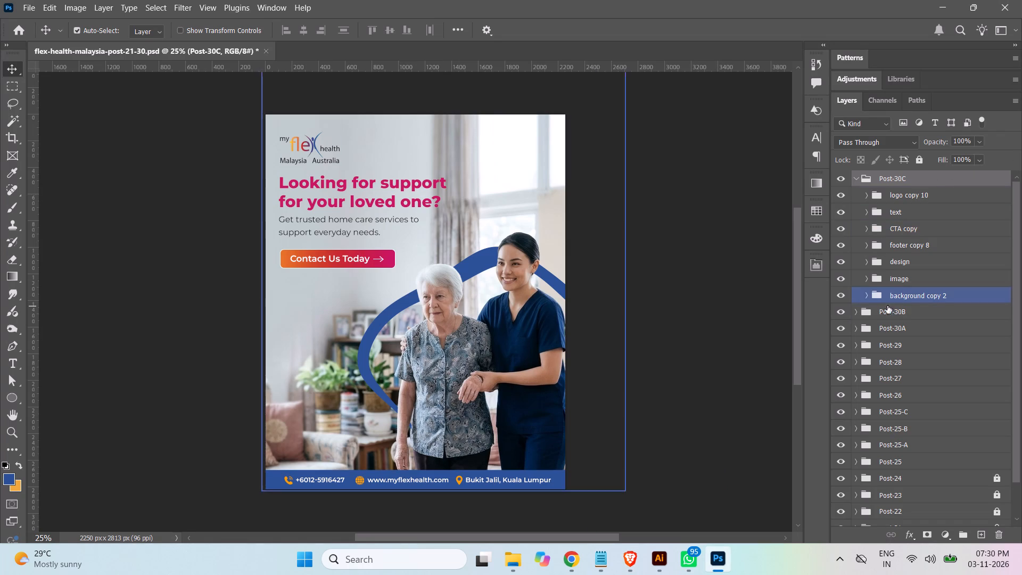
left_click(867, 280)
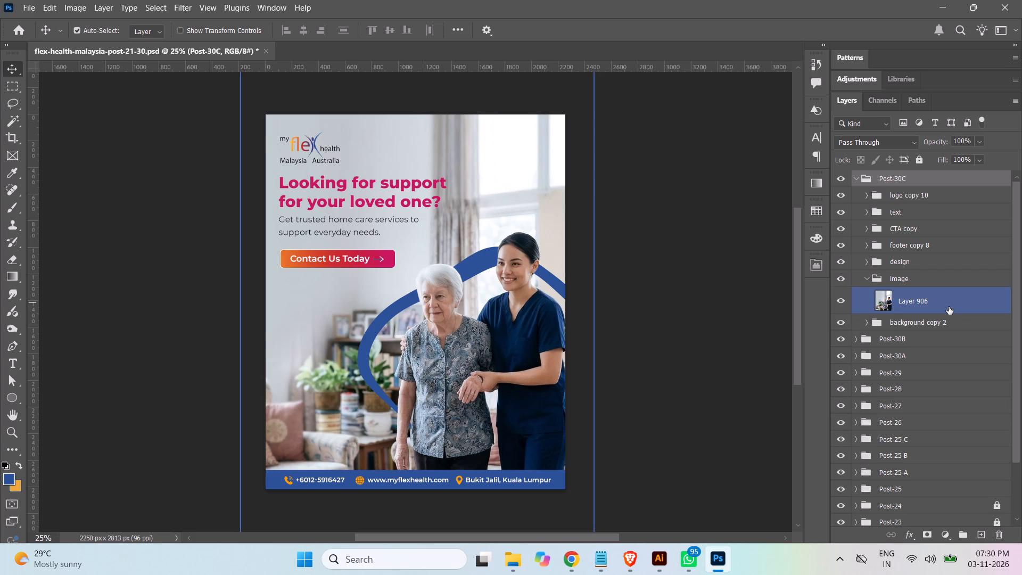
left_click(949, 307)
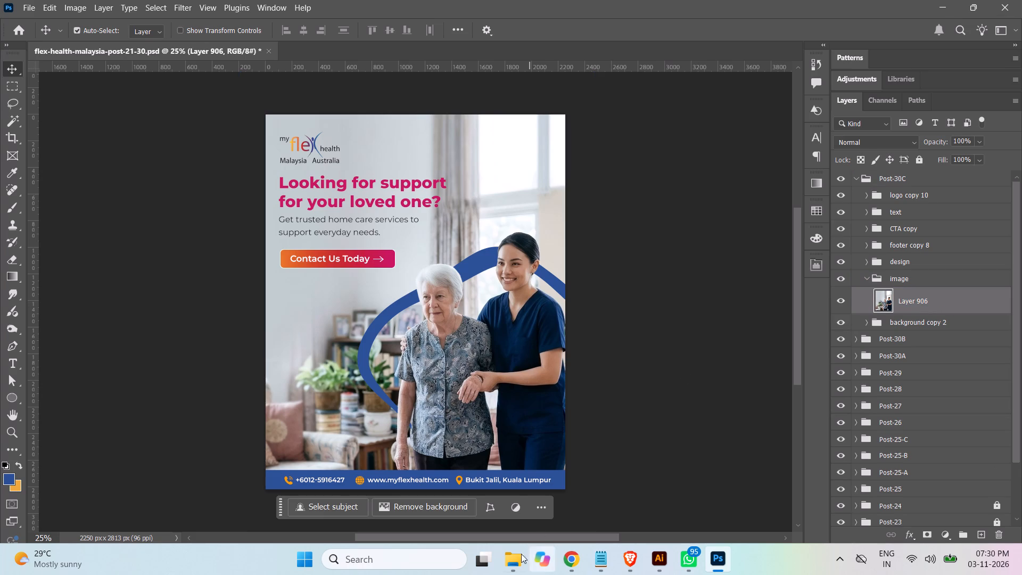
left_click(515, 557)
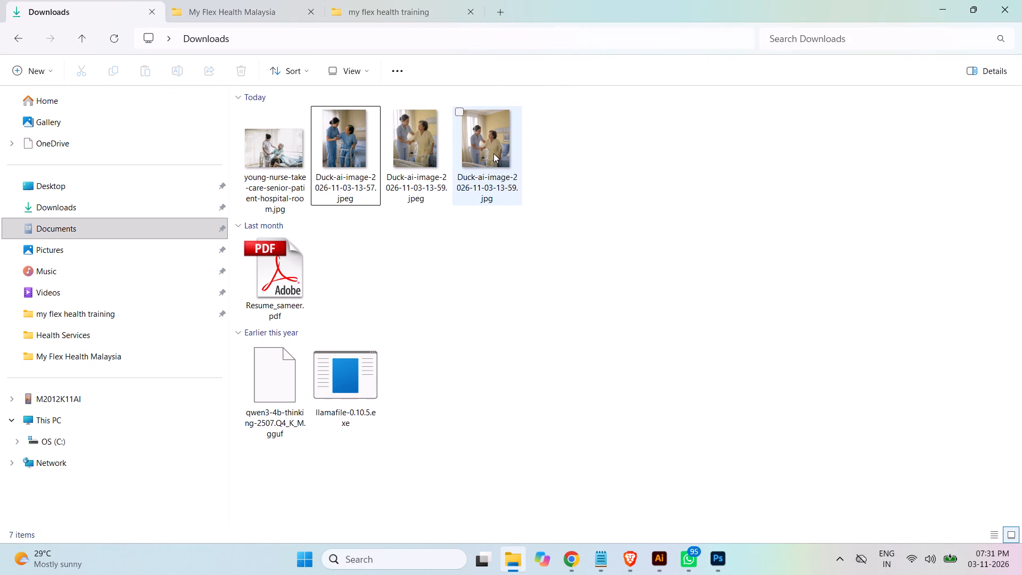
left_click_drag(493, 153, 722, 549)
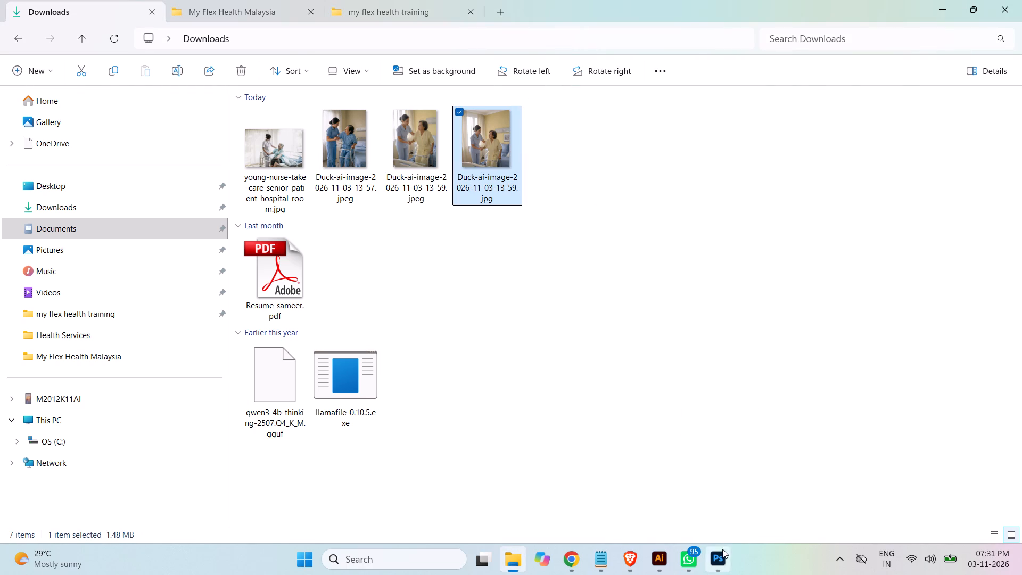
left_click_drag(722, 549, 488, 374)
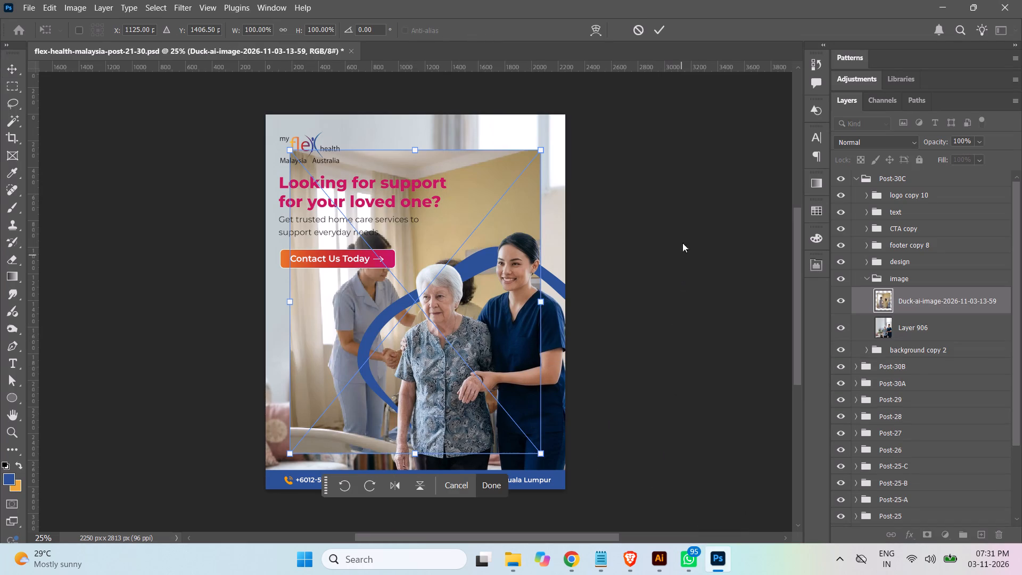
Enlarge the placed nurse image proportionally to about 123.6% so it covers the whole post, and hide Layer 906.
left_click_drag(542, 152, 548, 144, "alt+shift")
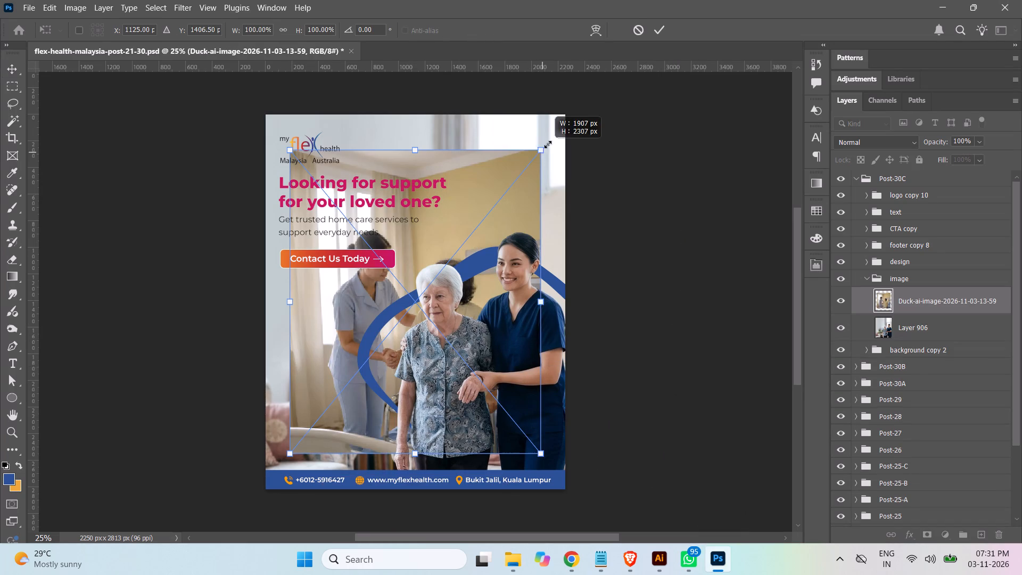
left_click_drag(548, 144, 588, 127, "alt+shift")
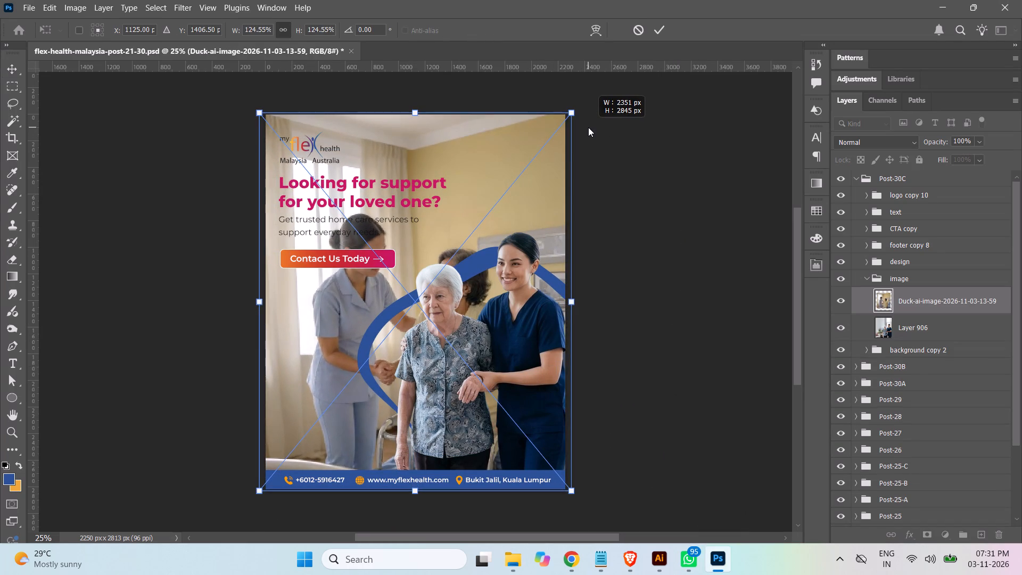
left_click_drag(588, 127, 587, 129, "alt+shift")
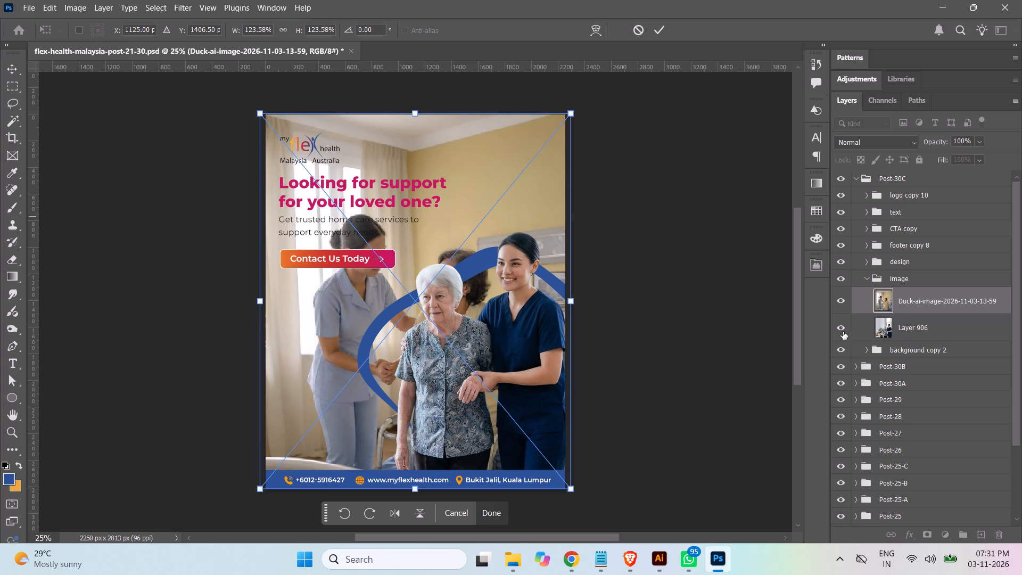
left_click(841, 328)
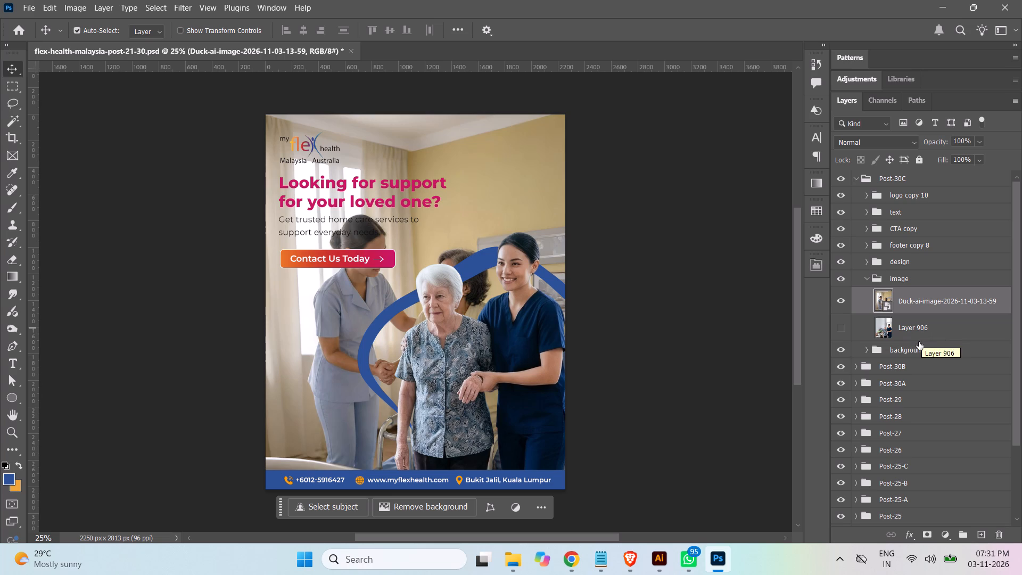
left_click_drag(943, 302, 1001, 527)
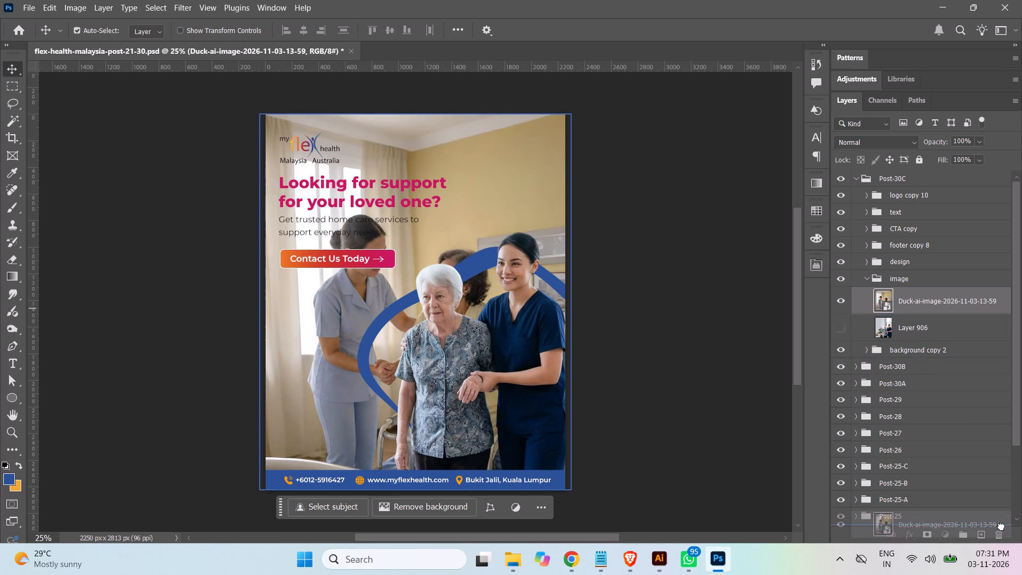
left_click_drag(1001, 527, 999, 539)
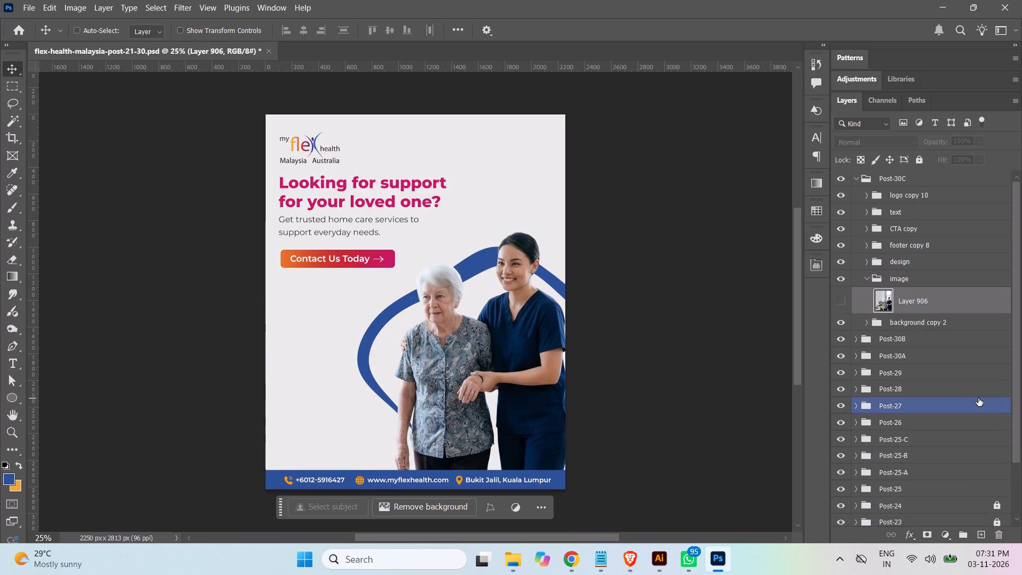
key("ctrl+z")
Delete the old background photo, Layer 906, from Post-30C's image group.
left_click(931, 327)
left_click_drag(934, 327, 1001, 525)
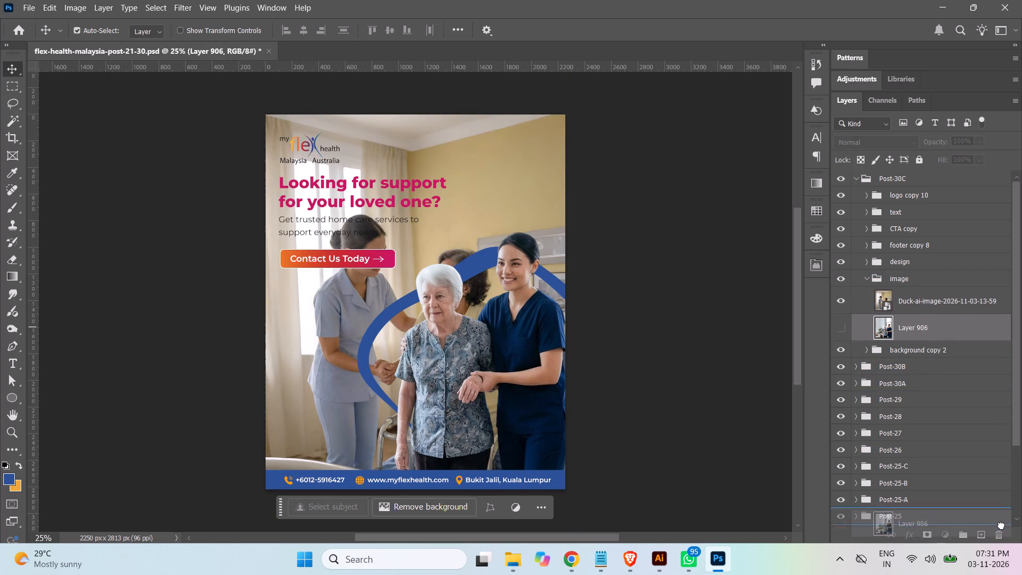
left_click_drag(1001, 525, 1002, 533)
Delete Layer 907, Asset 1 and Layer 909 from Post-30C's design group.
left_click(866, 261)
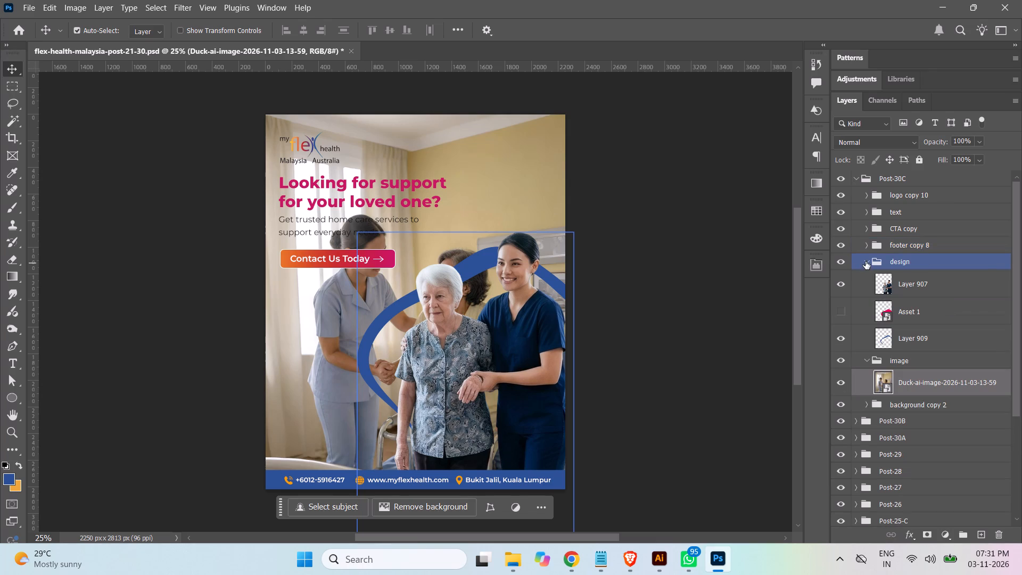
left_click(937, 284)
left_click(929, 341, "shift")
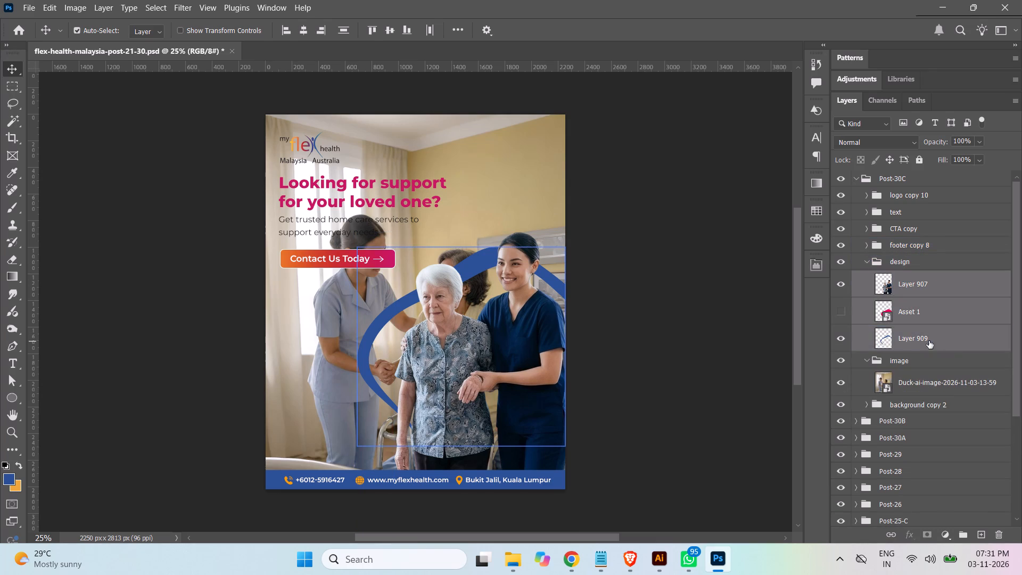
left_click_drag(952, 340, 1004, 536)
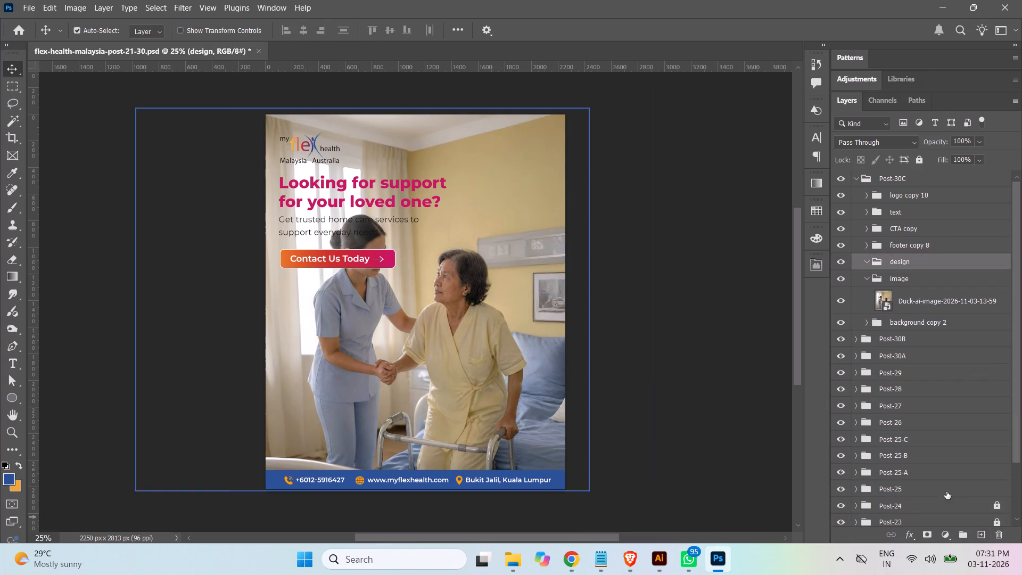
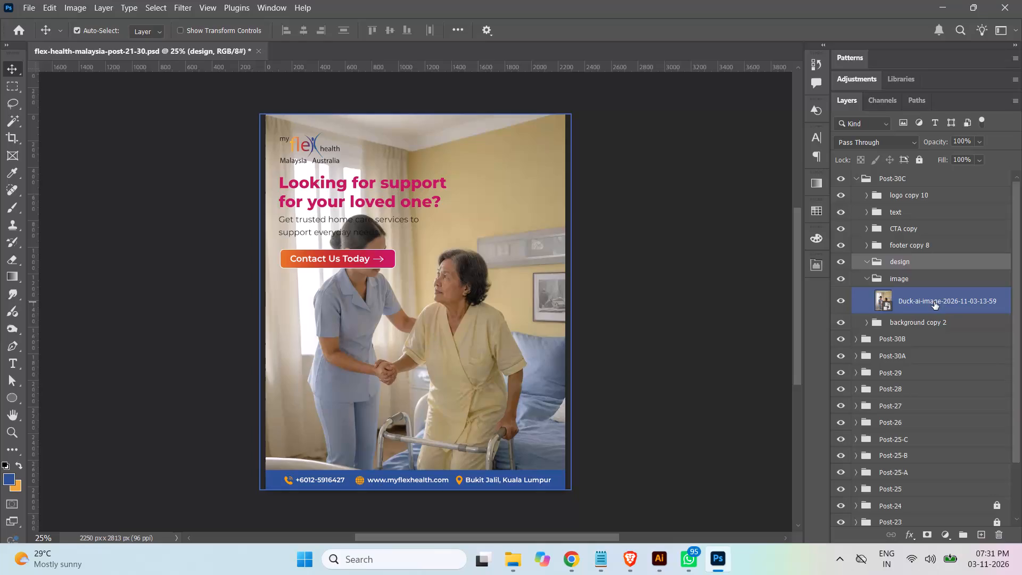
Enlarge the placed nurse image proportionally to about 134.2% and shift it left so its right edge meets the post's right edge.
left_click(934, 302)
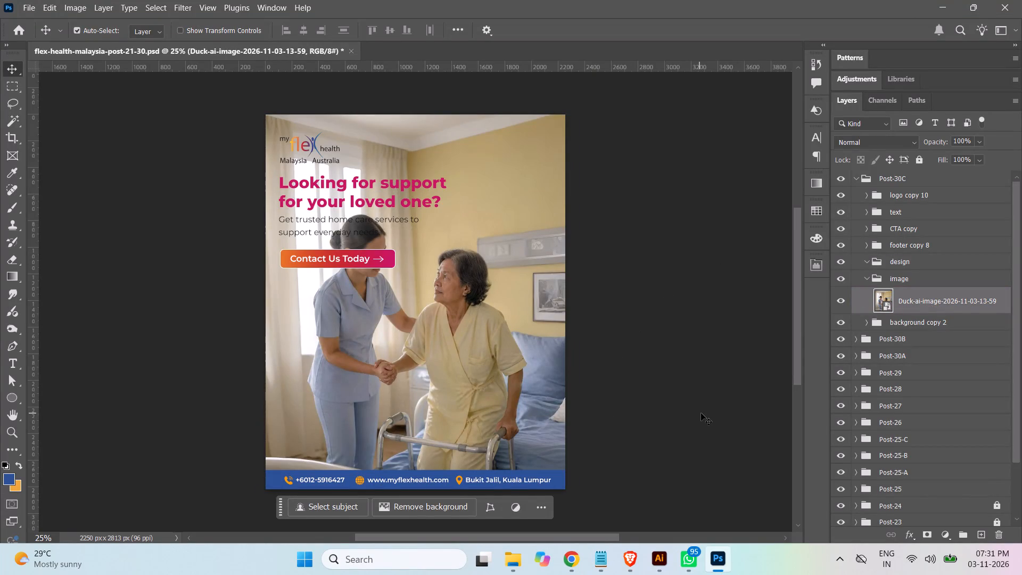
key("ctrl+r")
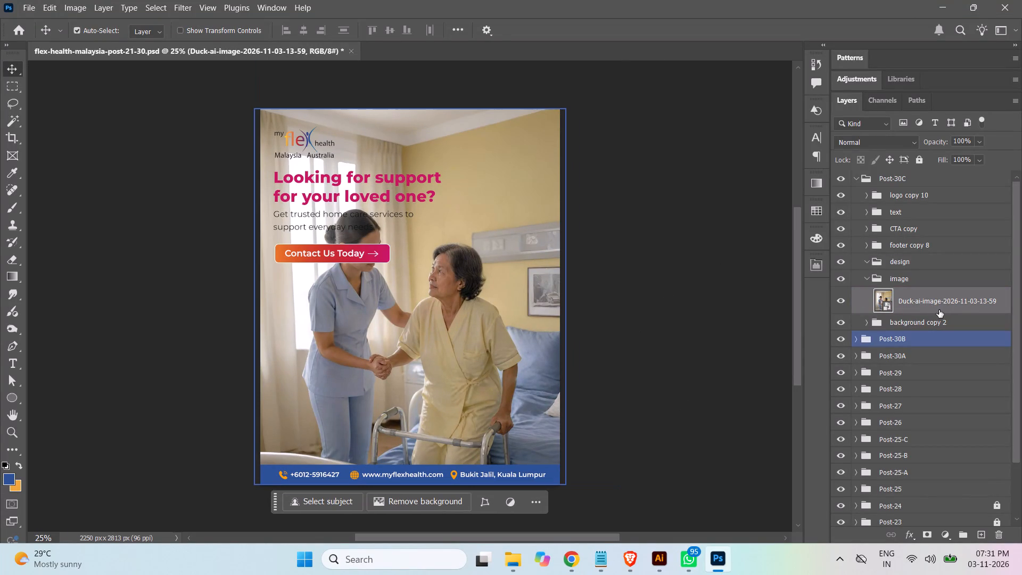
key("ctrl+t")
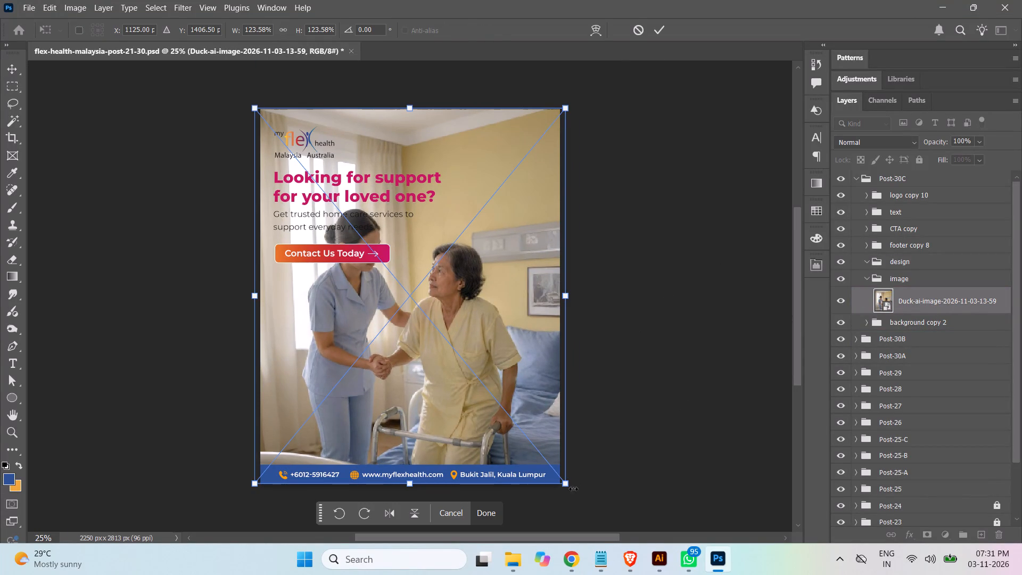
left_click_drag(571, 487, 593, 517, "shift")
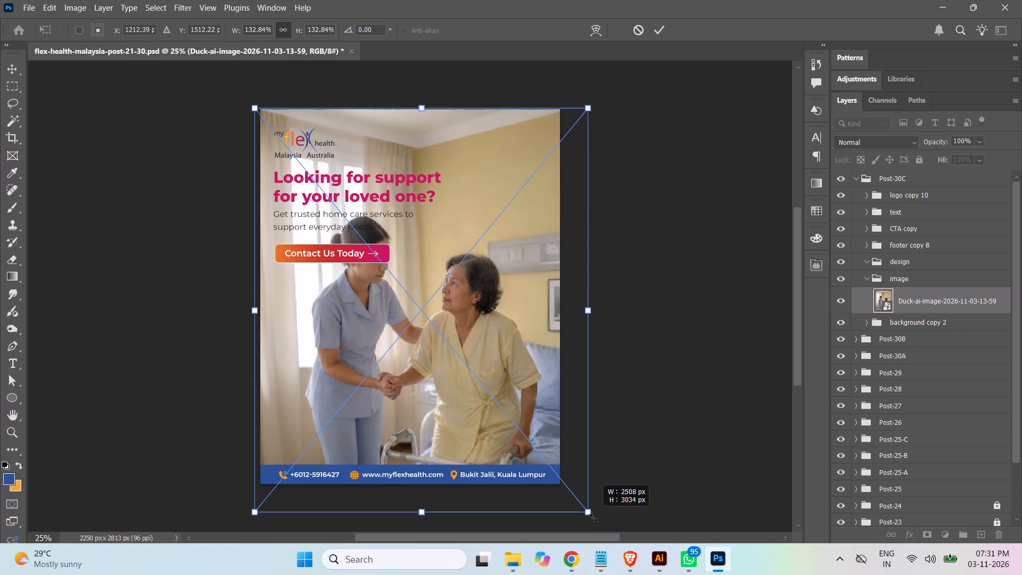
left_click_drag(593, 517, 596, 520, "shift")
left_click_drag(508, 416, 466, 383)
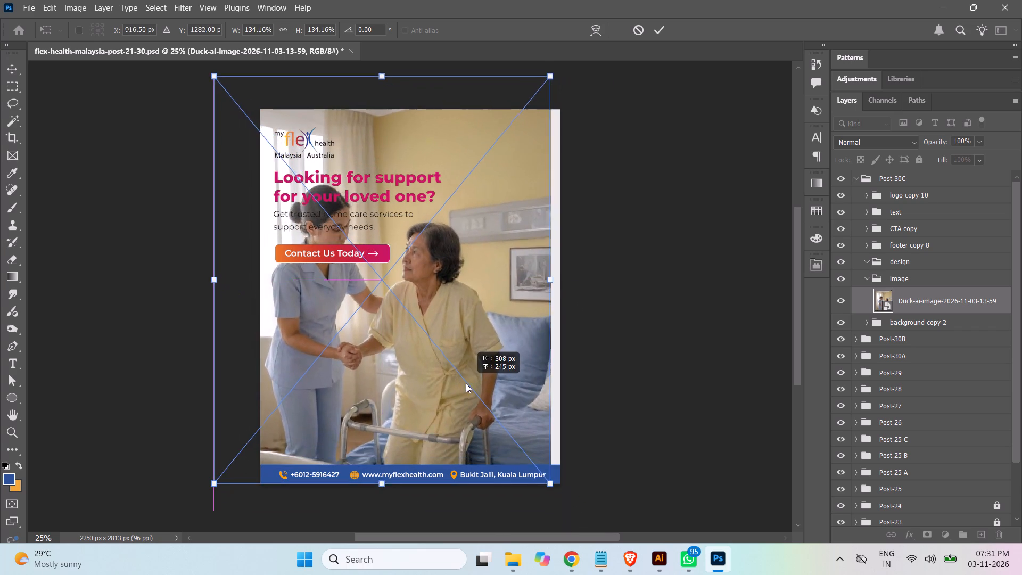
left_click_drag(466, 383, 476, 393)
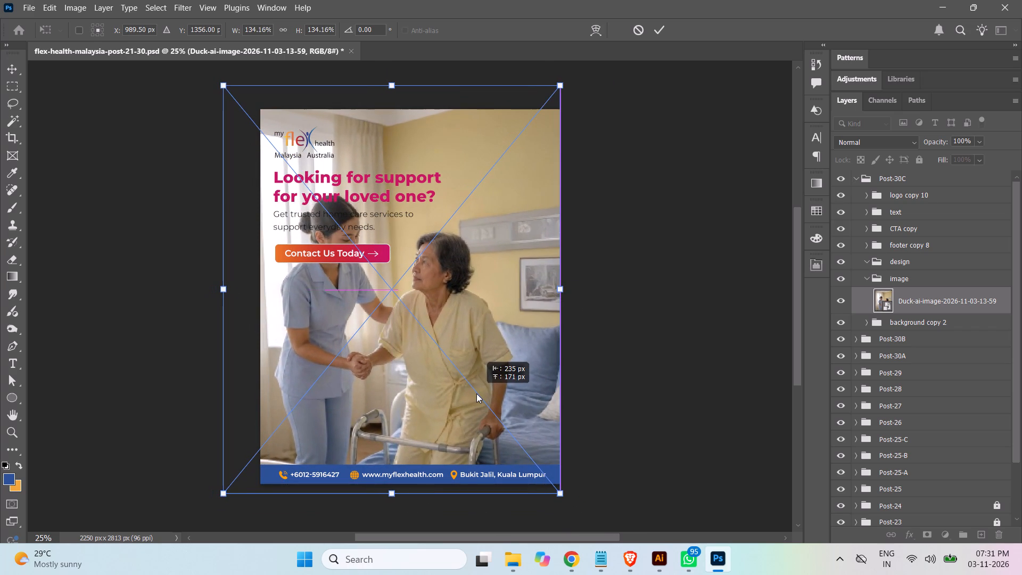
left_click_drag(476, 393, 476, 393)
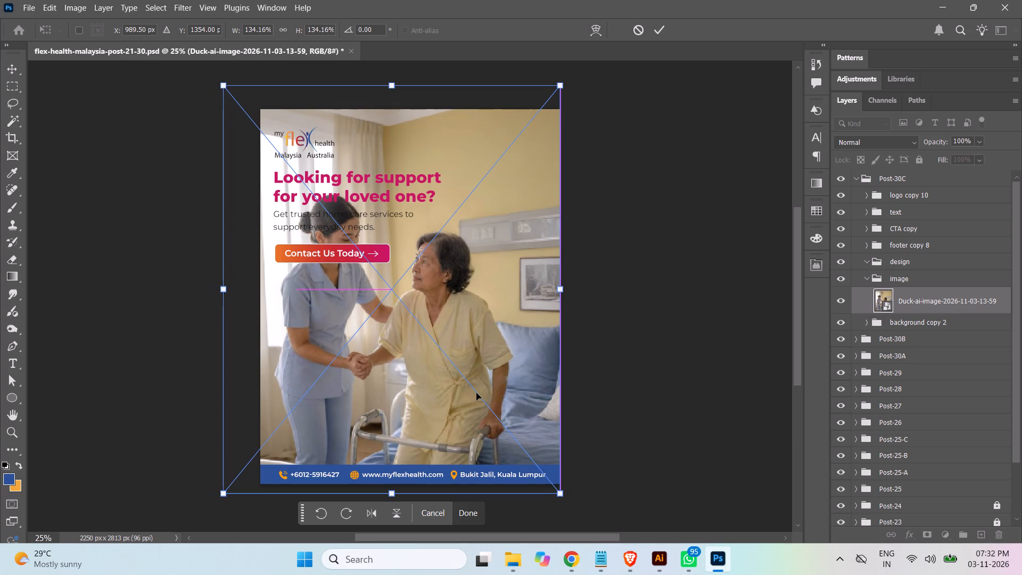
key("Return")
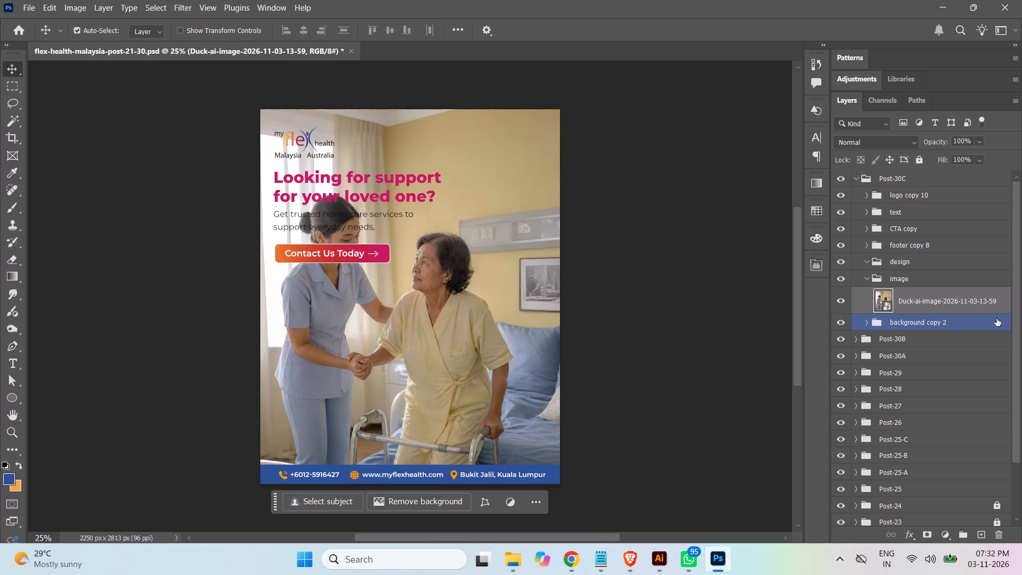
left_click(520, 565)
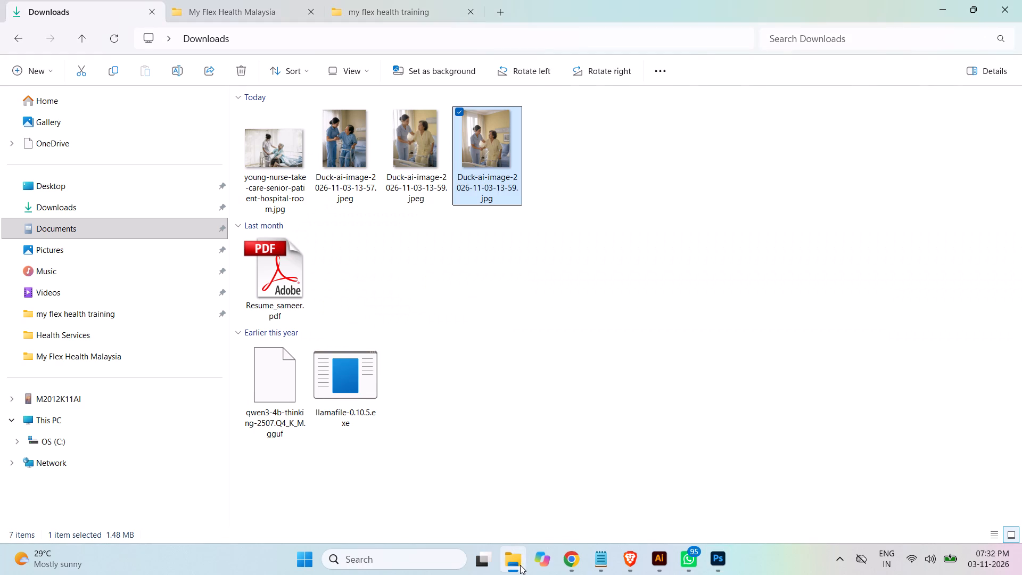
left_click(659, 221)
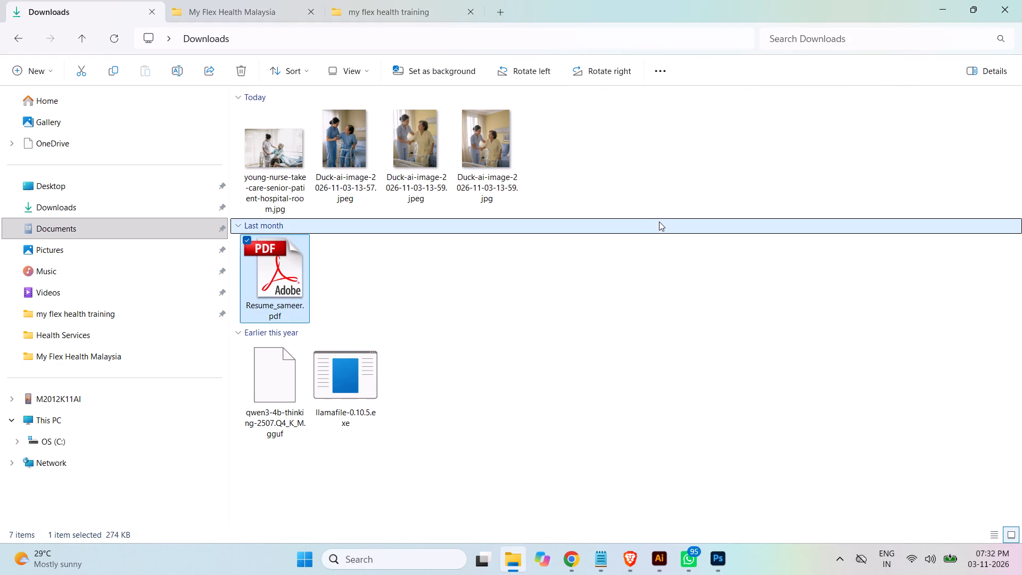
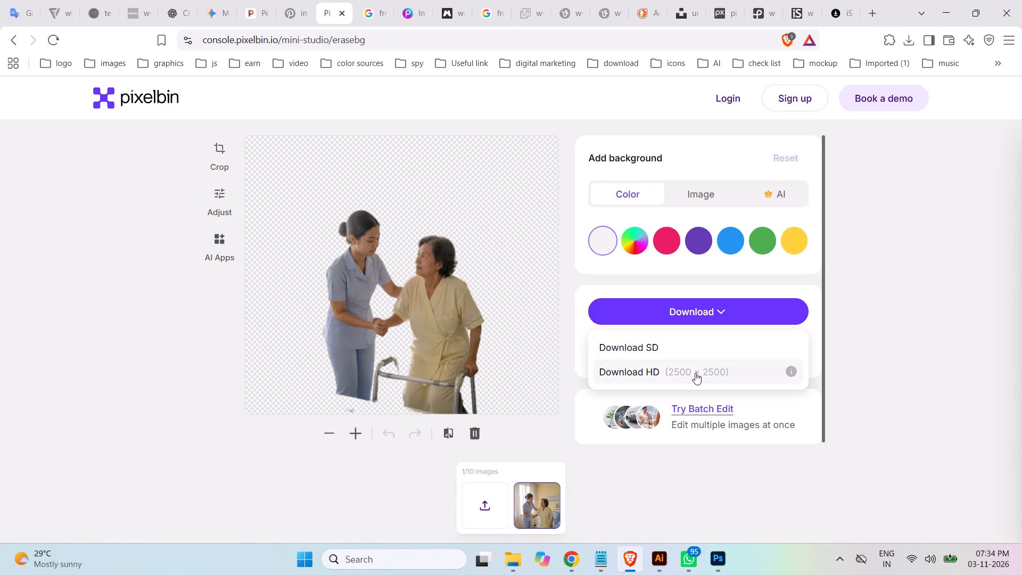
left_click(695, 373)
left_click(516, 560)
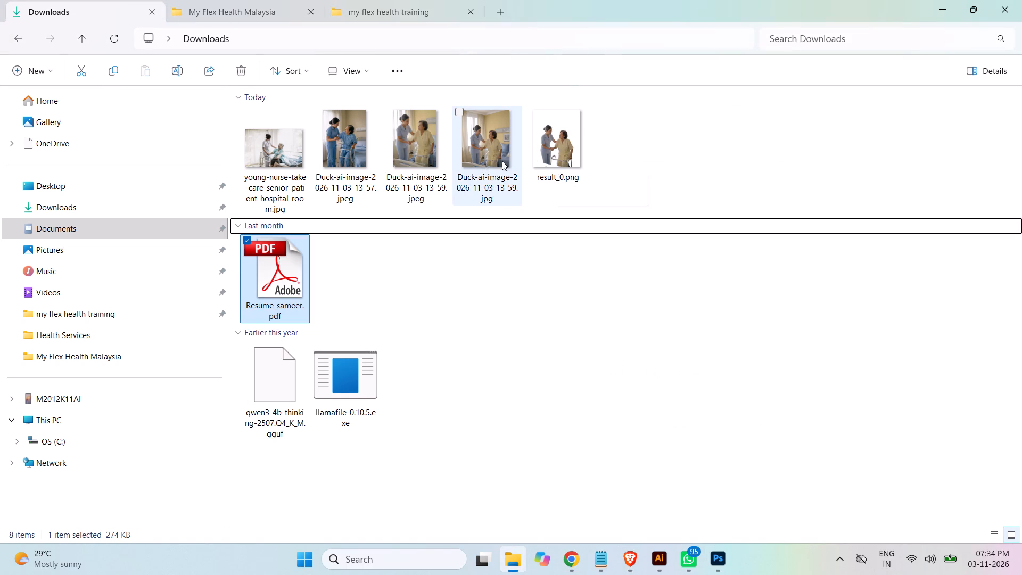
left_click_drag(502, 161, 522, 254)
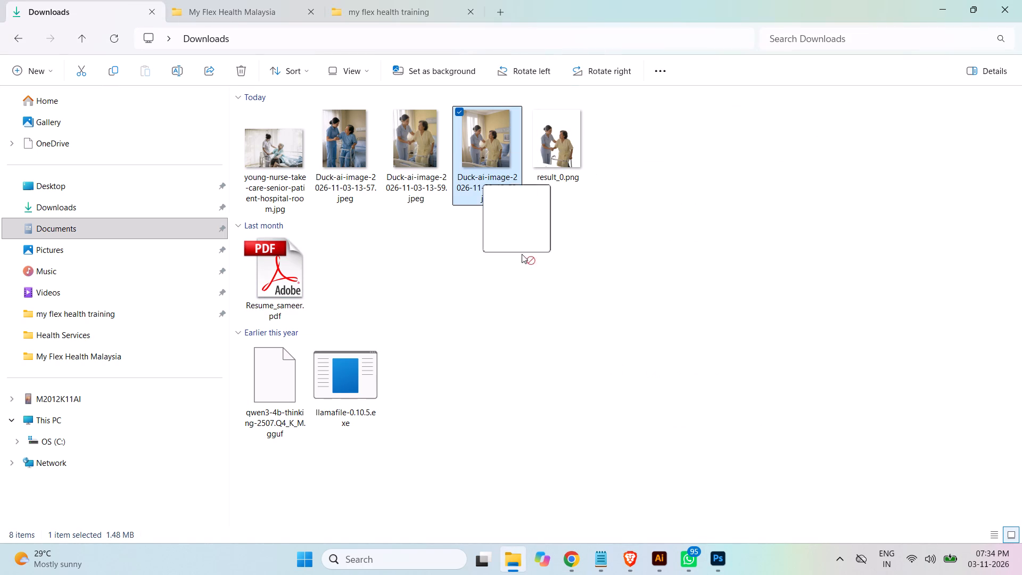
left_click_drag(522, 254, 689, 453)
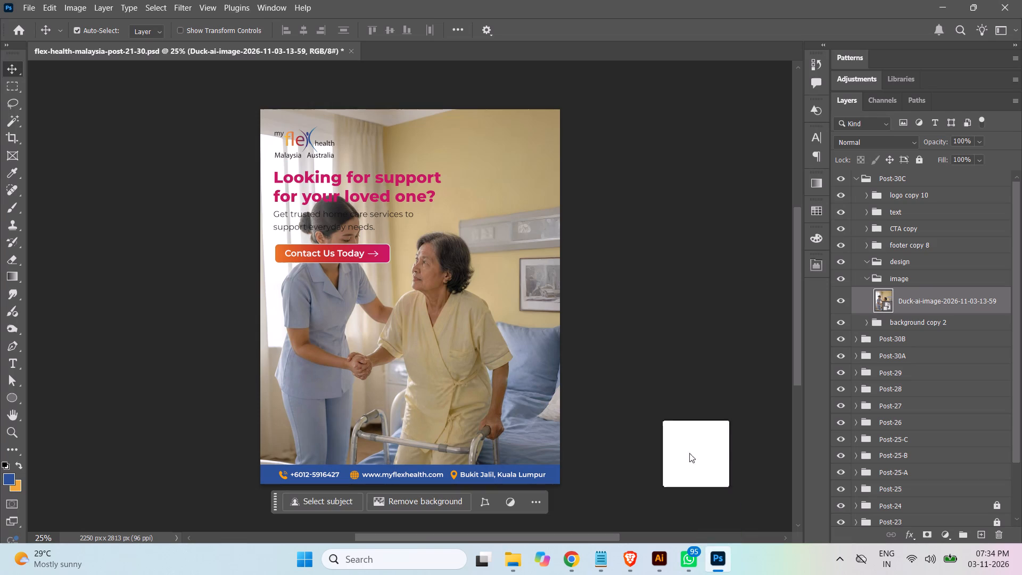
left_click_drag(689, 453, 479, 44)
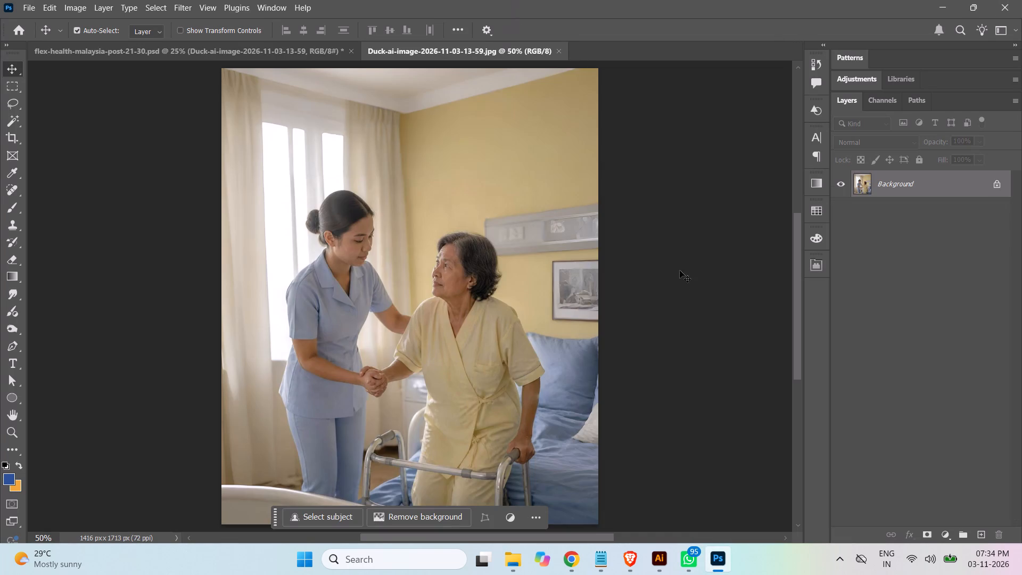
Place result_0.png from Downloads over the nurse image and scale it proportionally about its centre to about 132.3%.
left_click(517, 557)
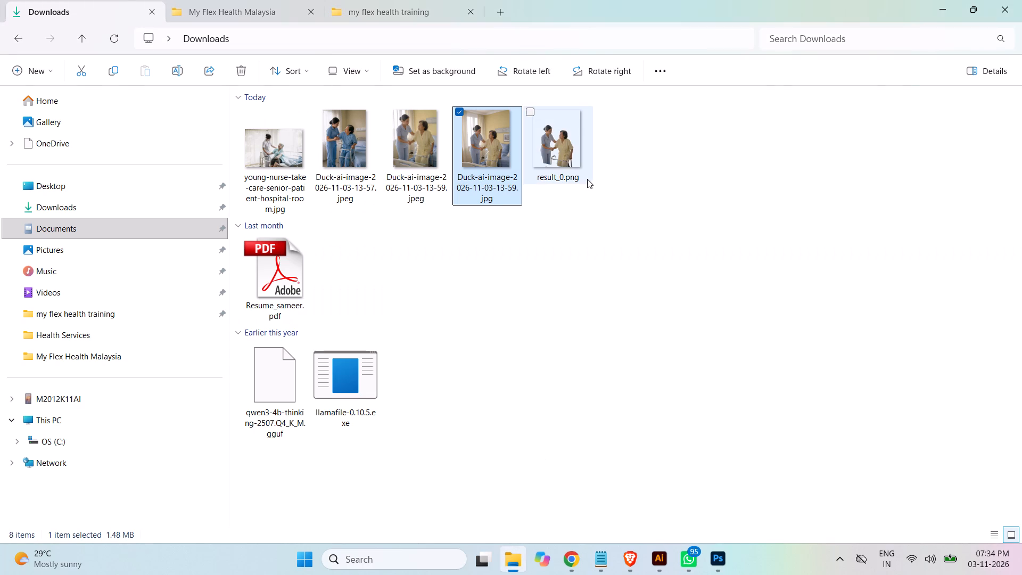
left_click_drag(562, 159, 714, 563)
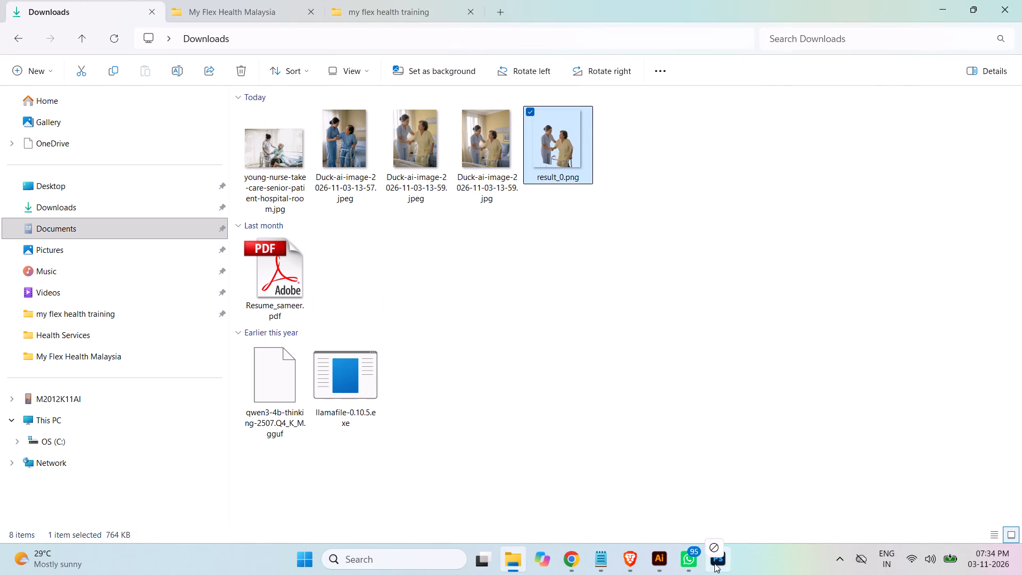
left_click_drag(714, 563, 470, 346)
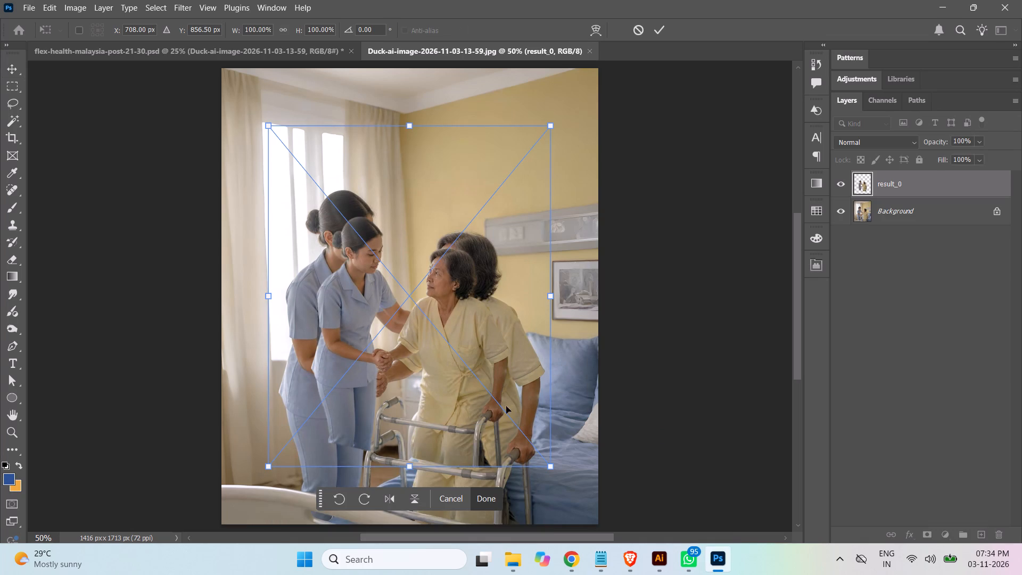
left_click_drag(551, 127, 627, 95, "alt+shift")
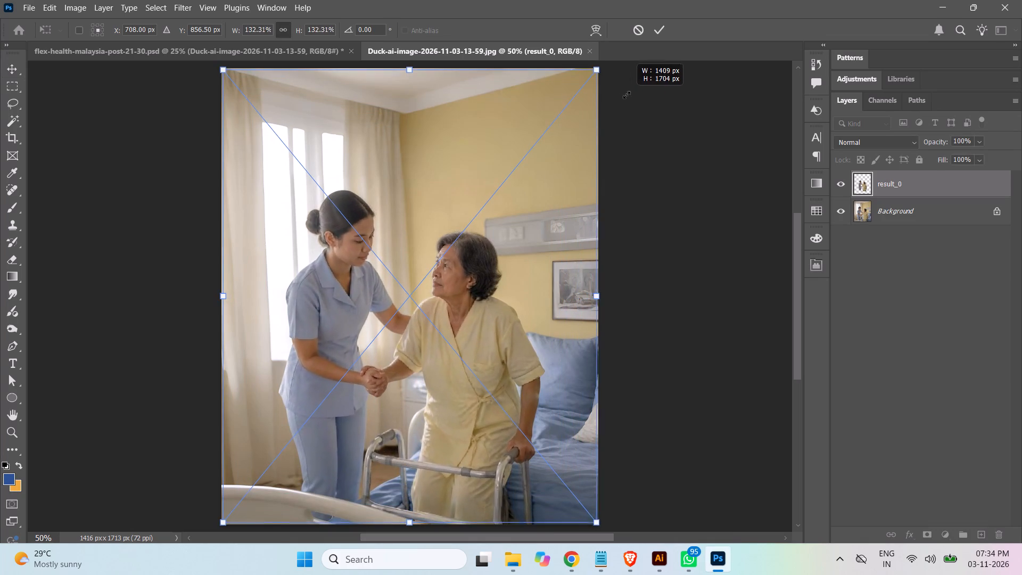
left_click_drag(627, 95, 624, 98, "alt+shift")
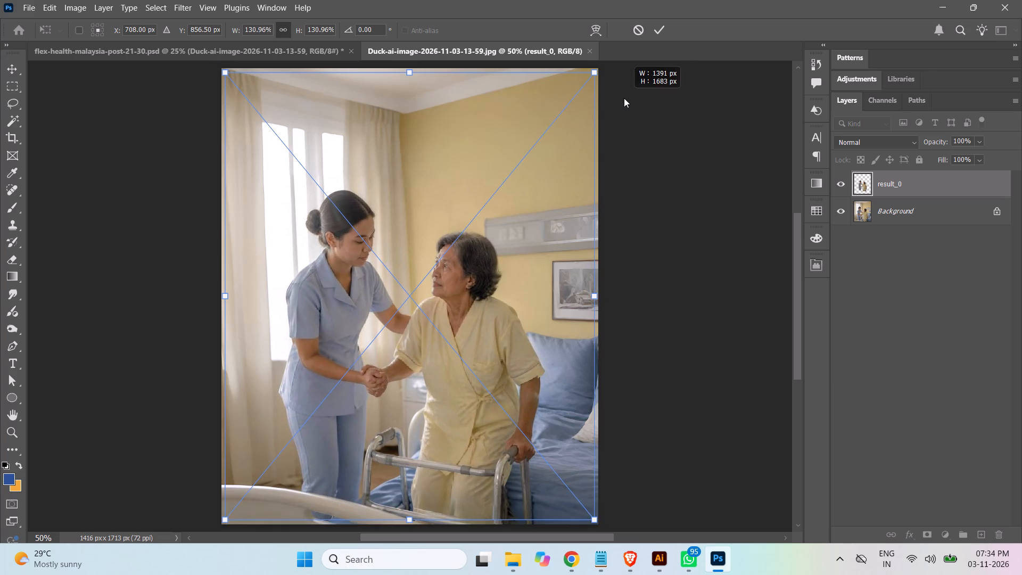
left_click_drag(624, 98, 627, 96, "alt+shift")
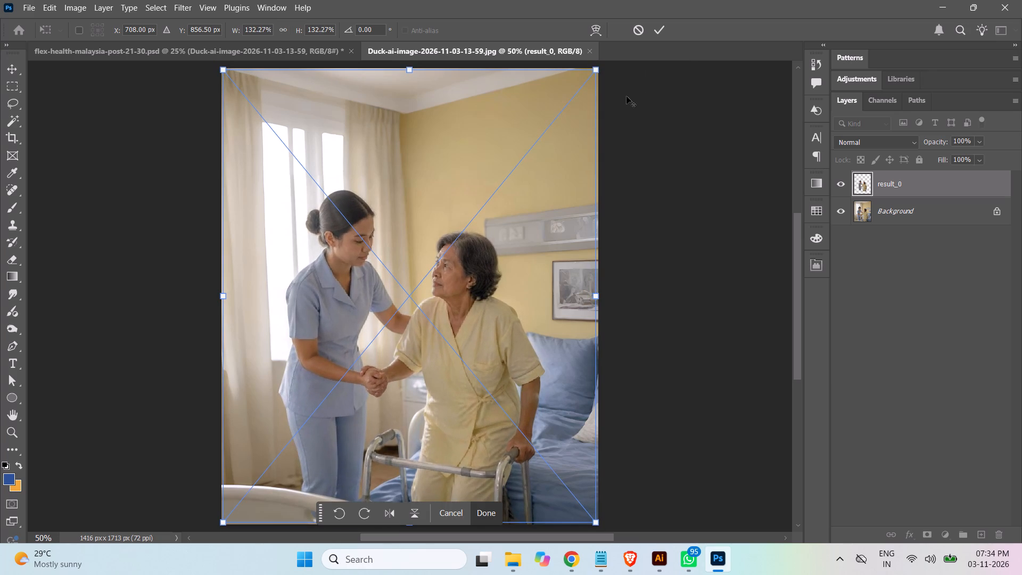
Compare the result_0 cutout's alignment with the original figures by repeatedly hiding and showing its layer.
left_click(841, 185)
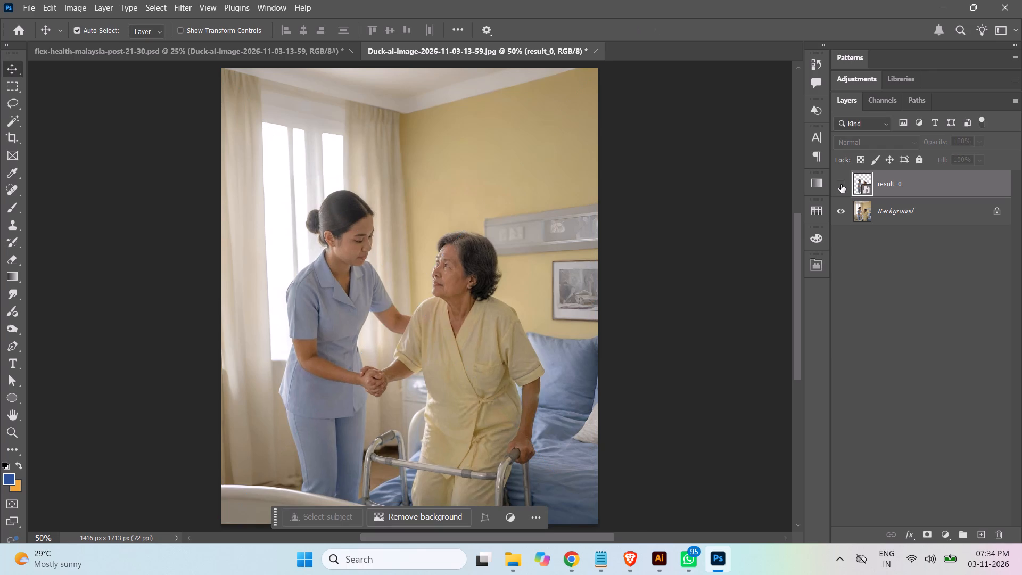
left_click(841, 185)
left_click(841, 185)
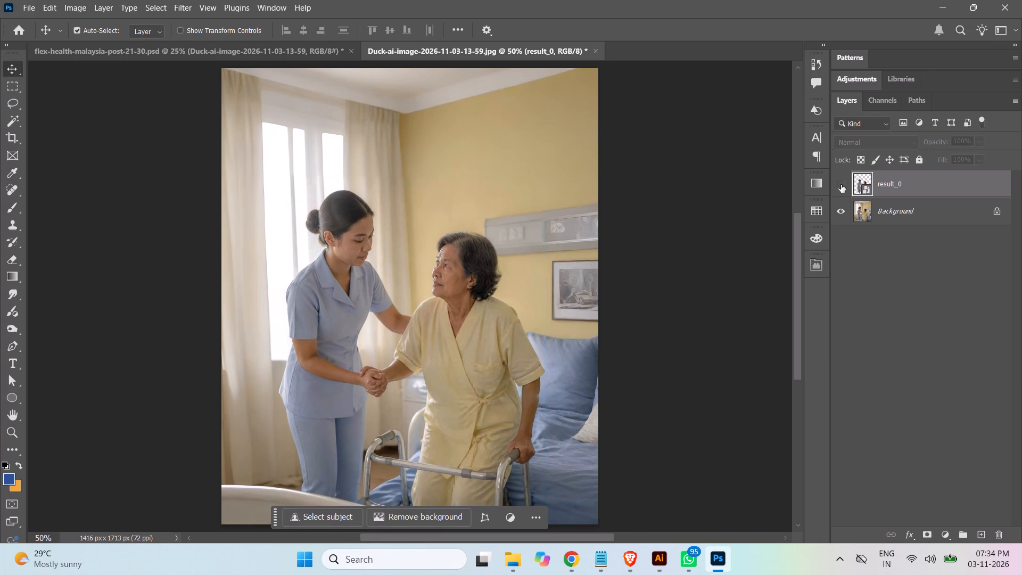
left_click(841, 185)
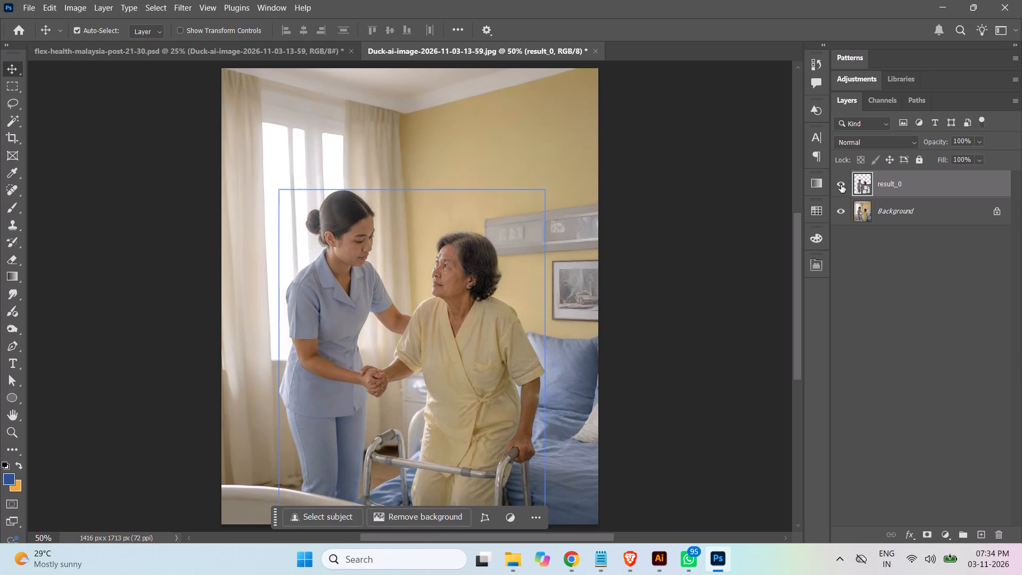
left_click(841, 185)
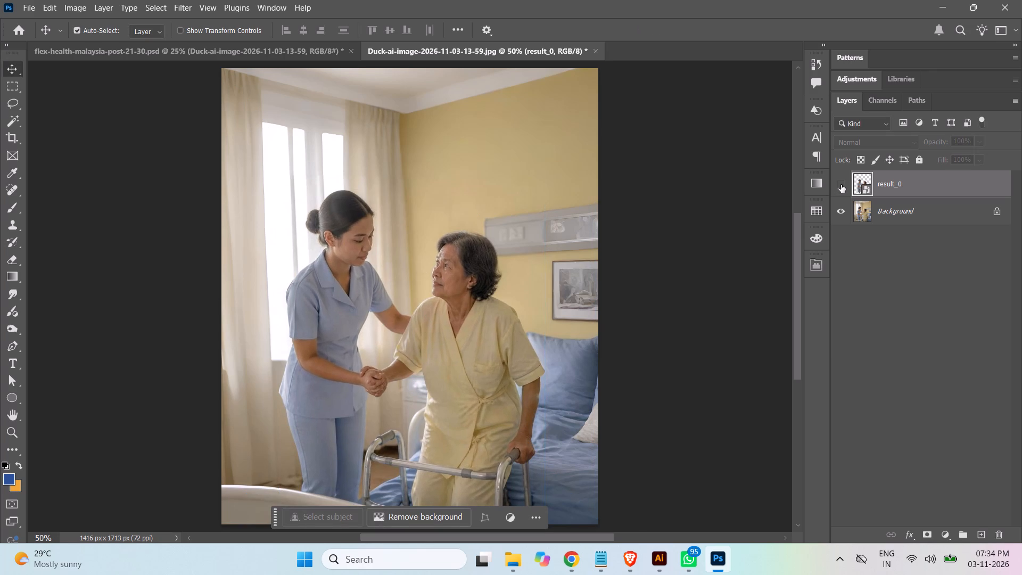
left_click(841, 185)
left_click(841, 185)
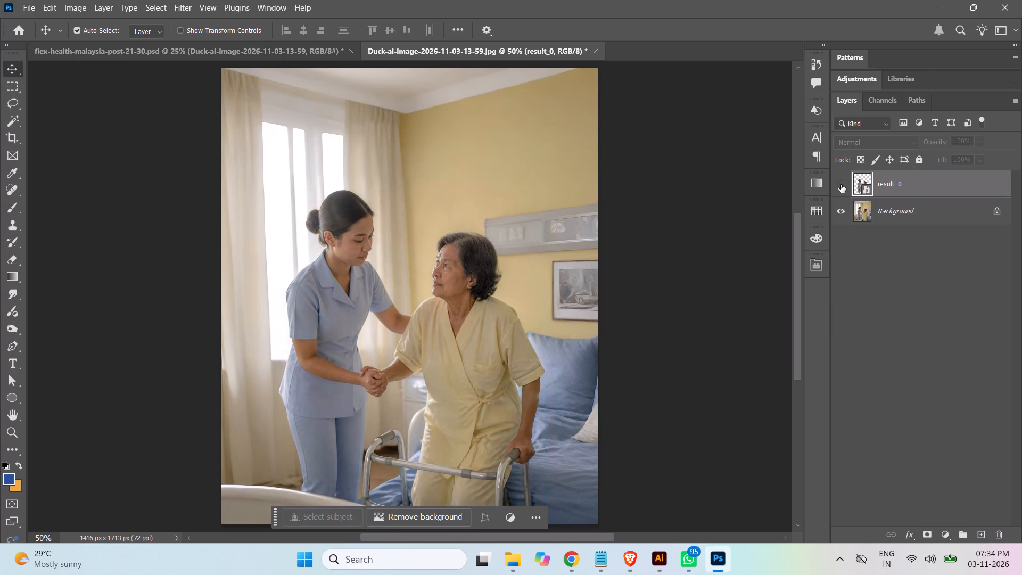
left_click(841, 185)
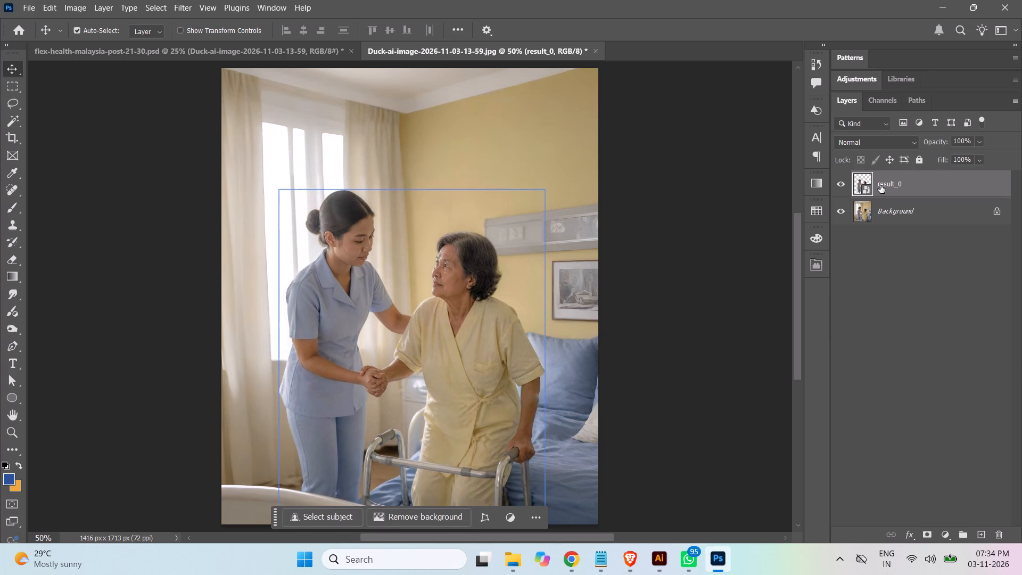
Enlarge the result_0 cutout proportionally to about 133.8% so its figures match the original image underneath.
key("ctrl+t")
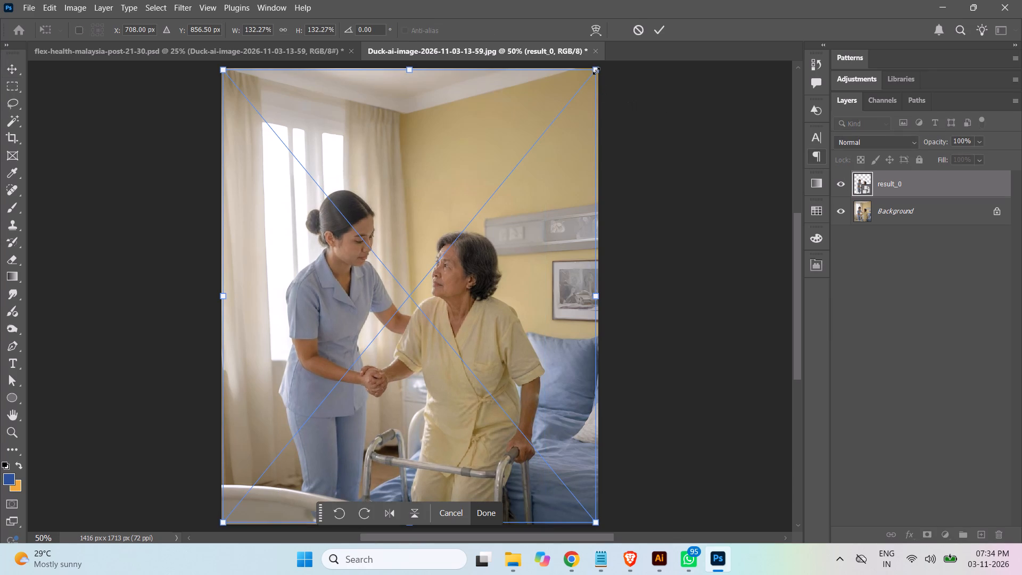
left_click_drag(596, 71, 596, 73, "alt+shift")
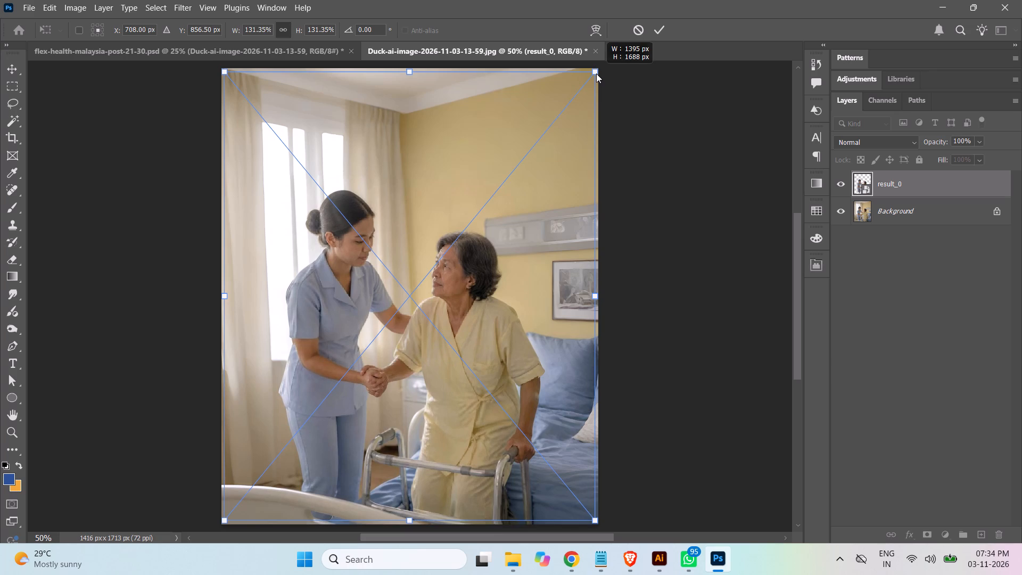
left_click_drag(596, 73, 601, 71, "alt+shift")
left_click(955, 187)
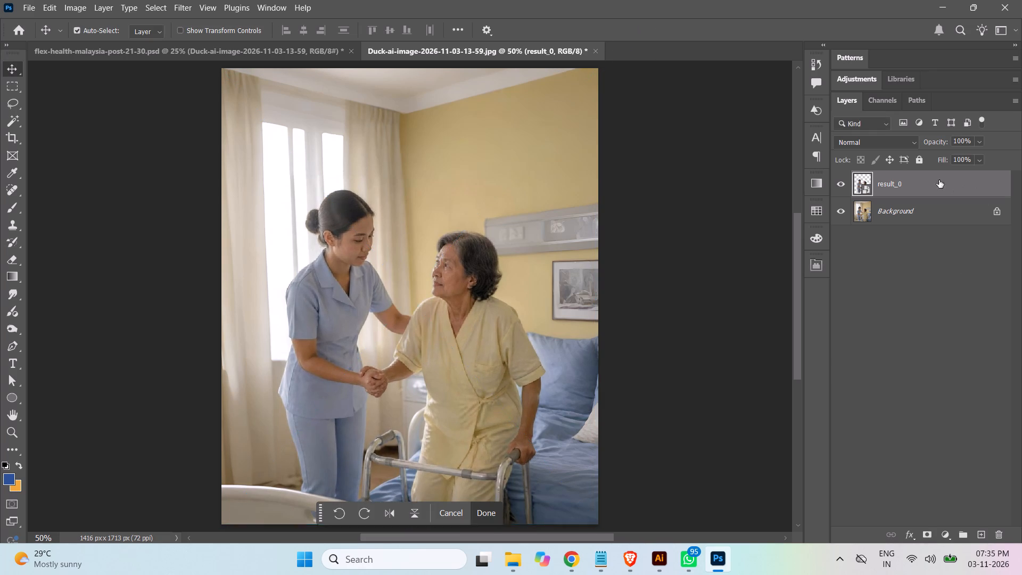
Set the result_0 layer's opacity to 30%.
left_click_drag(970, 142, 891, 143)
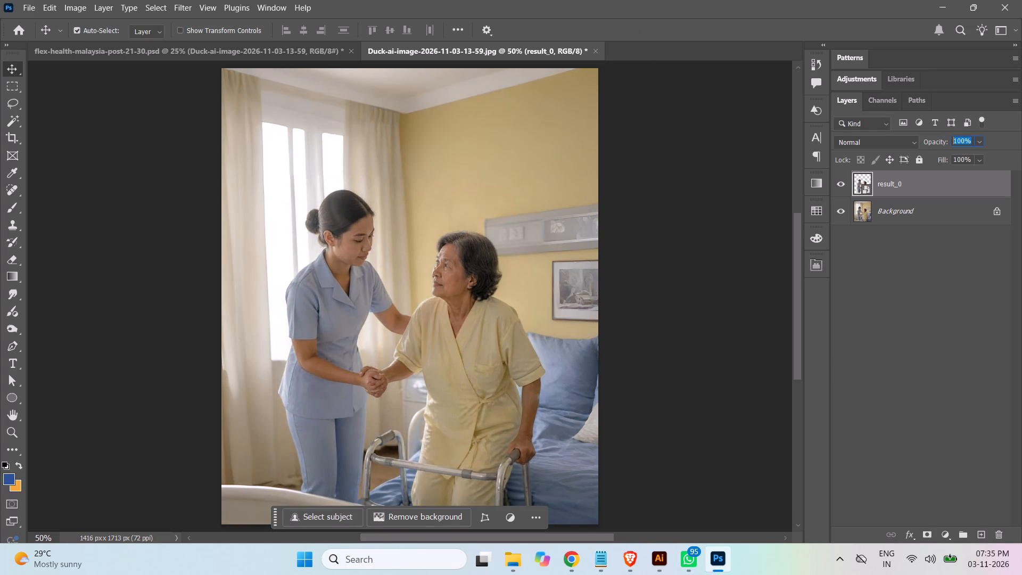
type("30")
key("Return")
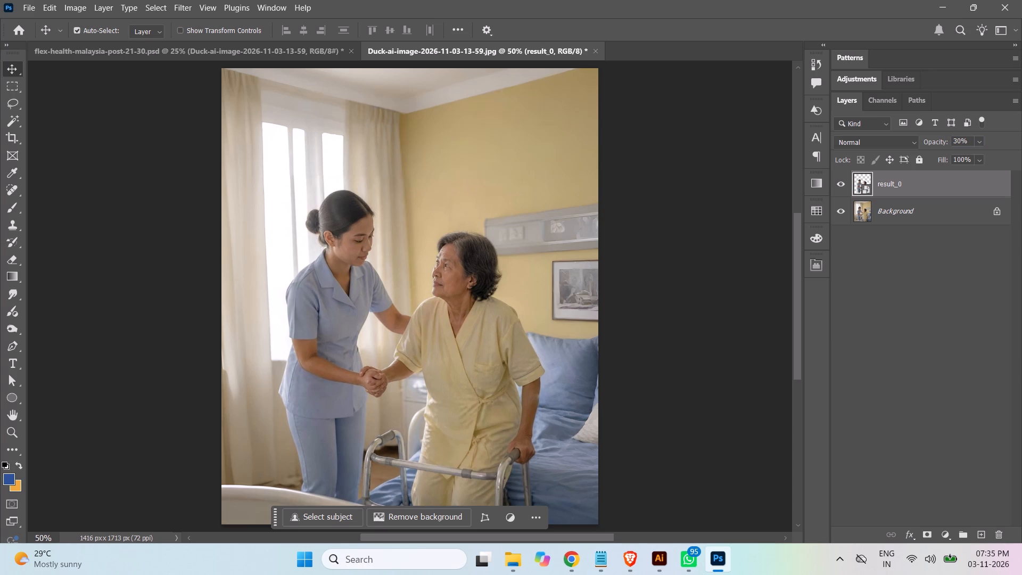
Examine the nurse's hair up close, comparing the image with the result_0 layer hidden and shown.
left_click(708, 193)
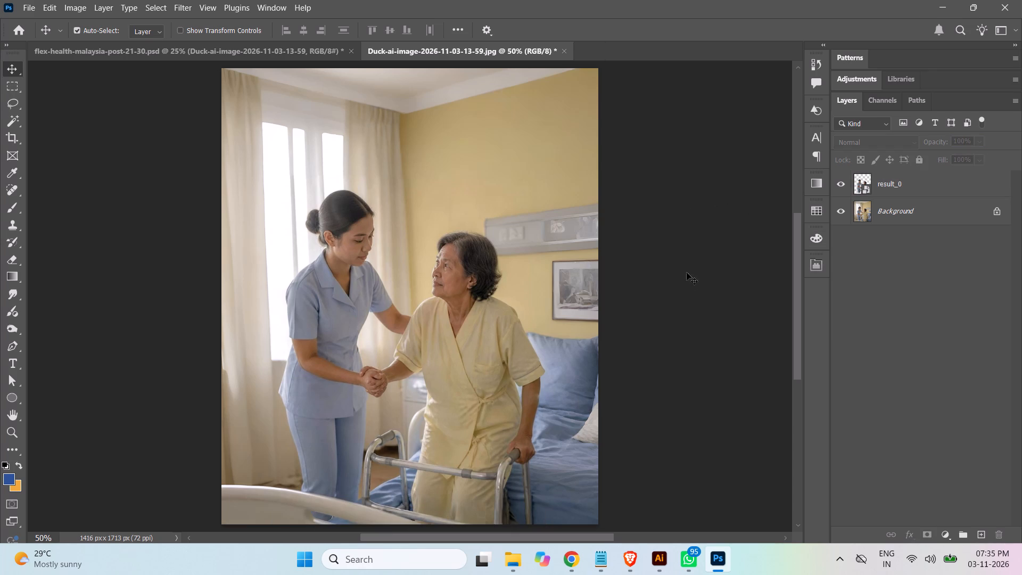
key("z")
left_click_drag(324, 185, 477, 307)
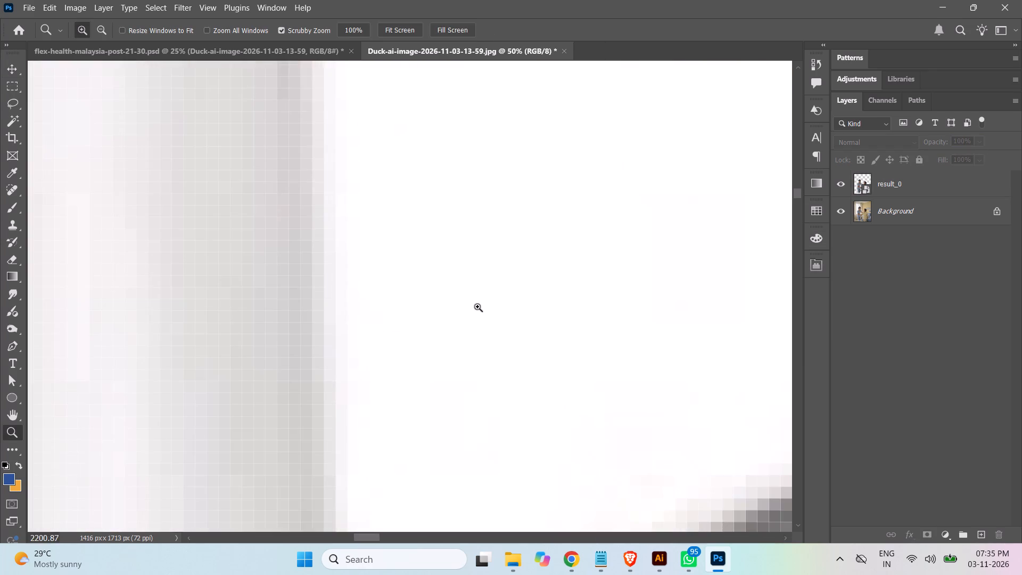
left_click_drag(477, 307, 416, 247)
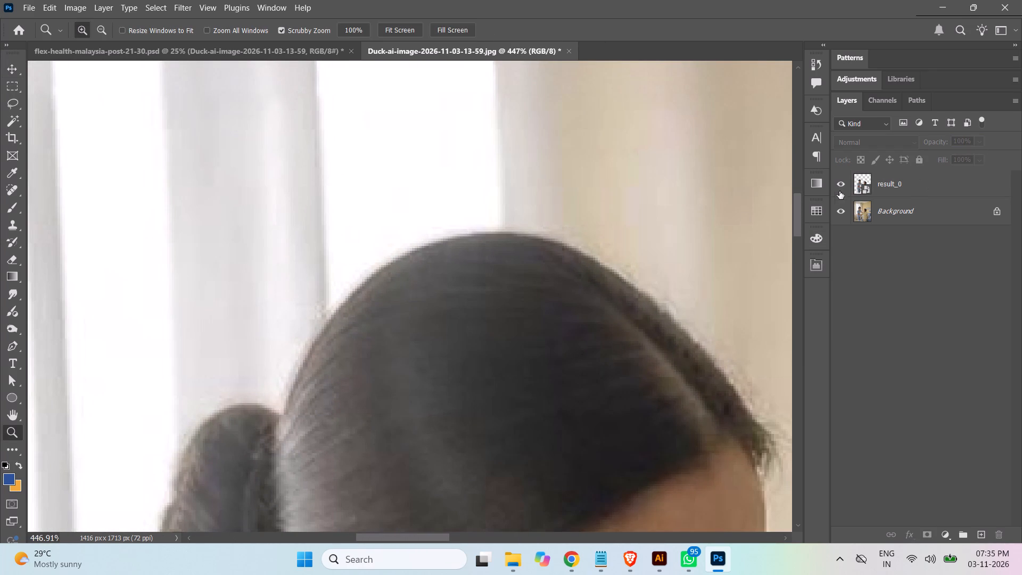
left_click(840, 183)
left_click(840, 183)
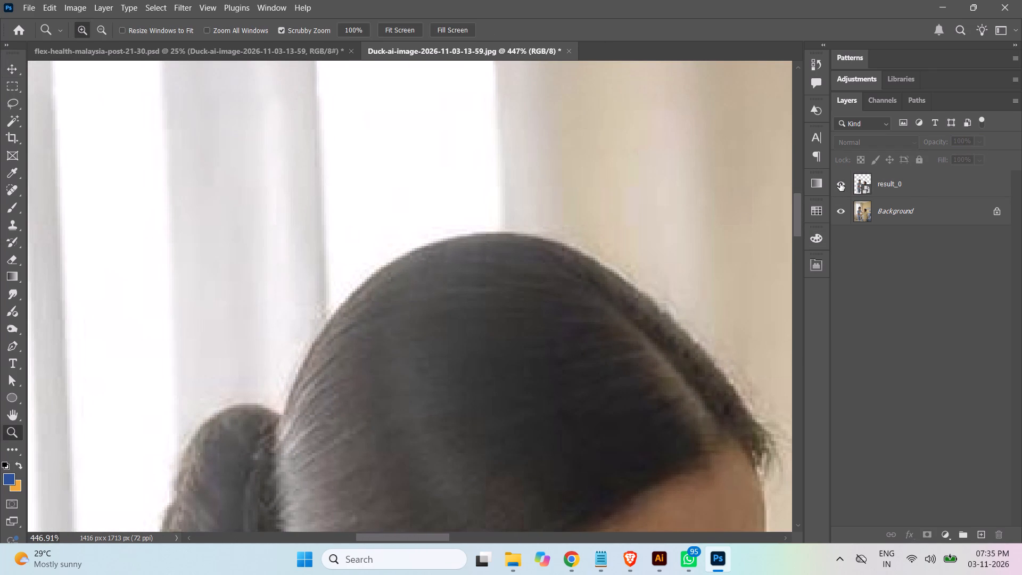
Check the result_0 layer's scale and compare both whole figures with the cutout hidden and shown.
left_click(915, 188)
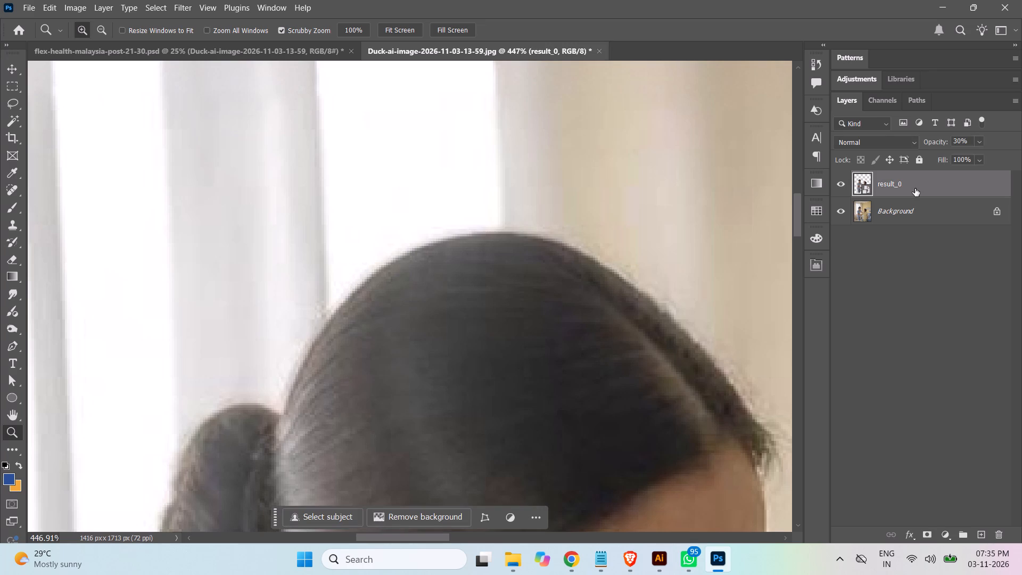
left_click(12, 67)
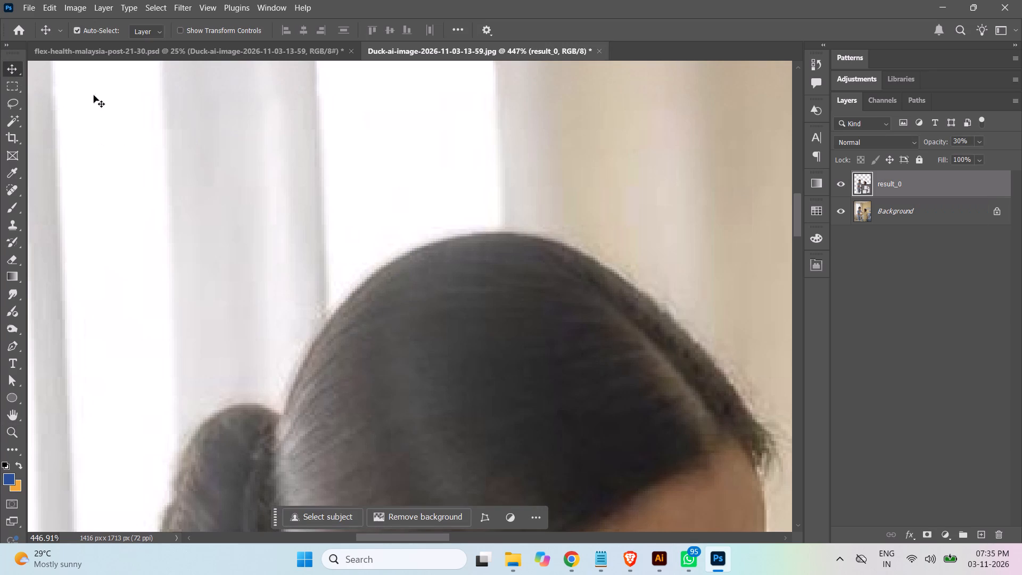
key("ctrl+t")
left_click(518, 316)
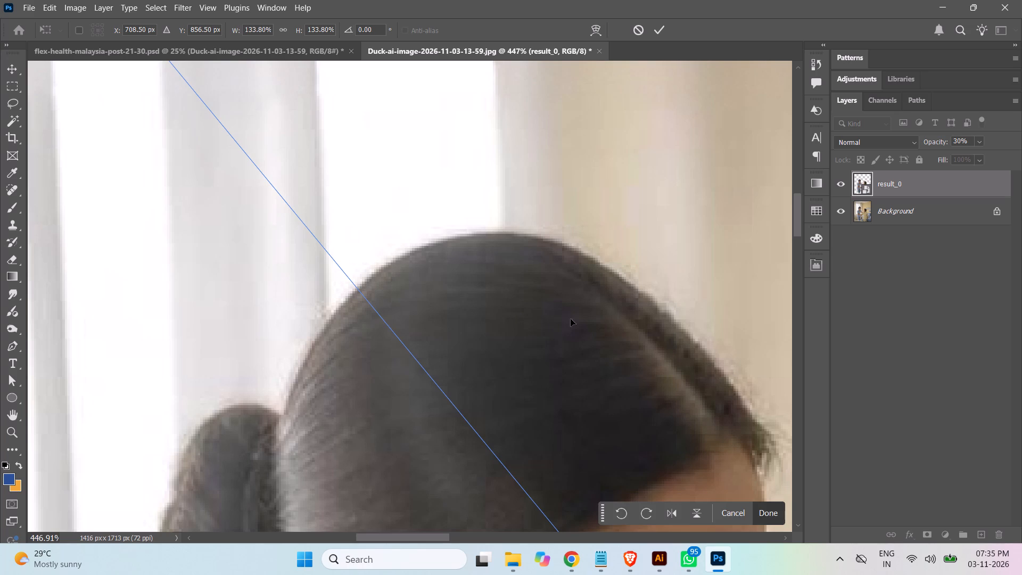
key("ctrl+minus")
key("ctrl+minus")
key("ctrl+minus")
key("ctrl+minus")
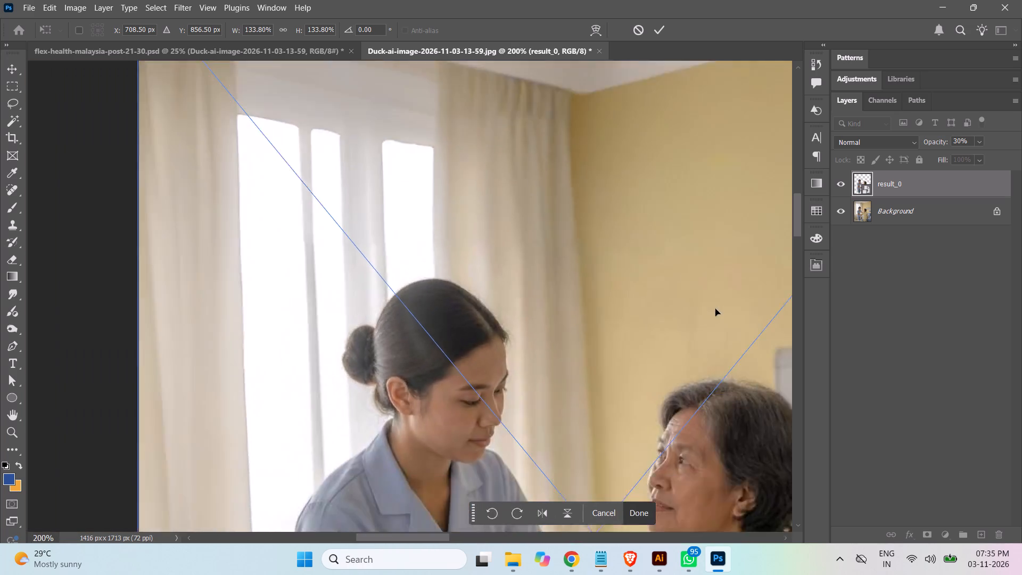
key("ctrl+minus")
key("ctrl+minus")
key("ctrl+minus")
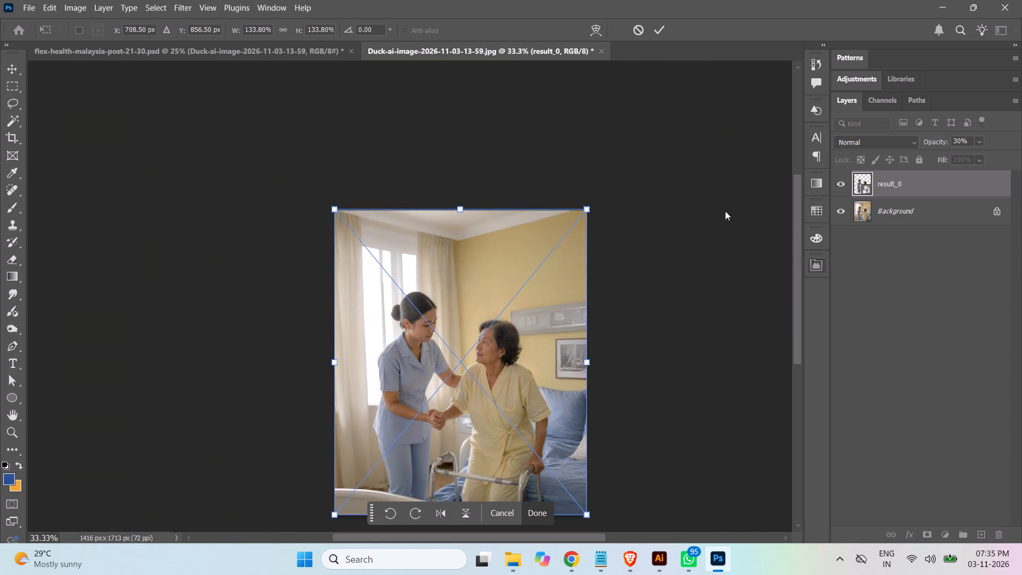
scroll(628, 184, "down", 2)
scroll(628, 185, "up", 2)
scroll(627, 186, "down", 7)
scroll(624, 189, "up", 1)
scroll(624, 190, "down", 1)
scroll(613, 219, "up", 1)
scroll(612, 222, "down", 3)
left_click(838, 182)
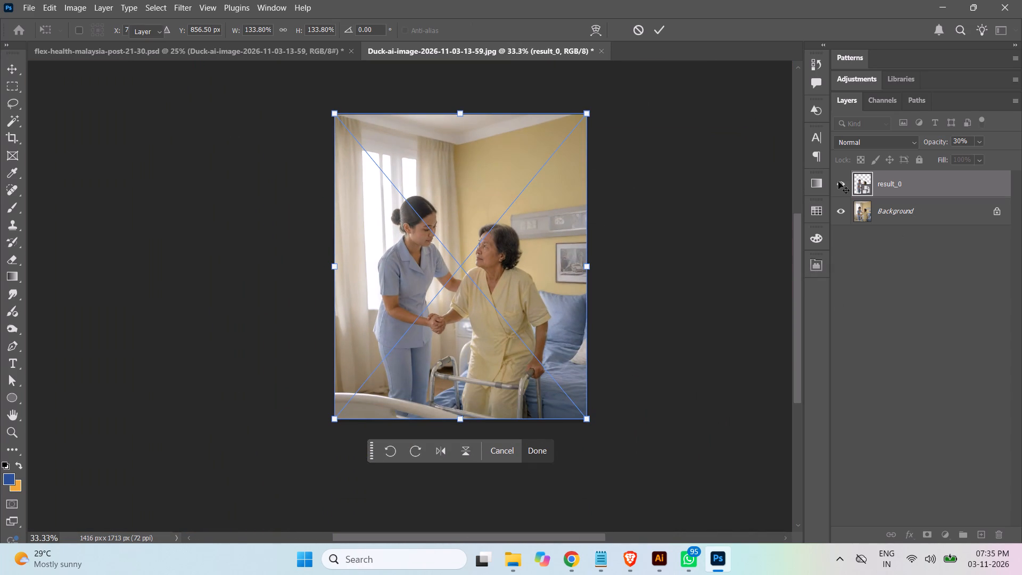
left_click(838, 182)
left_click(838, 182)
left_click(838, 182)
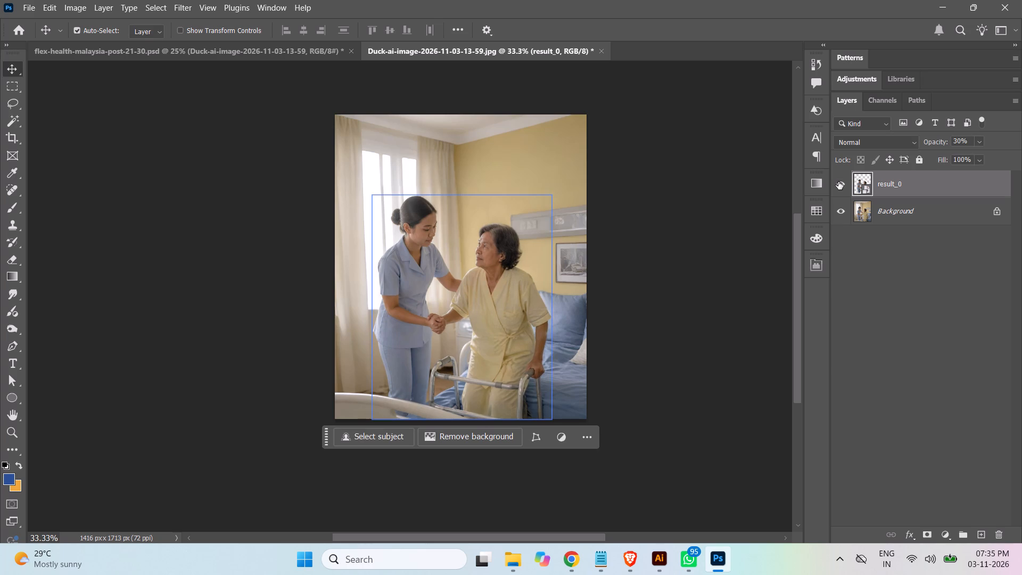
Set the result_0 layer's opacity to 100%.
left_click_drag(969, 141, 904, 141)
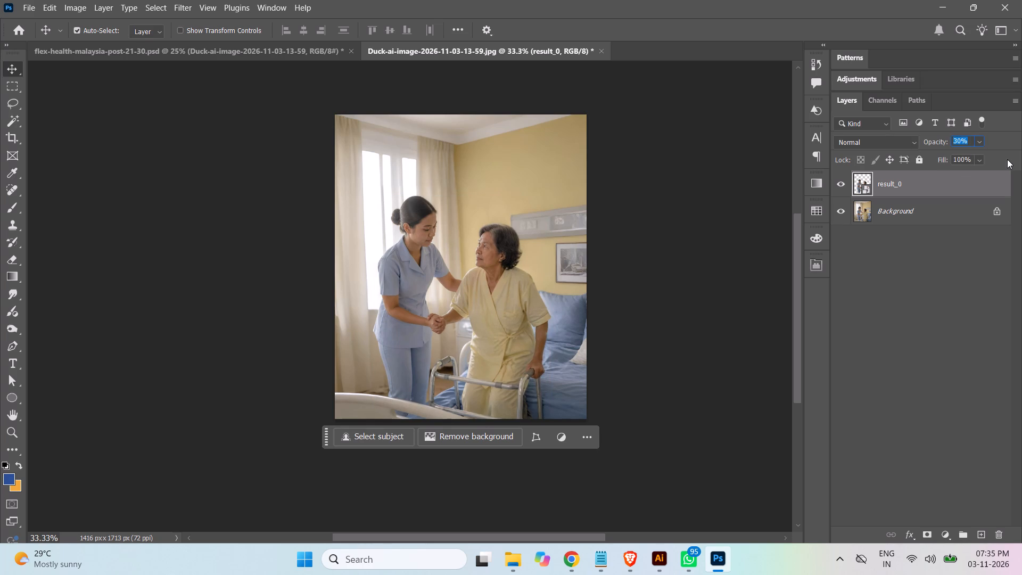
type("100")
key("Return")
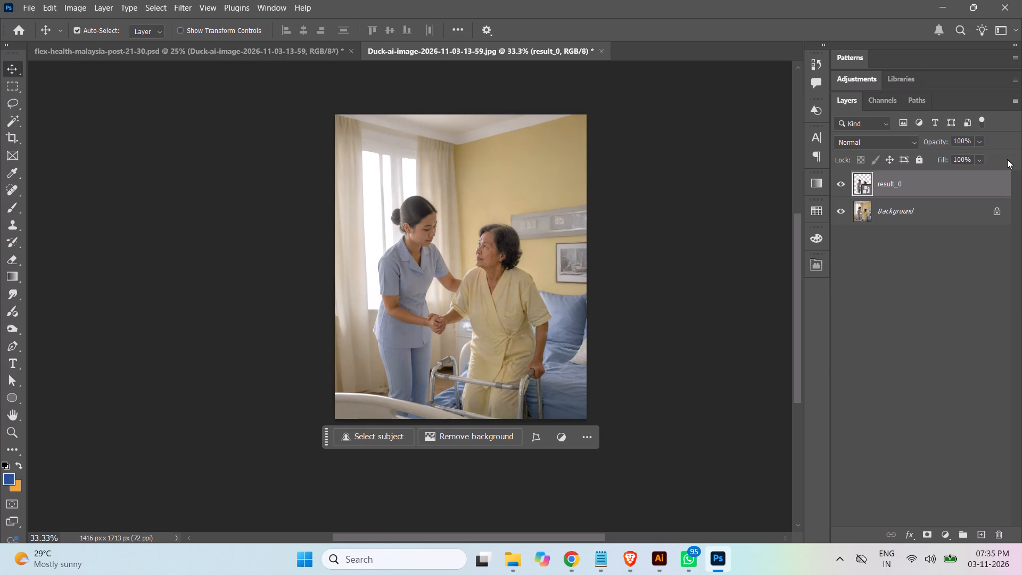
left_click(722, 256)
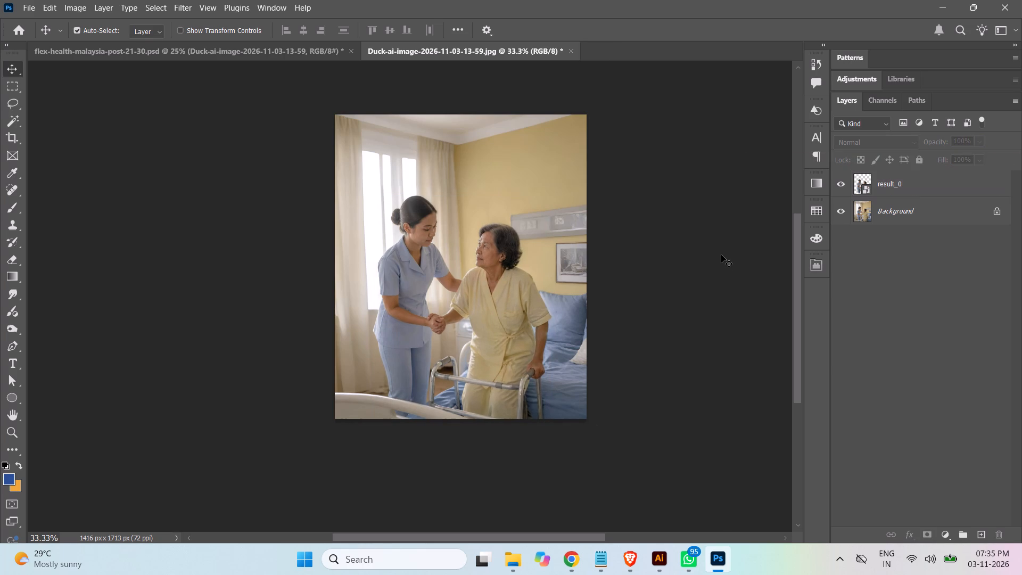
Convert the locked Background of the nurse-and-patient image into a regular layer.
double_click(924, 213)
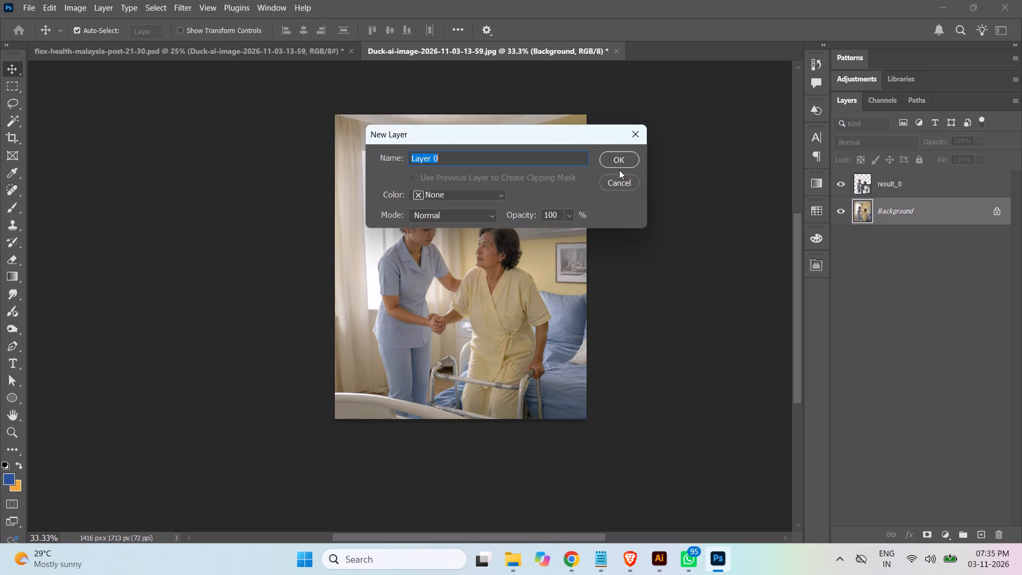
left_click(619, 162)
Copy the result_0 cutout and the full image layer together into the image group of flex-health-malaysia-post-21-30.psd.
left_click(919, 184)
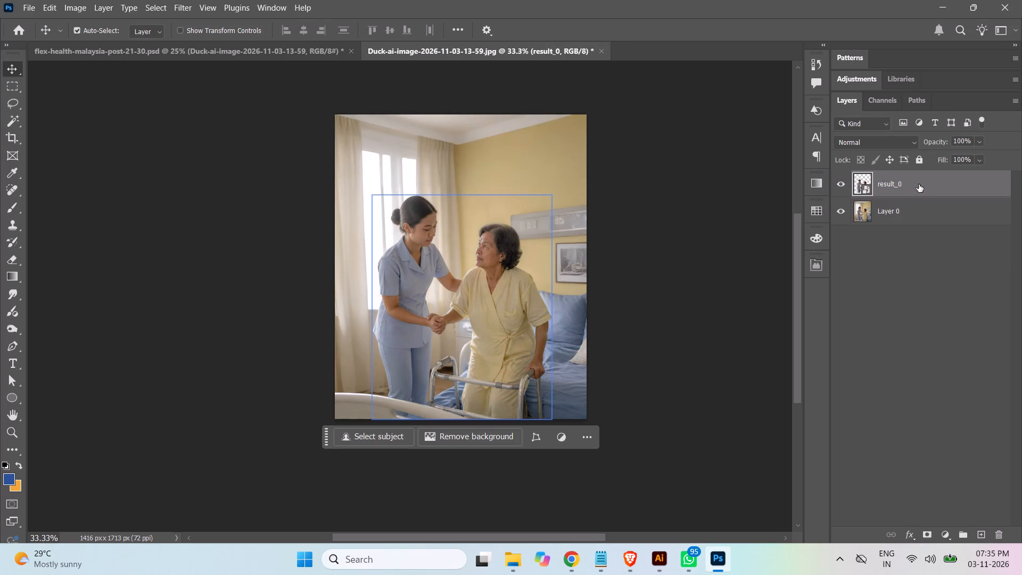
left_click(918, 212, "shift")
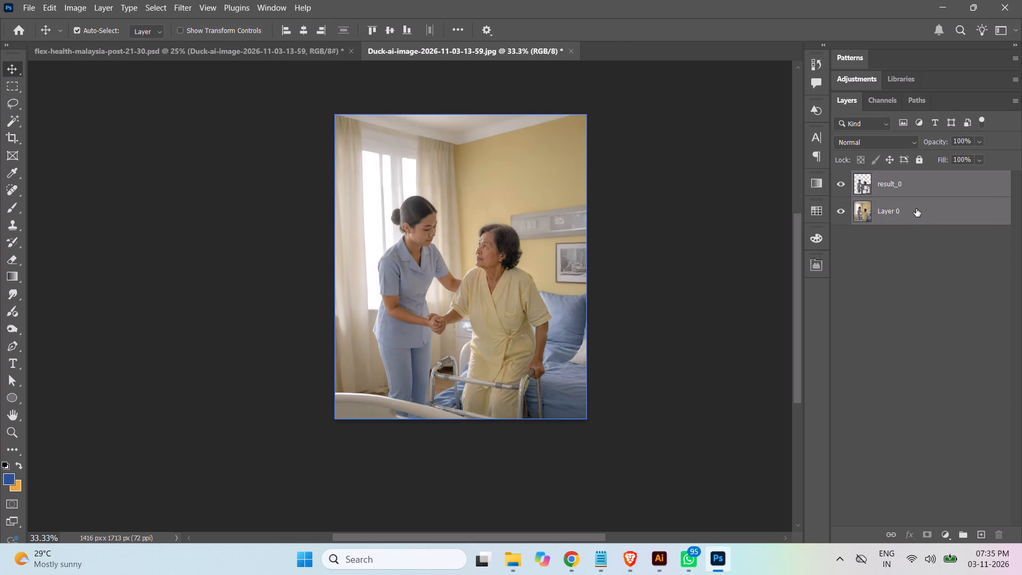
left_click_drag(929, 208, 228, 52)
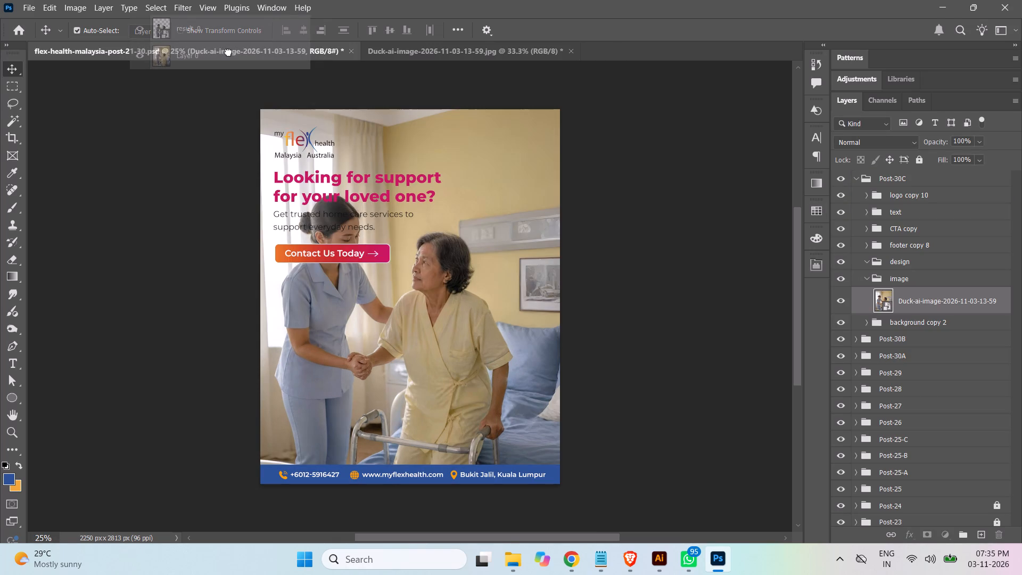
left_click_drag(228, 52, 413, 327)
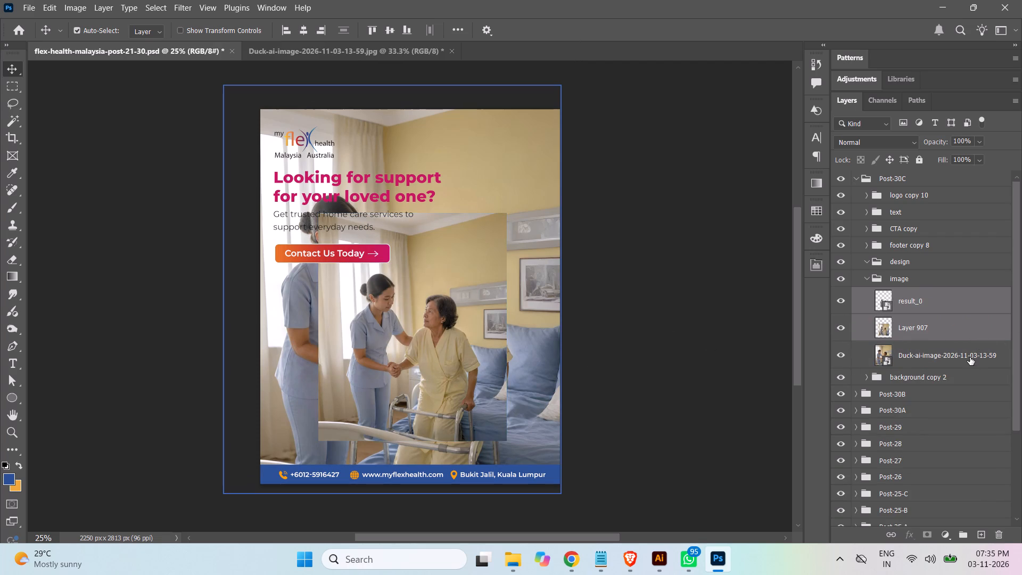
left_click_drag(969, 357, 1006, 537)
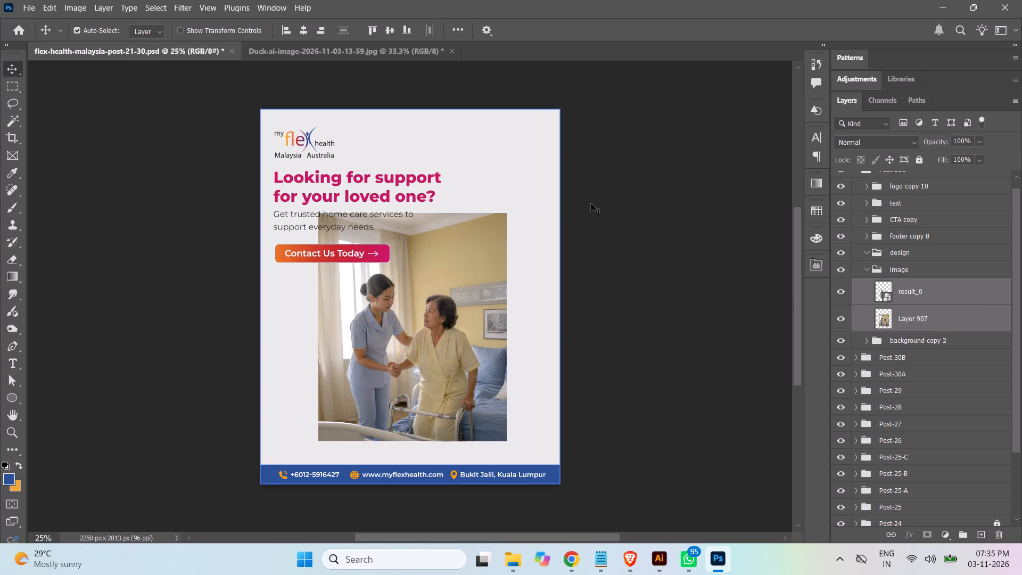
Scale the cutout and full image together to about 181.85% and position them to fill the post above the footer.
key("ctrl+t")
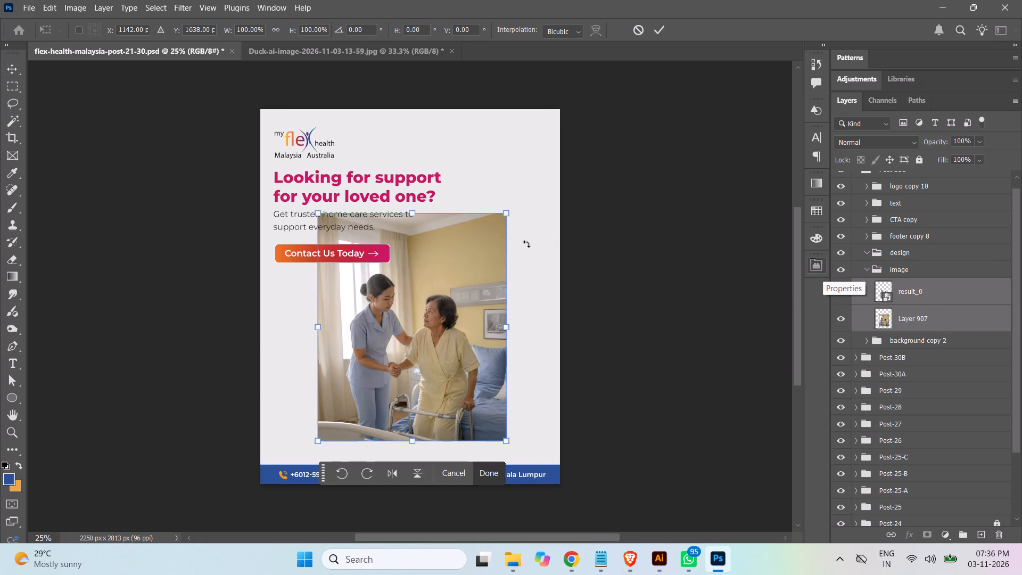
left_click_drag(505, 212, 628, 157, "alt+shift")
left_click_drag(479, 388, 469, 339)
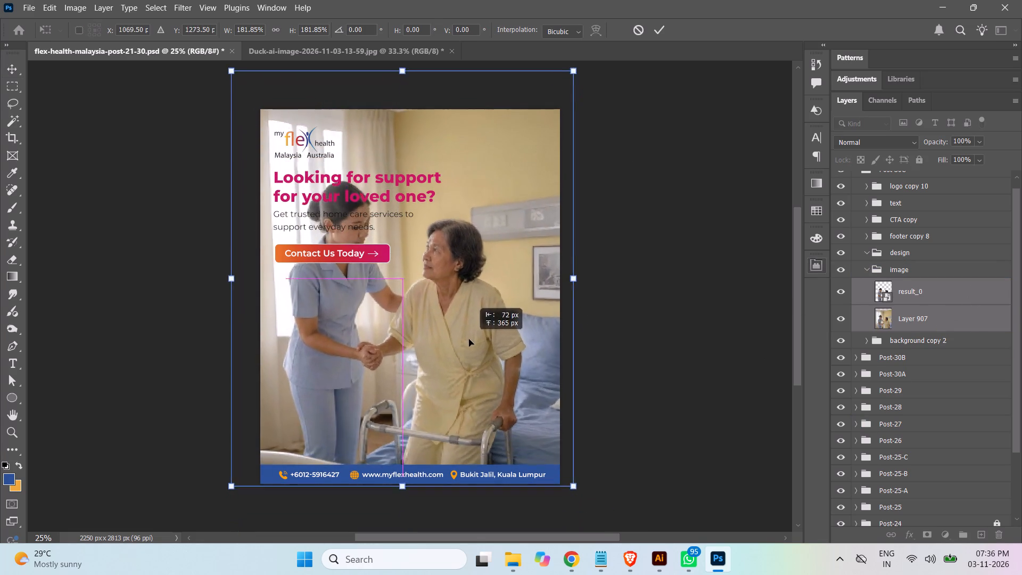
left_click_drag(469, 339, 459, 328)
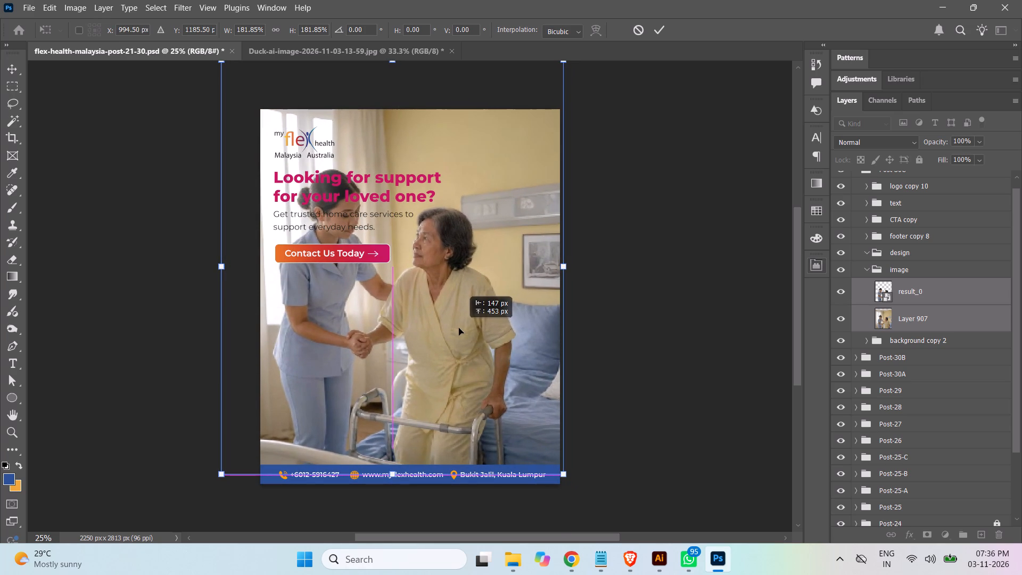
left_click_drag(459, 328, 458, 330)
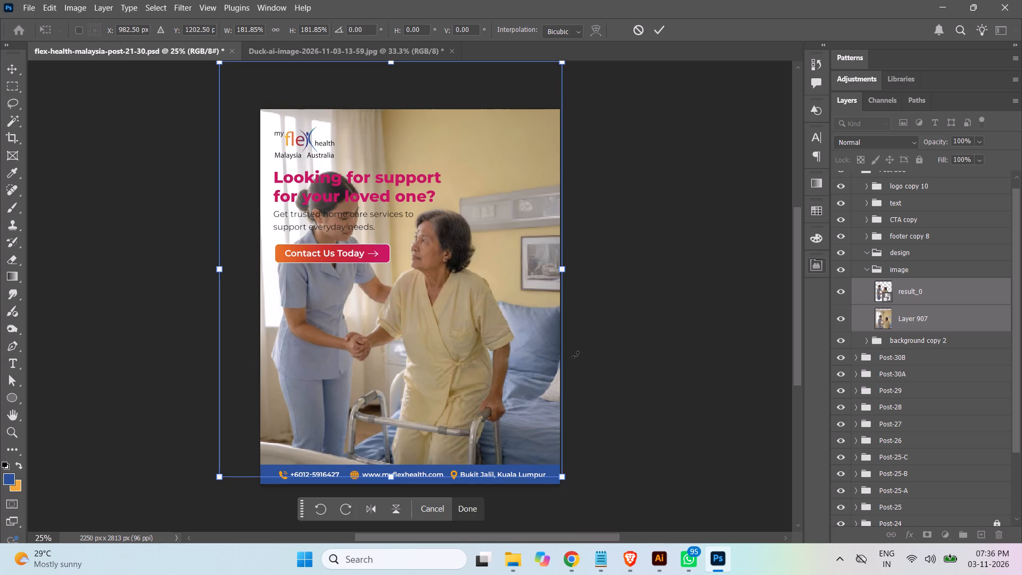
key("Return")
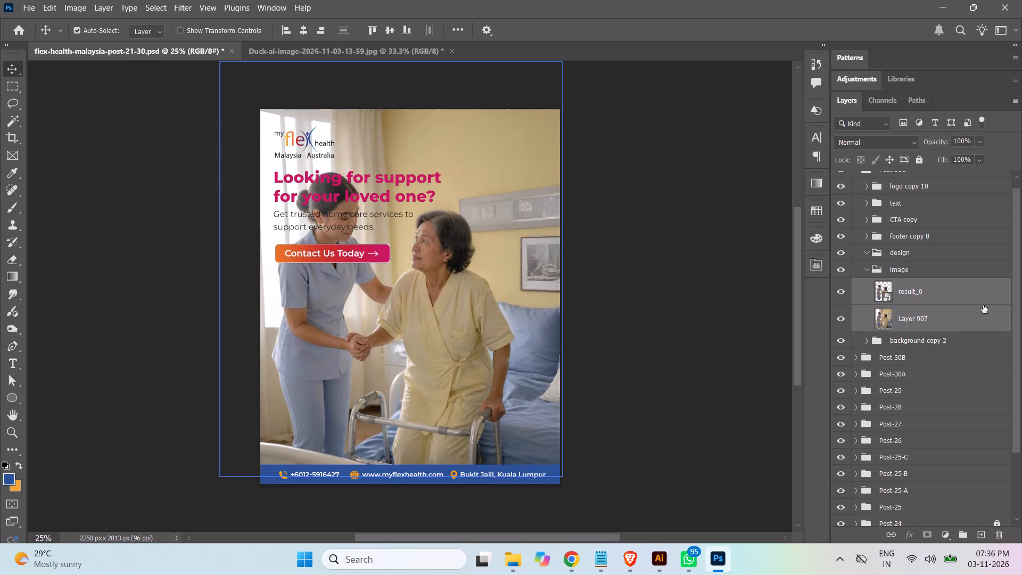
Move the result_0 cutout out of the image group into the design group and collapse the image group.
left_click(926, 294)
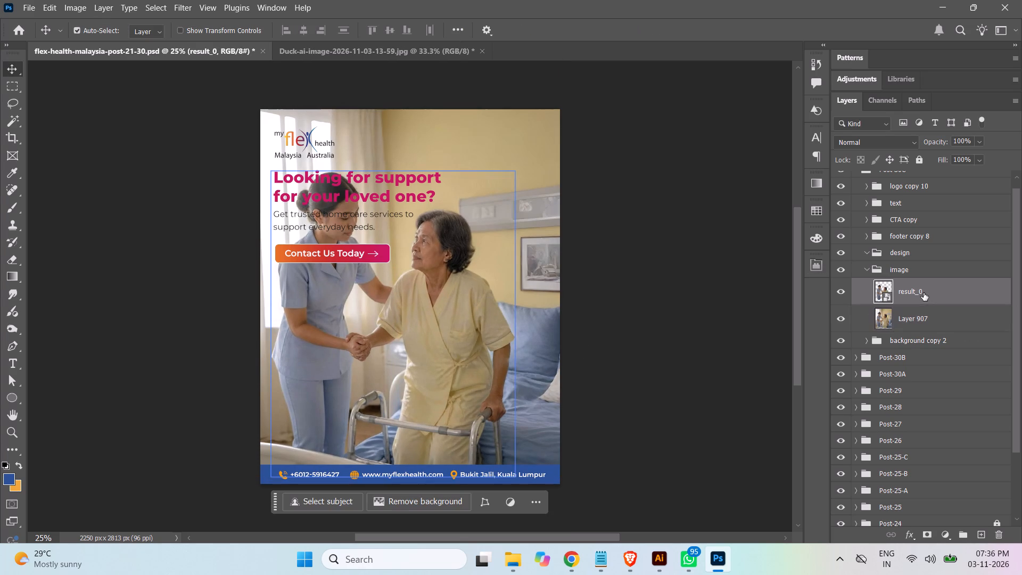
left_click_drag(924, 293, 915, 254)
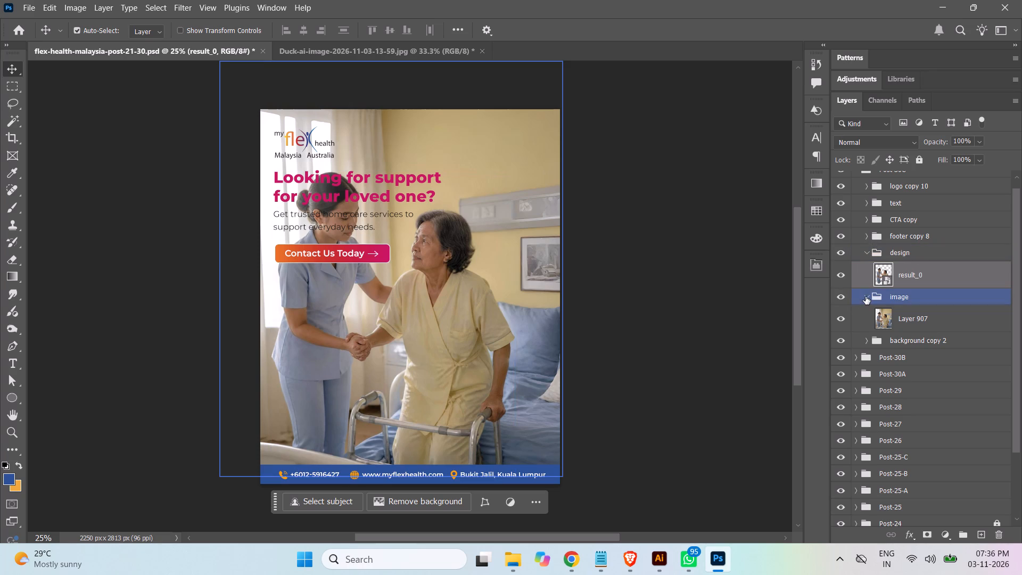
left_click(866, 297)
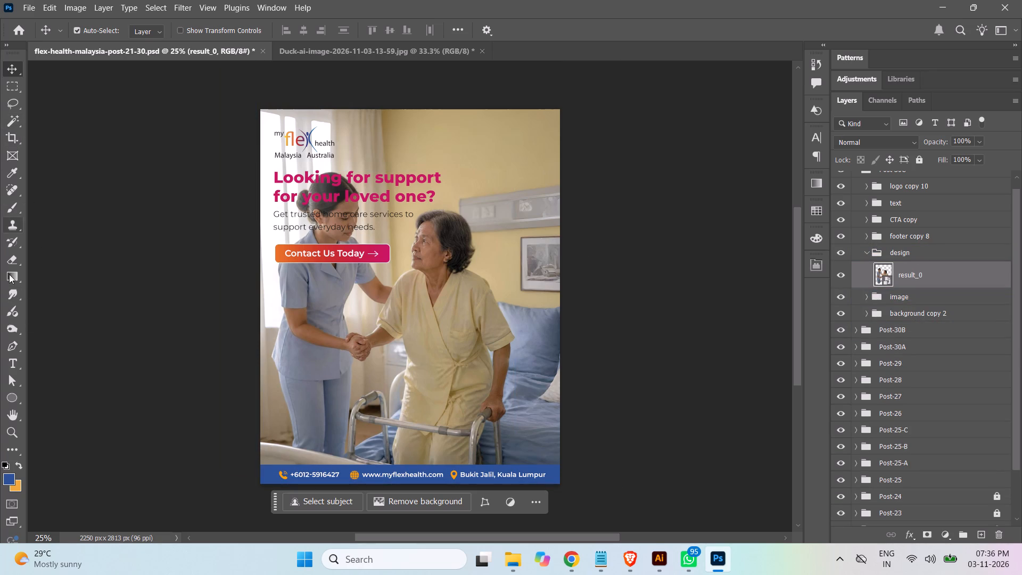
Draw a white rectangle about 1441 × 834 px in the upper part of the post, beside the logo.
left_click(22, 401)
left_click(59, 399)
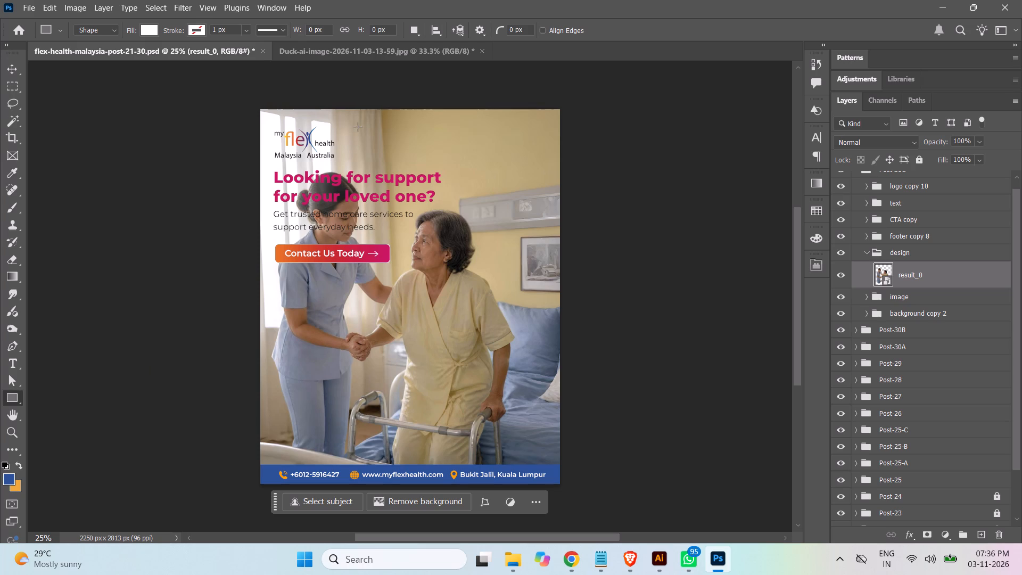
left_click_drag(354, 121, 459, 215)
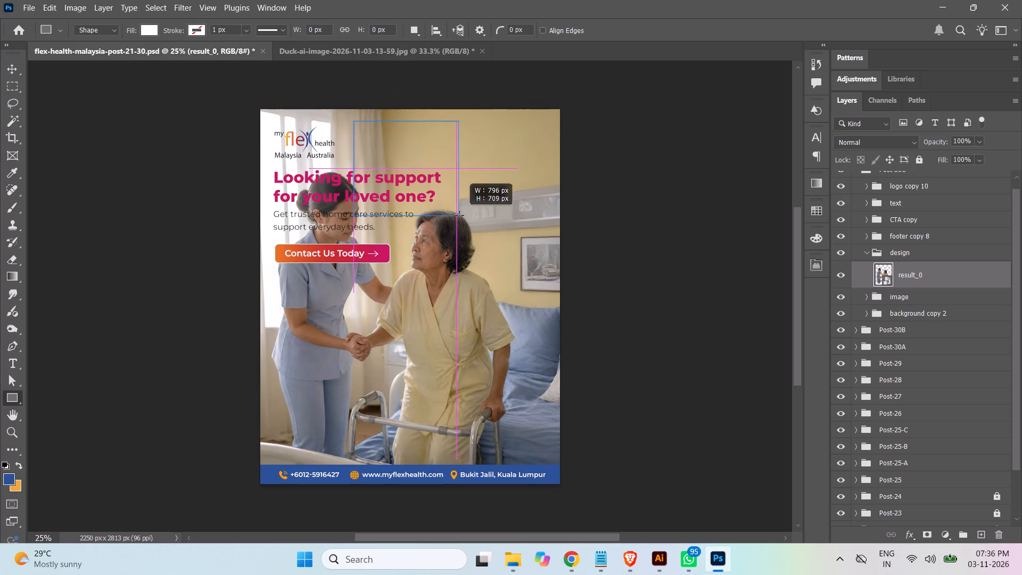
left_click_drag(459, 215, 550, 232)
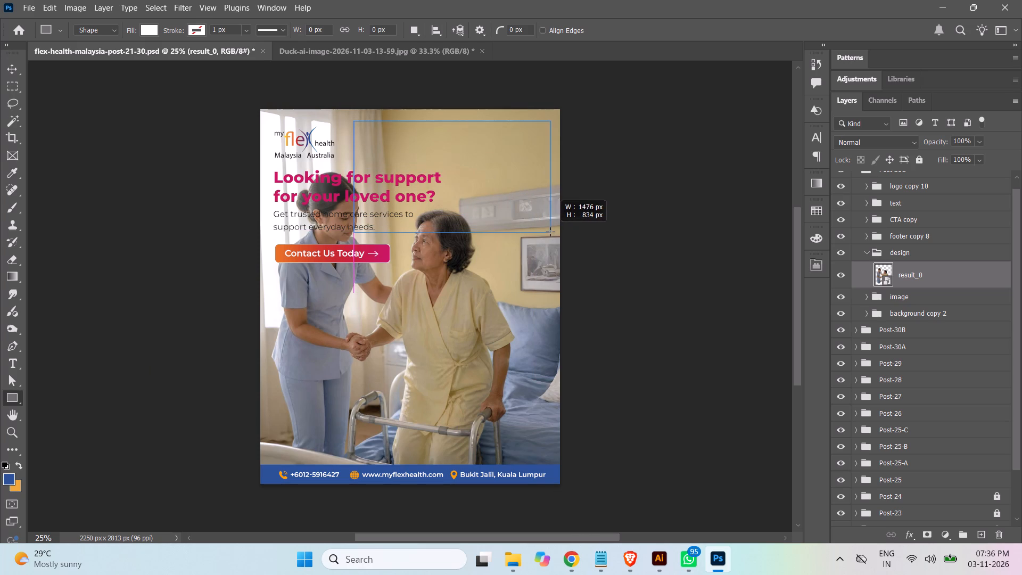
left_click_drag(550, 232, 546, 232)
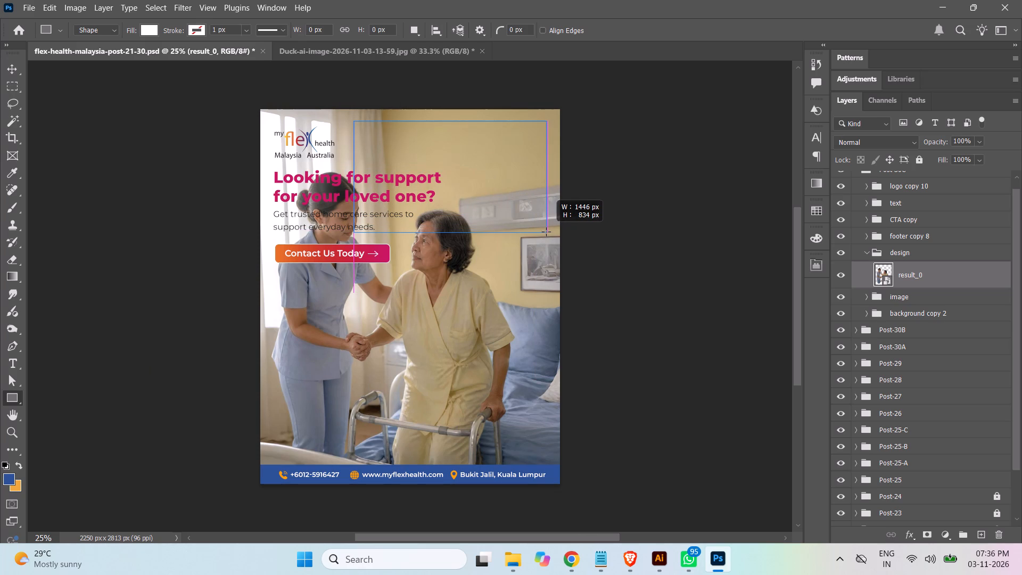
left_click_drag(546, 232, 546, 232)
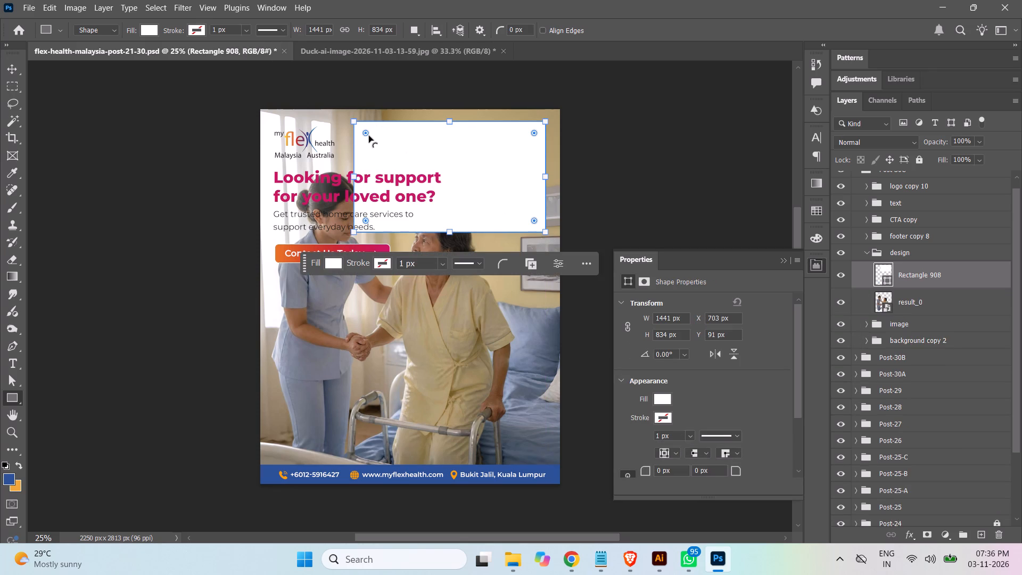
Round all corners of the white rectangle to a radius of about 68 px.
left_click_drag(367, 134, 363, 129)
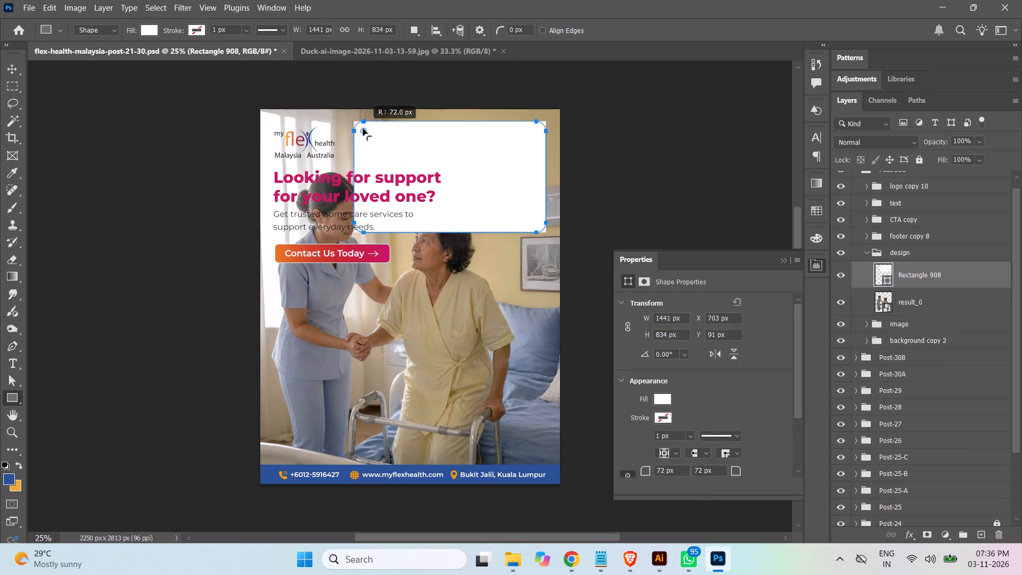
left_click_drag(363, 129, 363, 128)
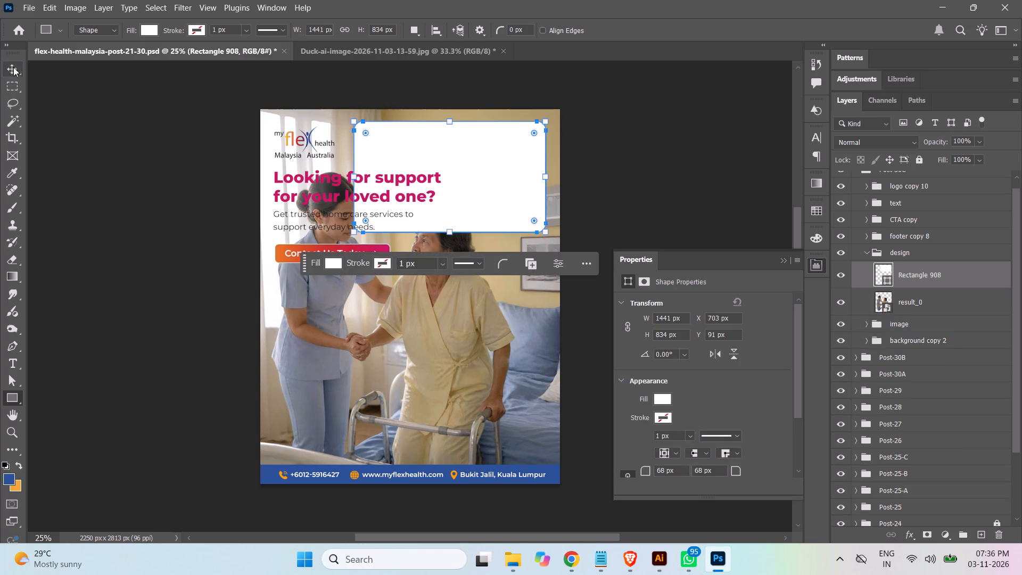
left_click(13, 69)
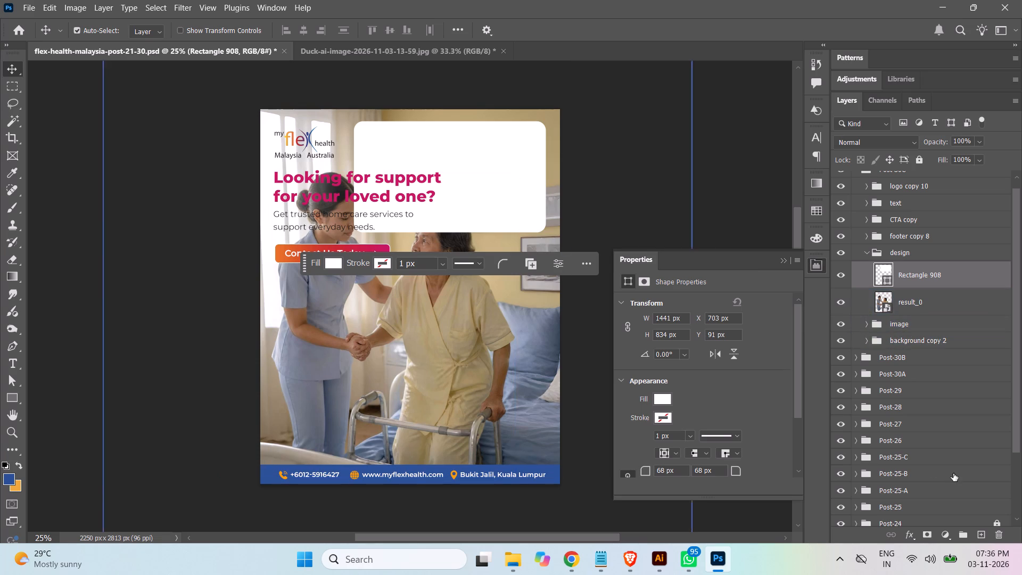
Add an orange-to-magenta Gradient Overlay to the rounded rectangle with the angle set to 45°.
left_click(912, 536)
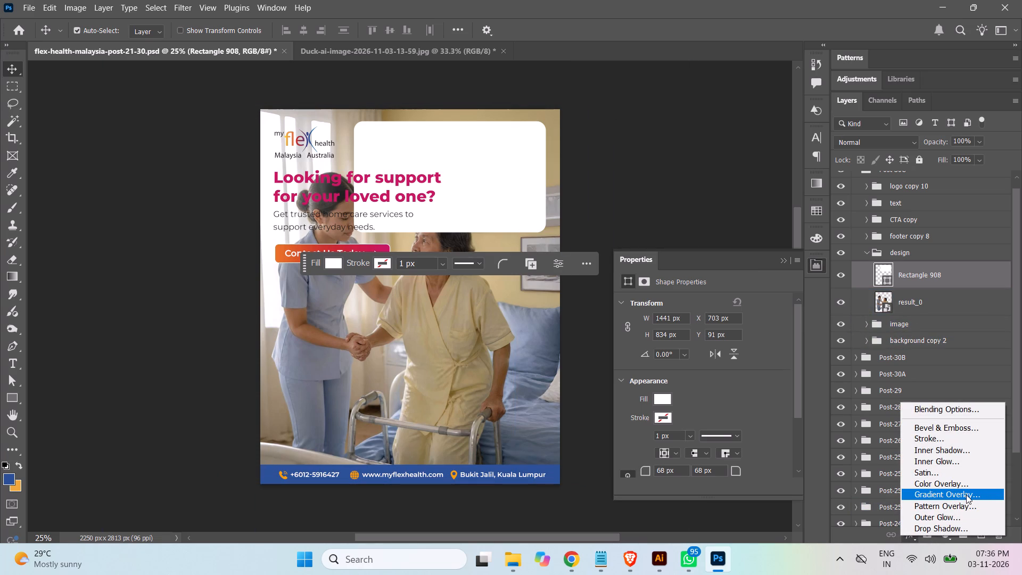
left_click(966, 495)
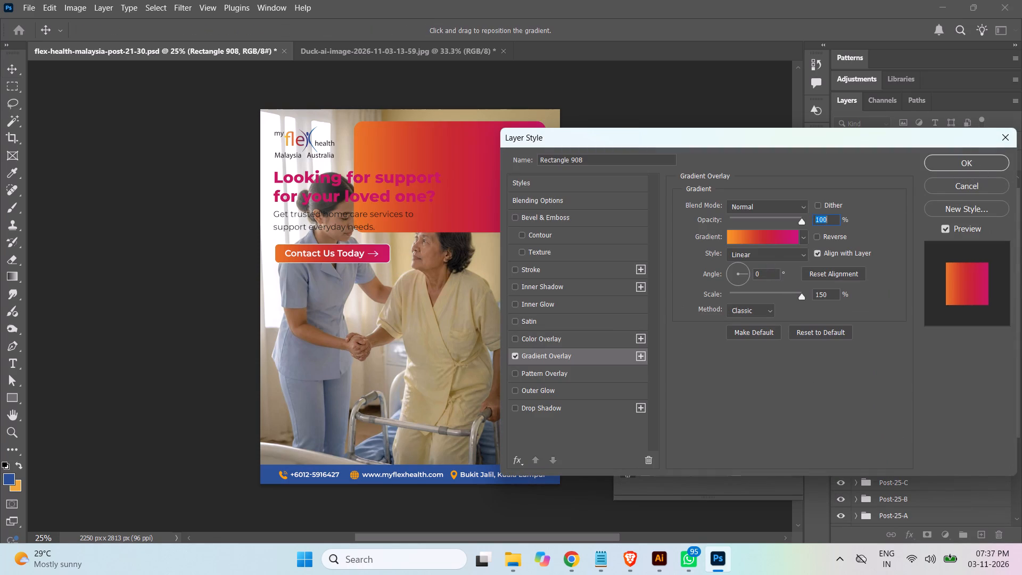
left_click_drag(761, 275, 752, 271)
type("45")
key("Return")
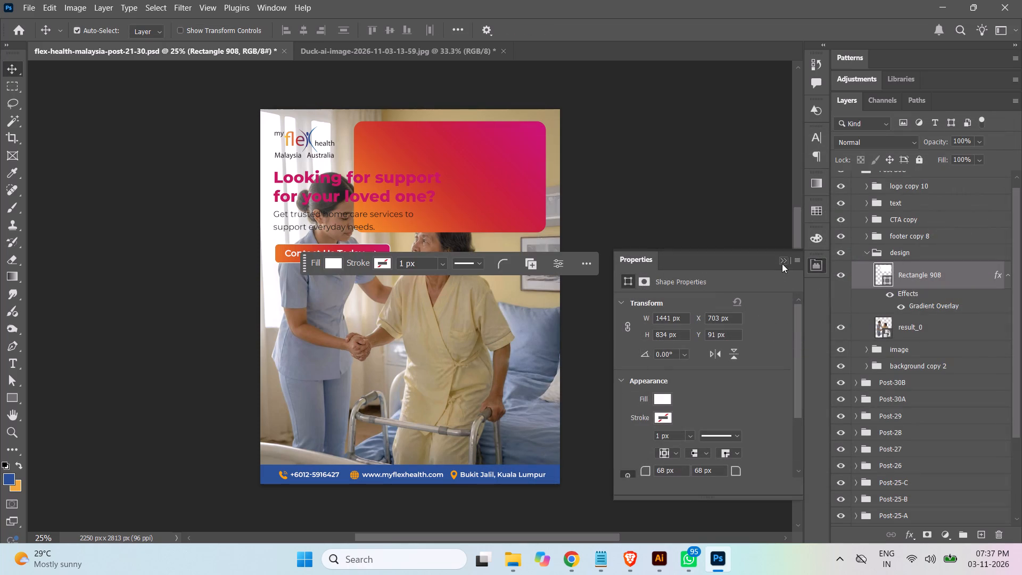
left_click(782, 264)
left_click(1008, 277)
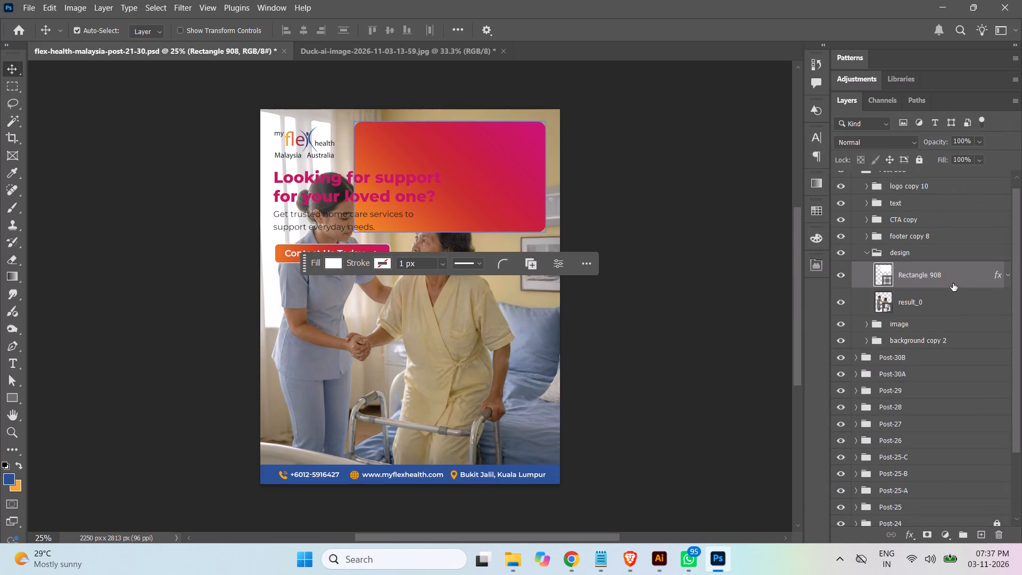
Move the gradient rectangle's layer below the result_0 cutout in the design group and collapse the group.
left_click_drag(947, 275, 947, 308)
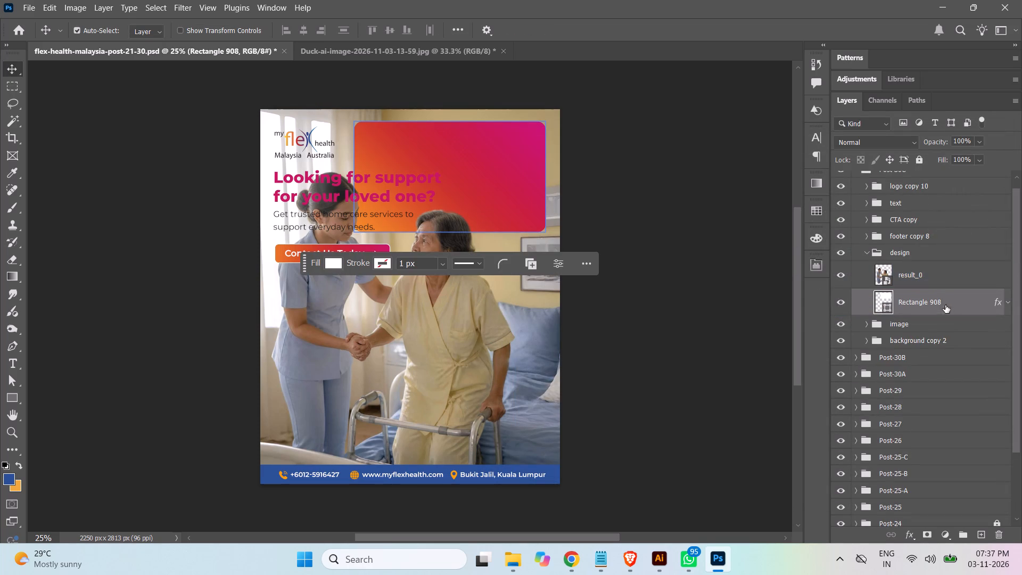
left_click(867, 256)
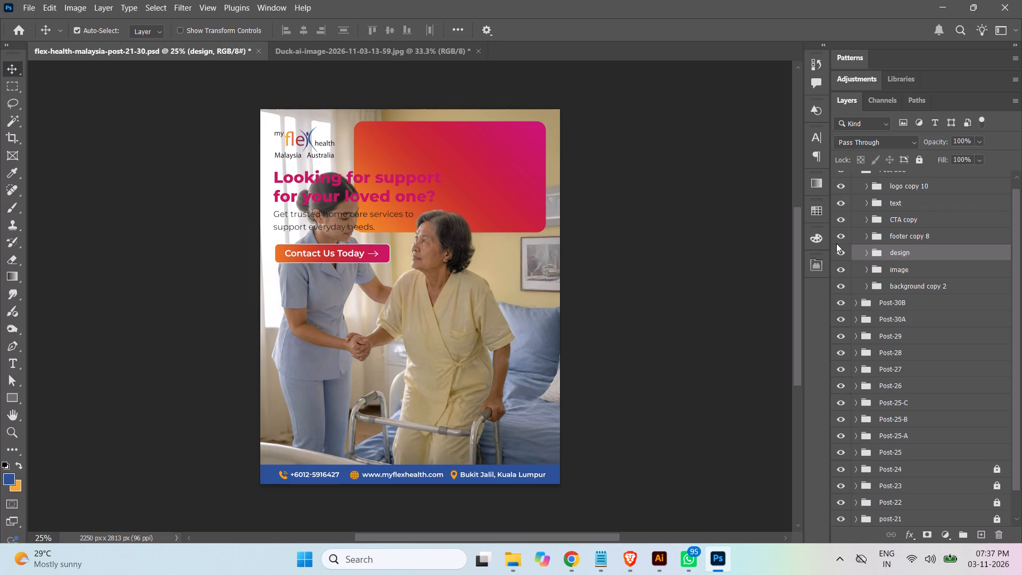
Move the text group about 695 px right and 251 px up onto the gradient rectangle.
left_click(940, 206)
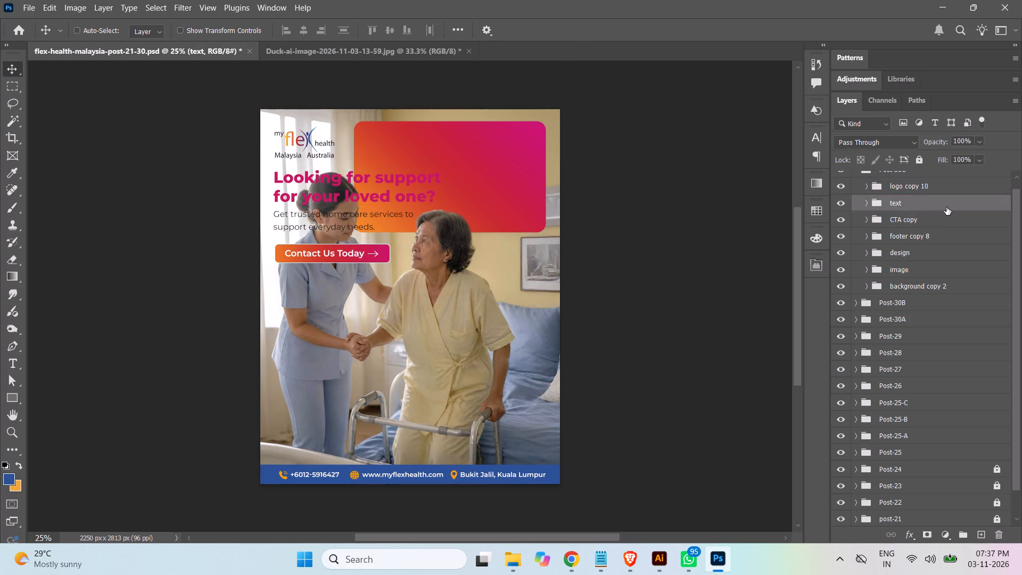
key("ctrl+t")
left_click_drag(385, 199, 467, 171)
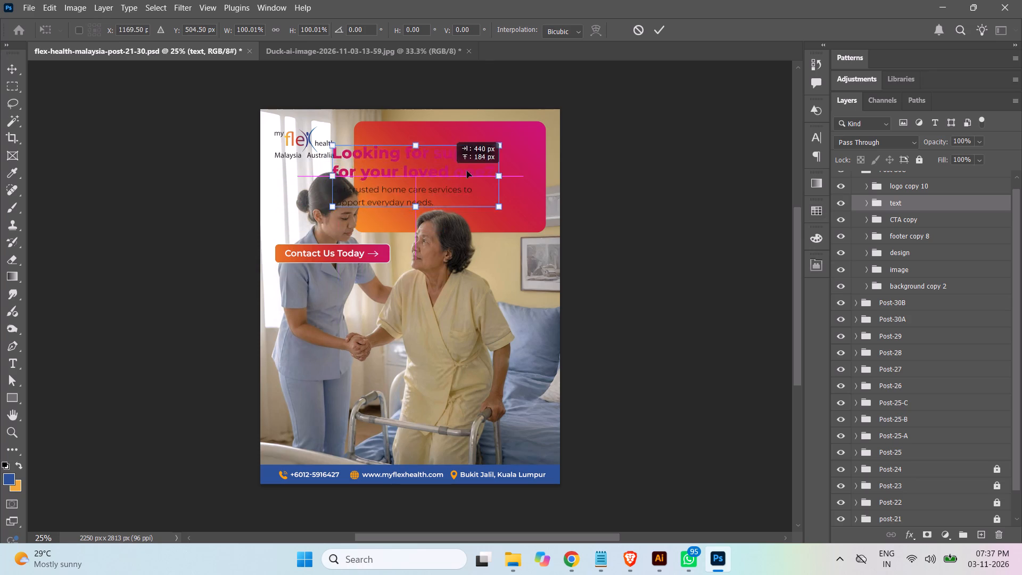
left_click_drag(467, 171, 477, 165)
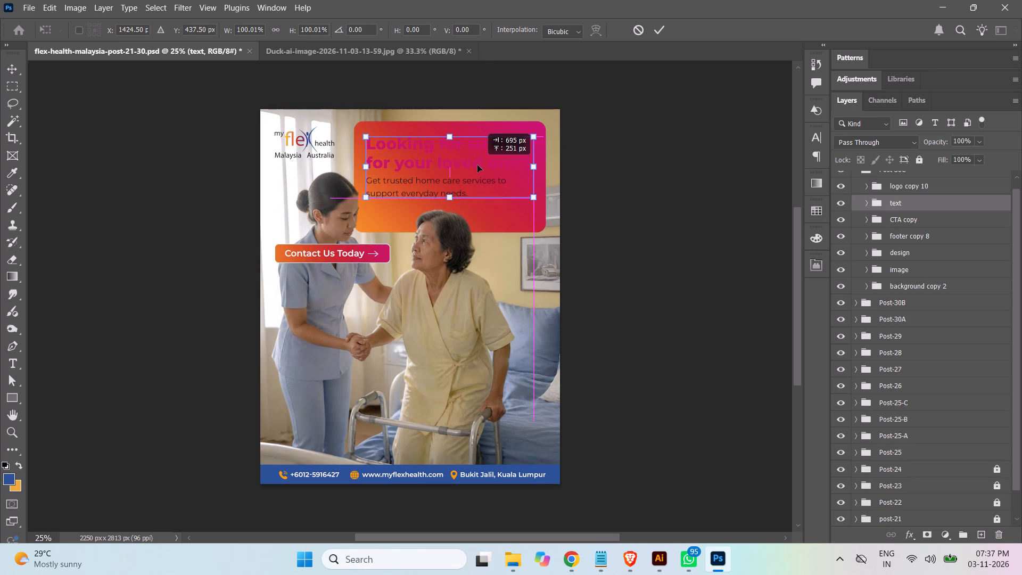
left_click_drag(477, 165, 477, 165)
key("Return")
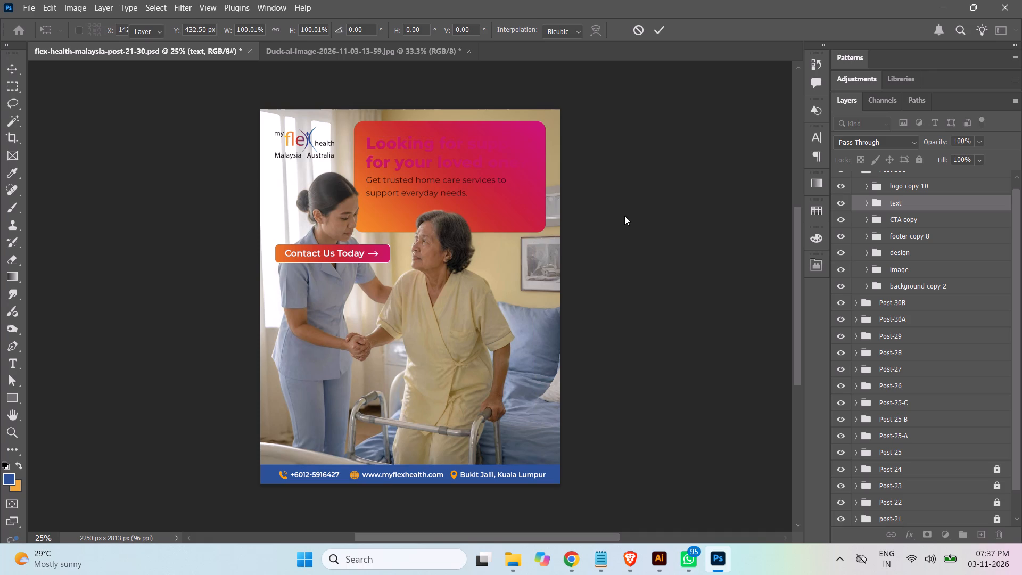
Change the colour of the headline "Looking for support for your loved one?" in the text group to white (#ffffff).
left_click(865, 202)
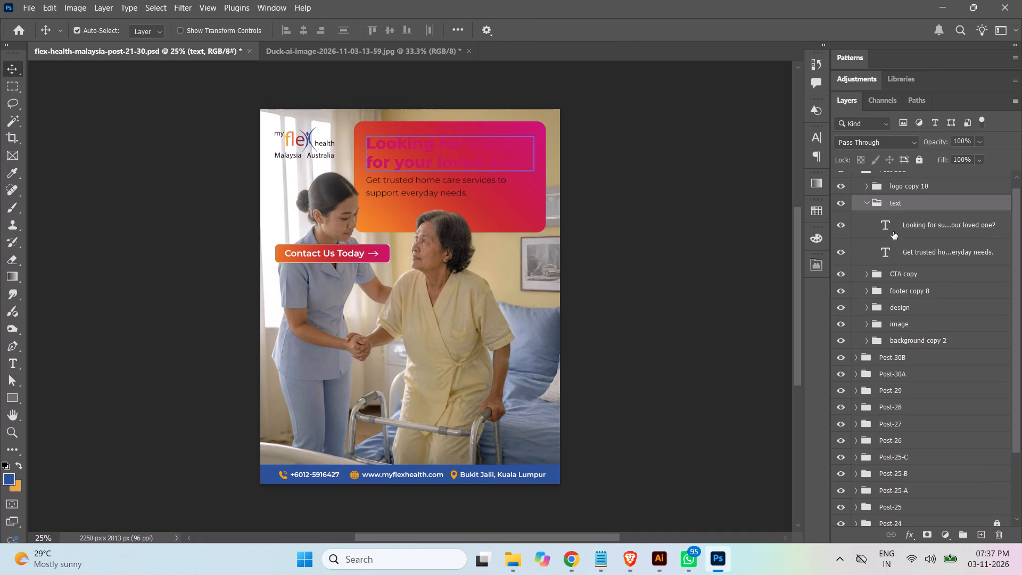
double_click(886, 223)
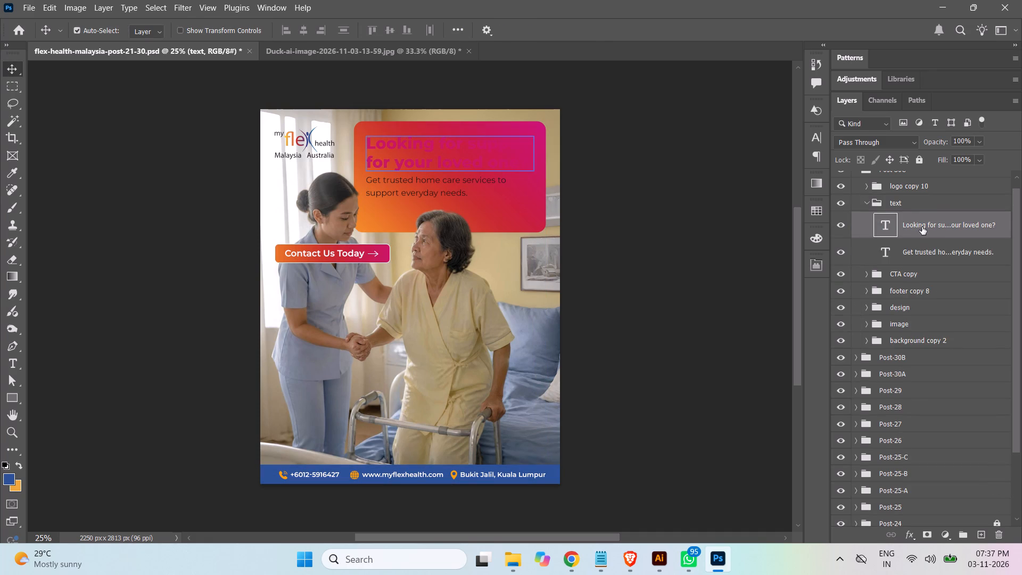
left_click(529, 30)
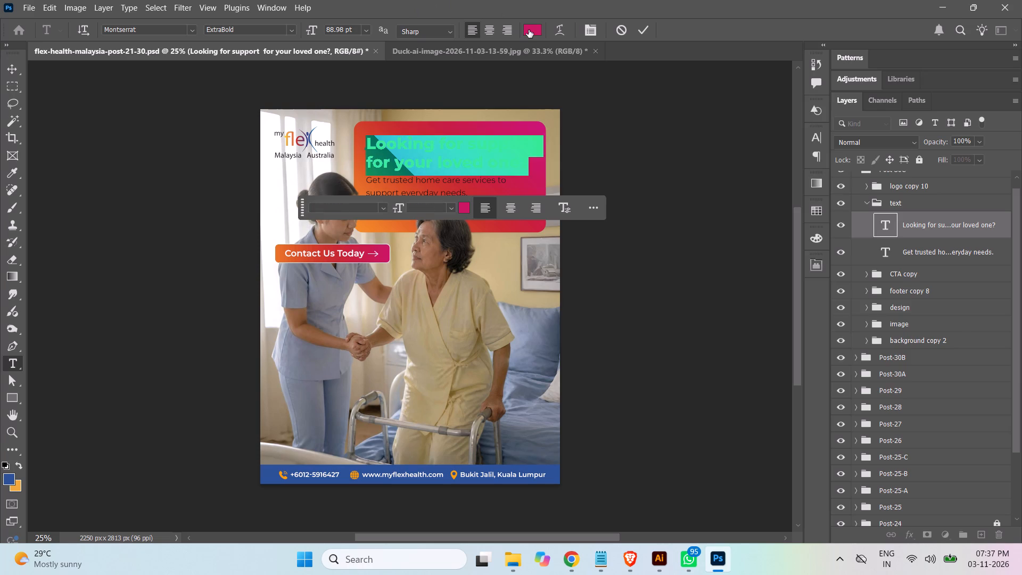
left_click_drag(580, 175, 533, 108)
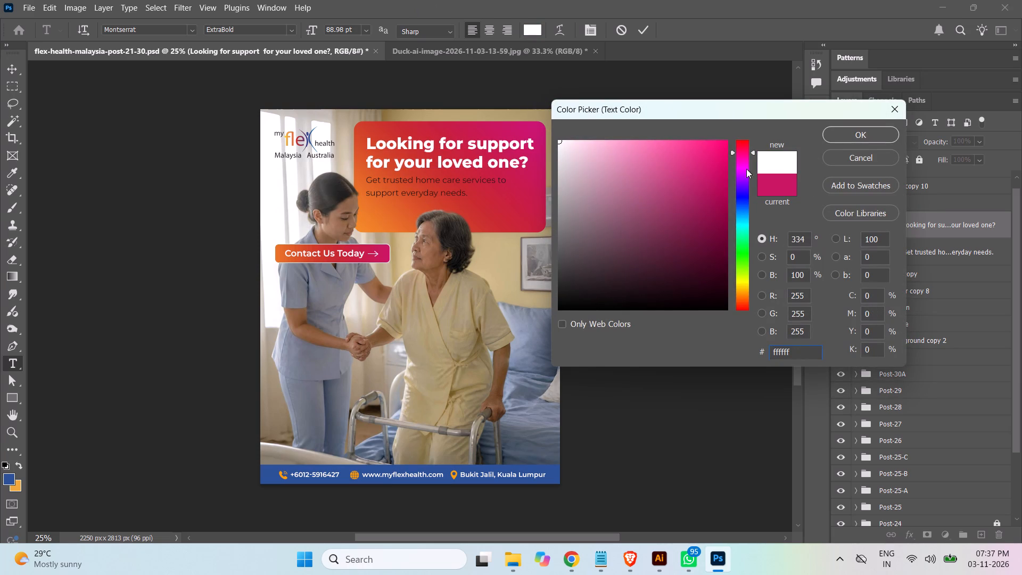
left_click(856, 138)
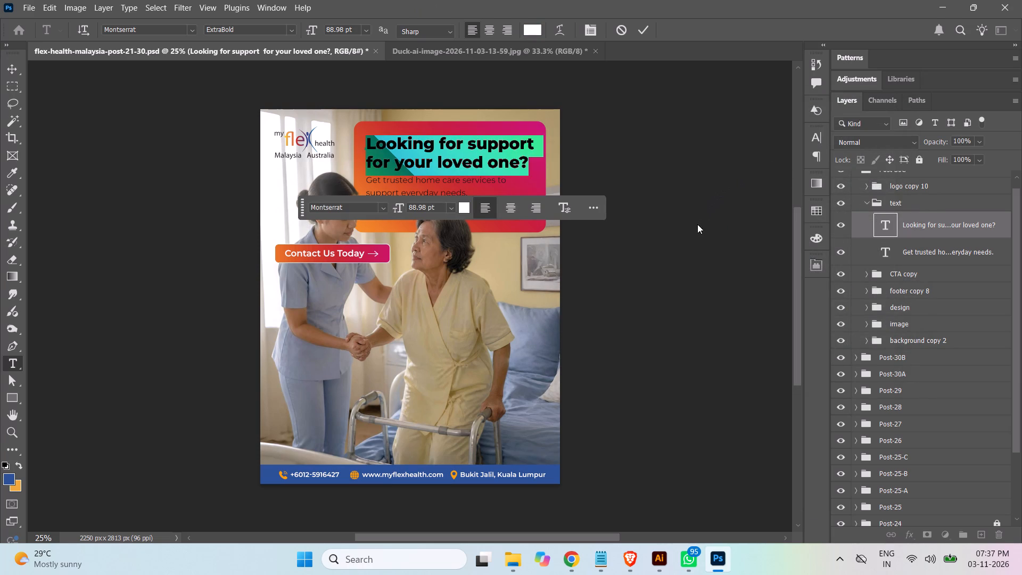
Change the colour of the "Get trusted home care services" text to light grey #e7e7e7 and collapse the text group.
double_click(884, 251)
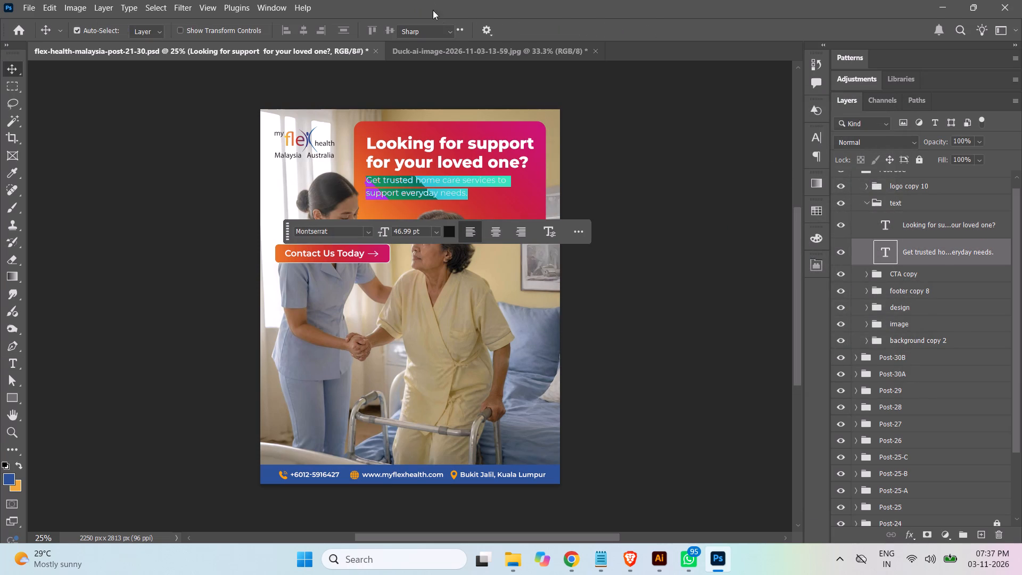
left_click(528, 34)
left_click_drag(576, 182, 568, 178)
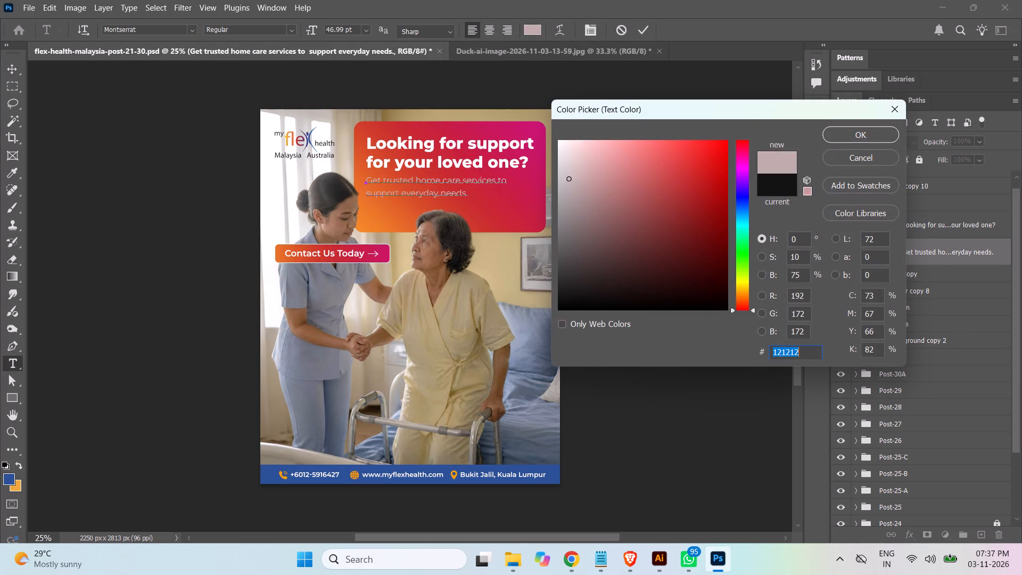
left_click_drag(568, 178, 543, 168)
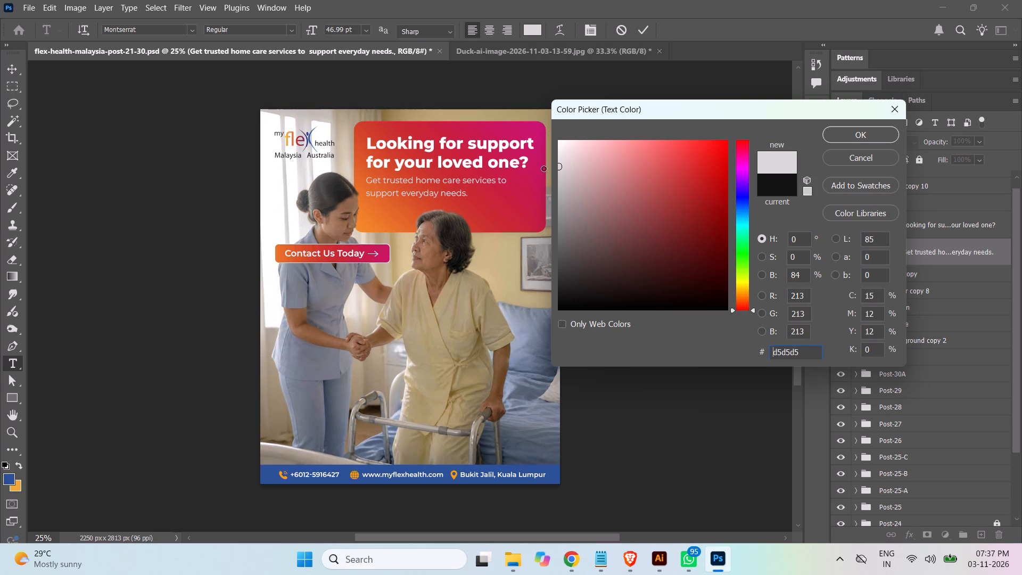
left_click_drag(543, 168, 539, 156)
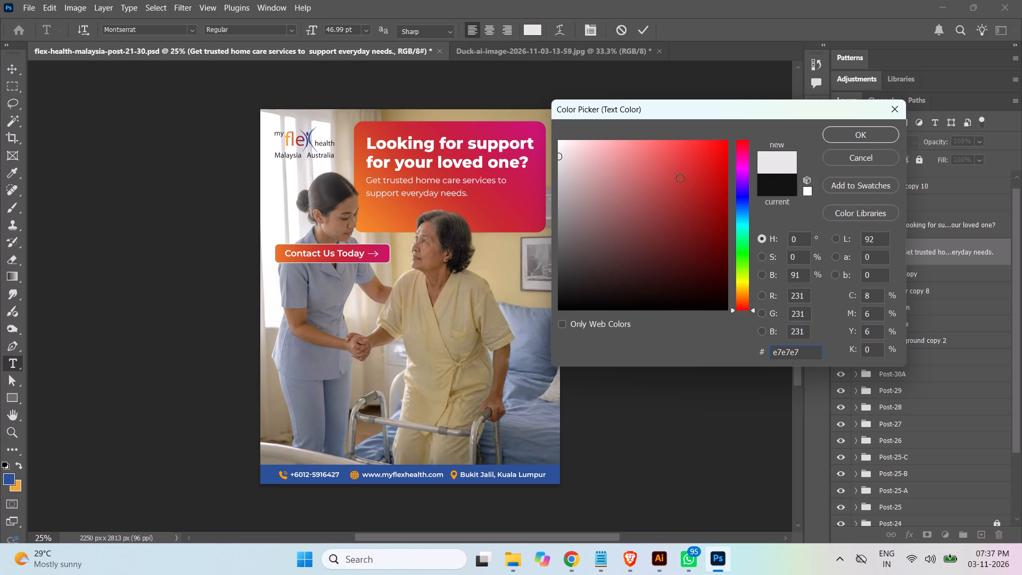
left_click(859, 137)
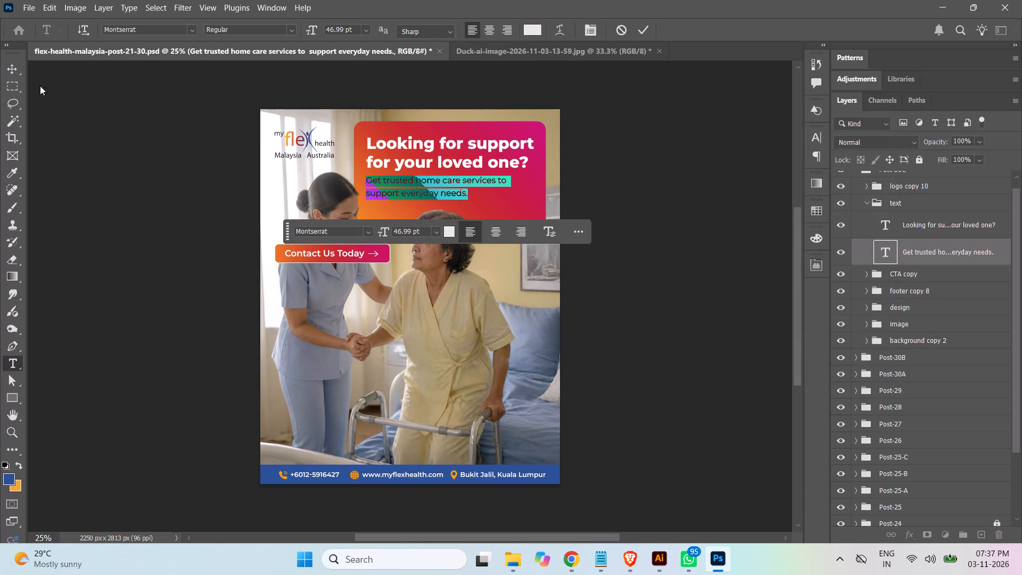
left_click(12, 71)
left_click(82, 230)
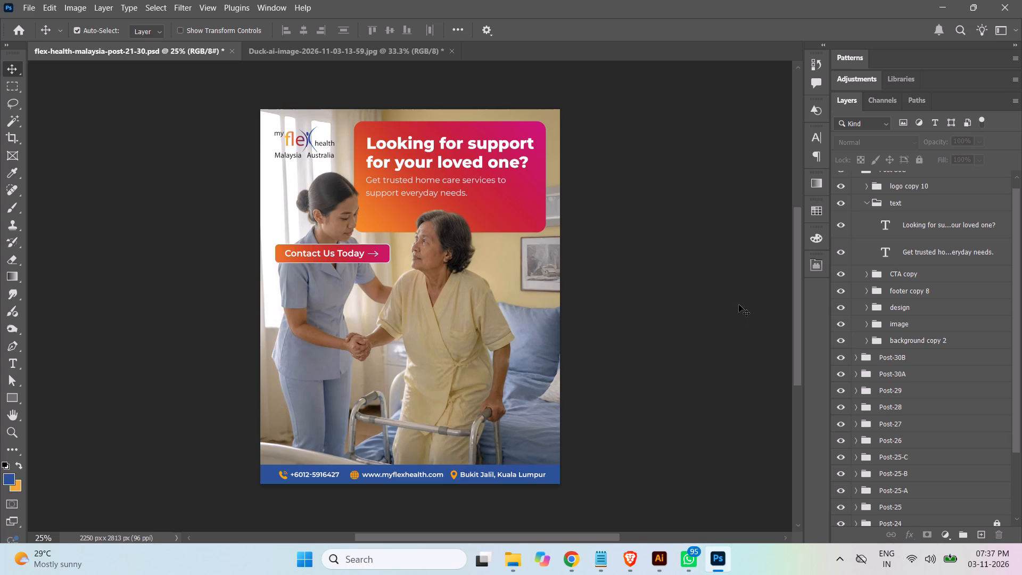
left_click(867, 203)
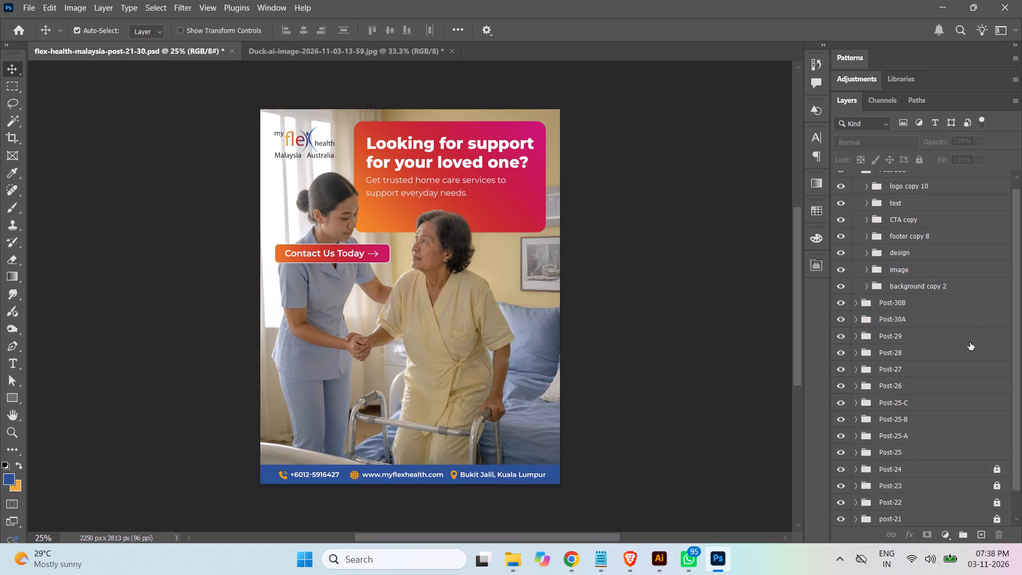
Move the CTA copy group about 1447 px down and 3 px left, just above the blue footer.
left_click(945, 221)
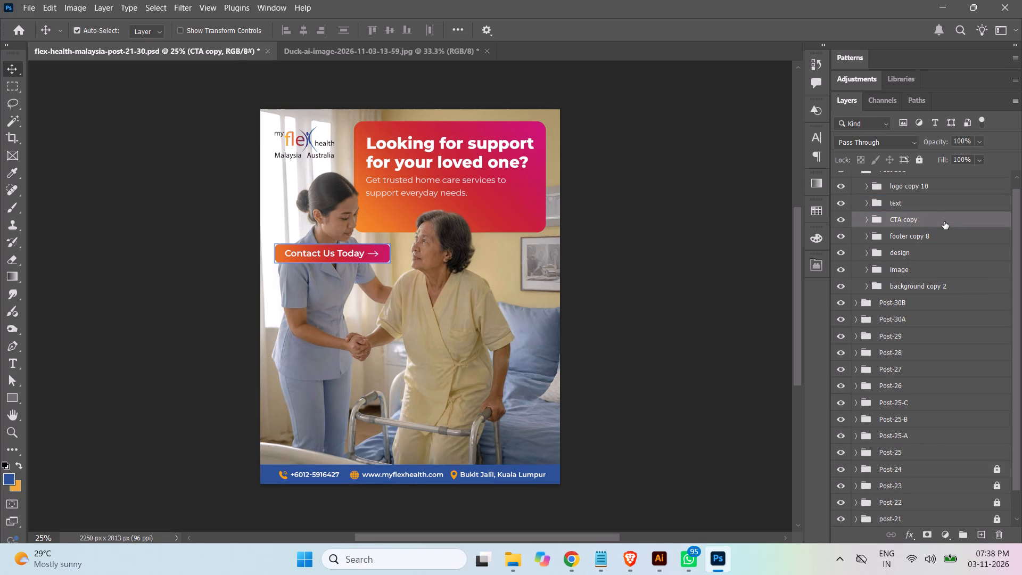
key("ctrl+t")
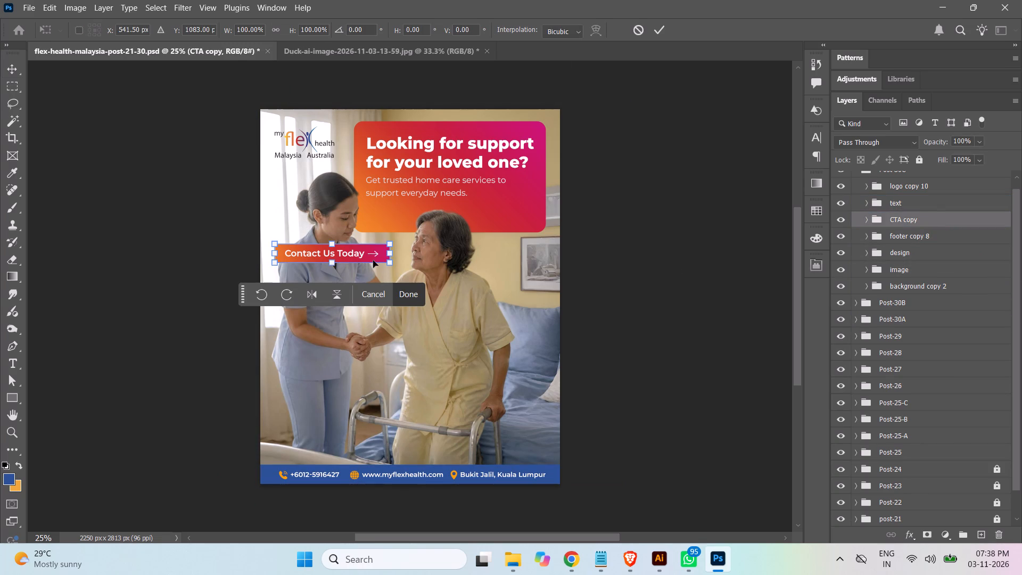
left_click_drag(373, 260, 373, 454)
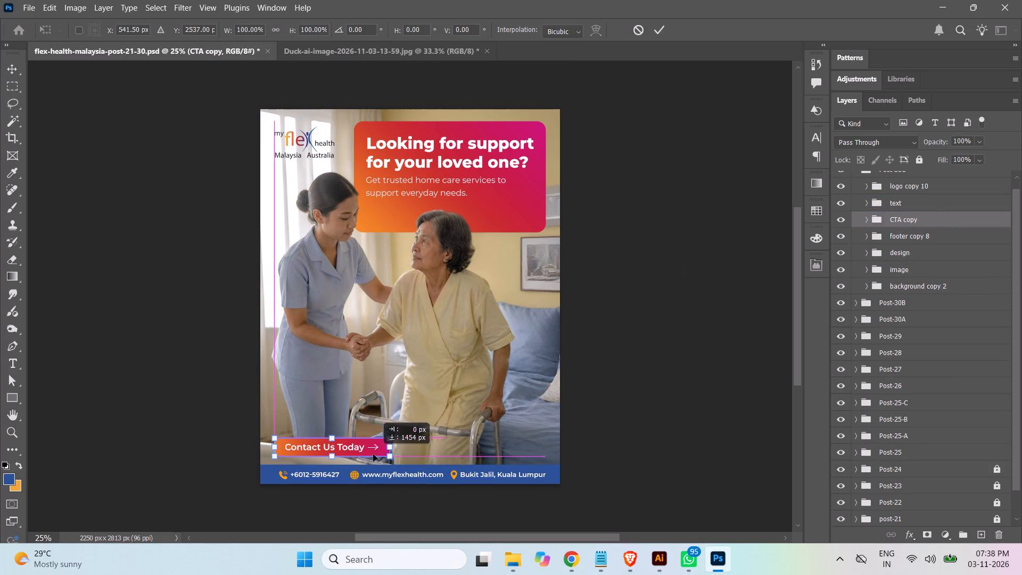
left_click_drag(373, 454, 373, 453)
key("Return")
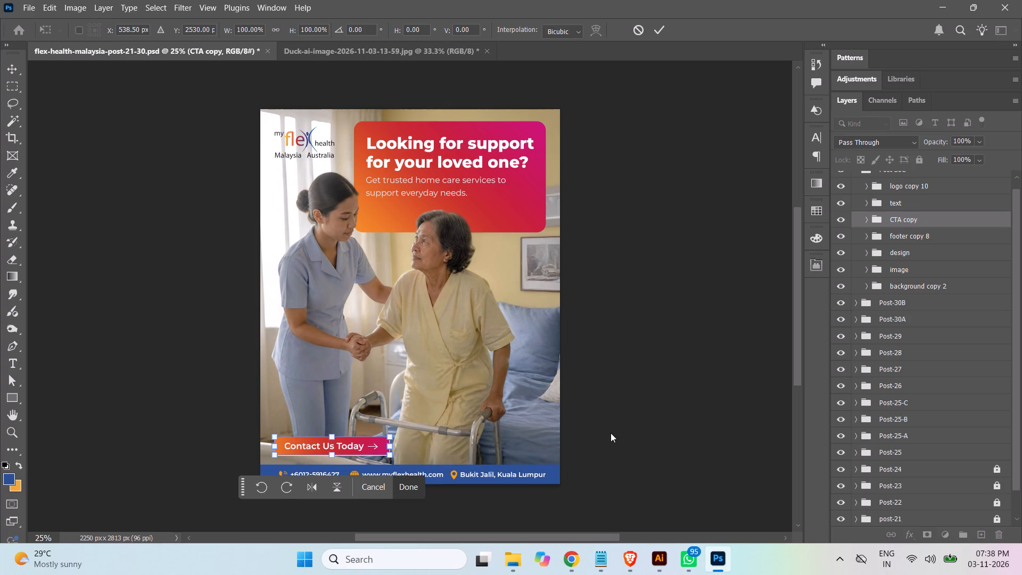
left_click(738, 402)
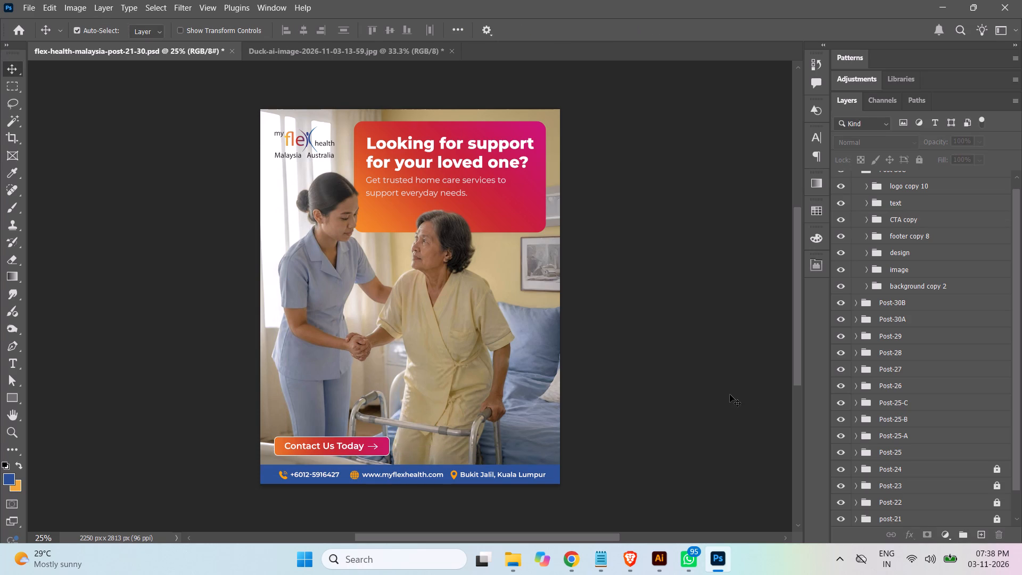
Shorten the gradient rectangle in the design group from its bottom edge to about 83.6% of its height.
left_click(869, 255)
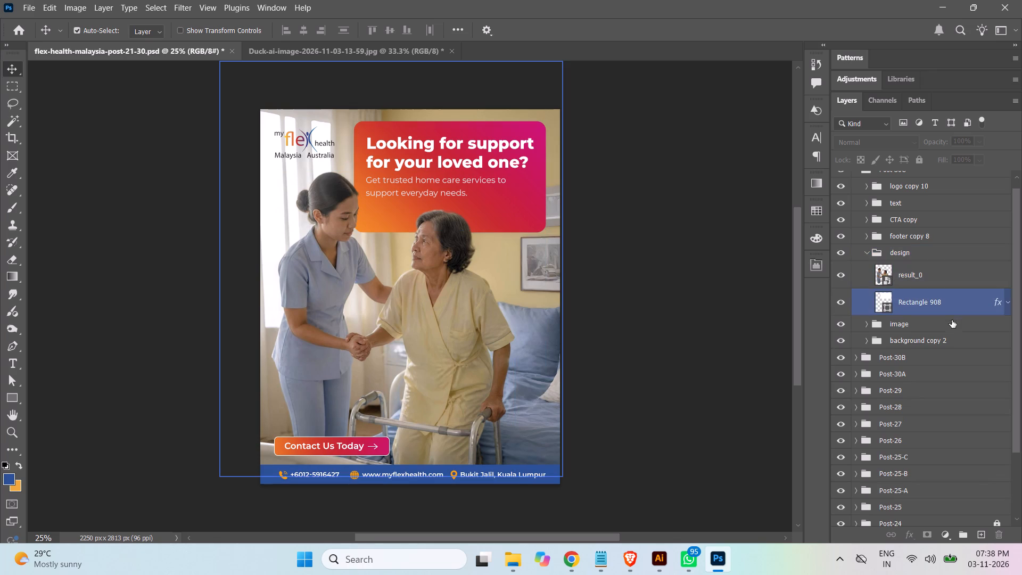
left_click(942, 310)
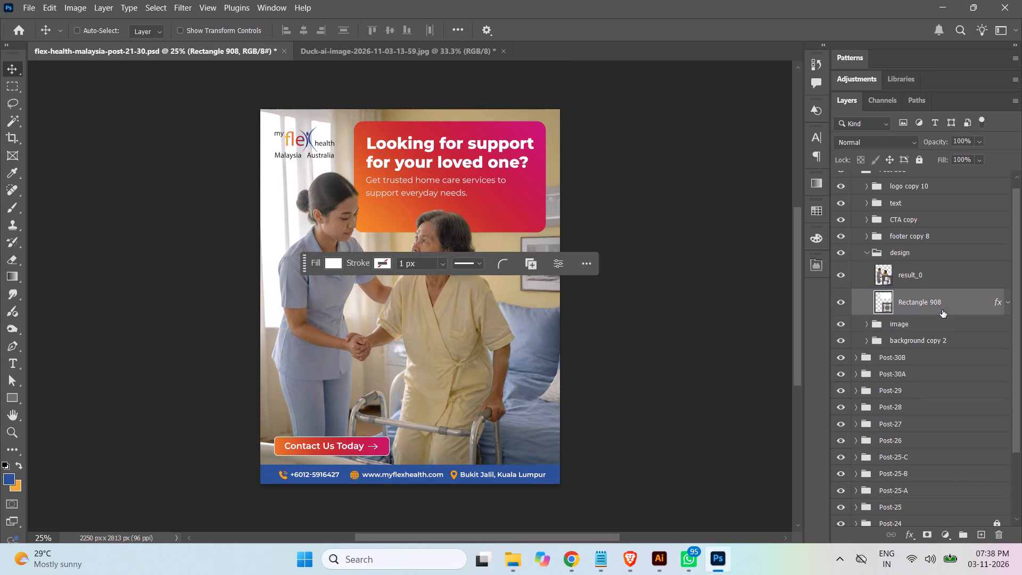
key("ctrl+t")
left_click_drag(451, 234, 452, 220)
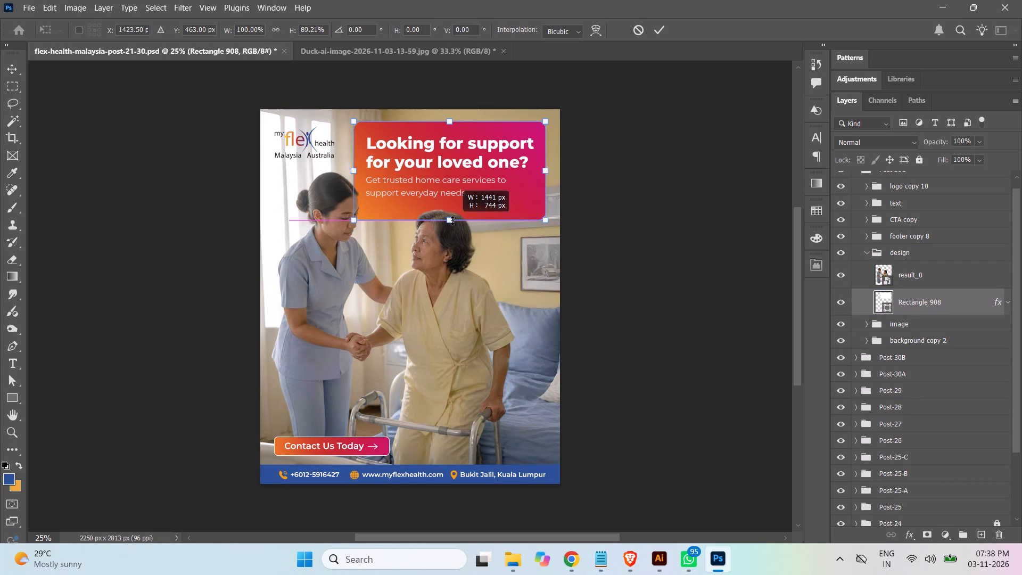
left_click_drag(452, 220, 452, 212)
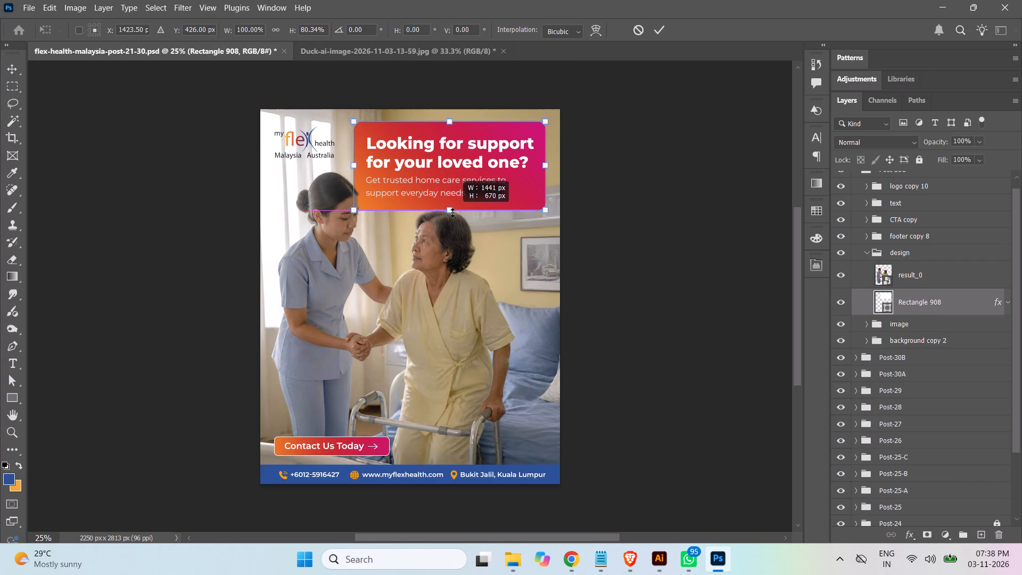
left_click_drag(452, 212, 454, 216)
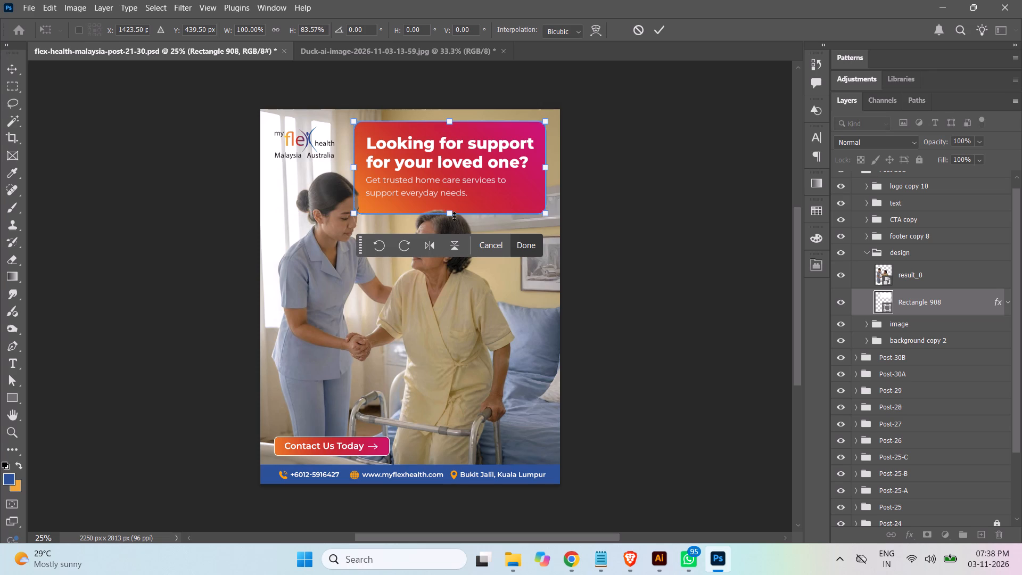
key("Return")
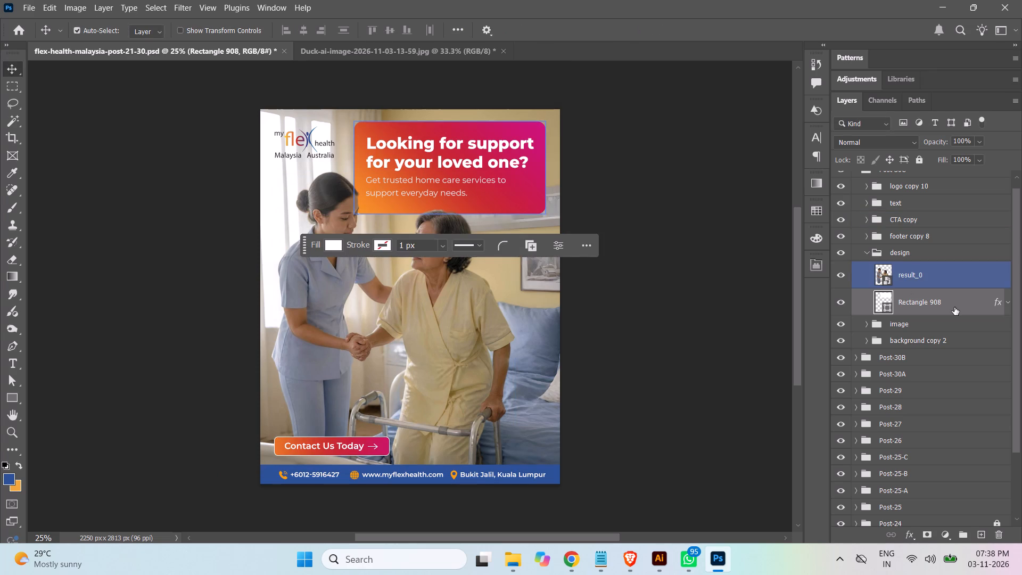
Nudge the gradient rectangle a net 10 px left and 40 px down, and collapse the design group.
key("shift+Right")
key("shift+Right")
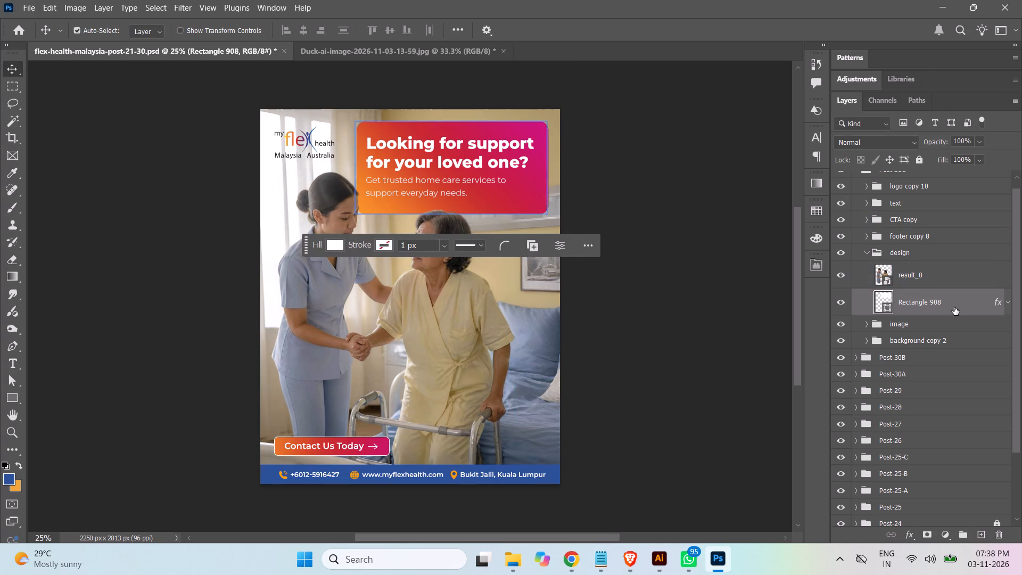
key("shift+Left")
key("shift+Left")
key("shift+Left")
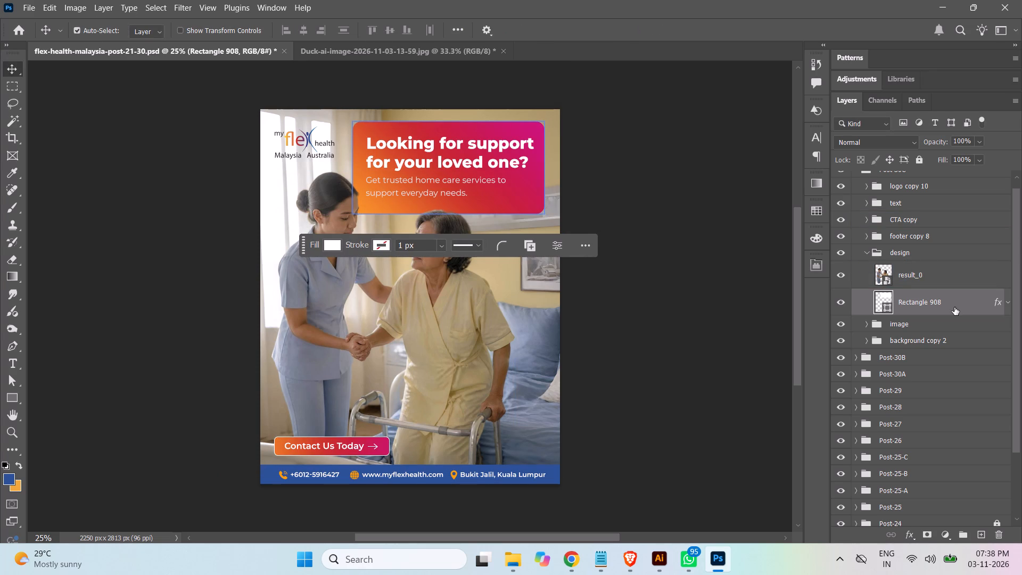
key("shift+Down")
key("shift+Down")
key("shift+Down")
key("shift+Down")
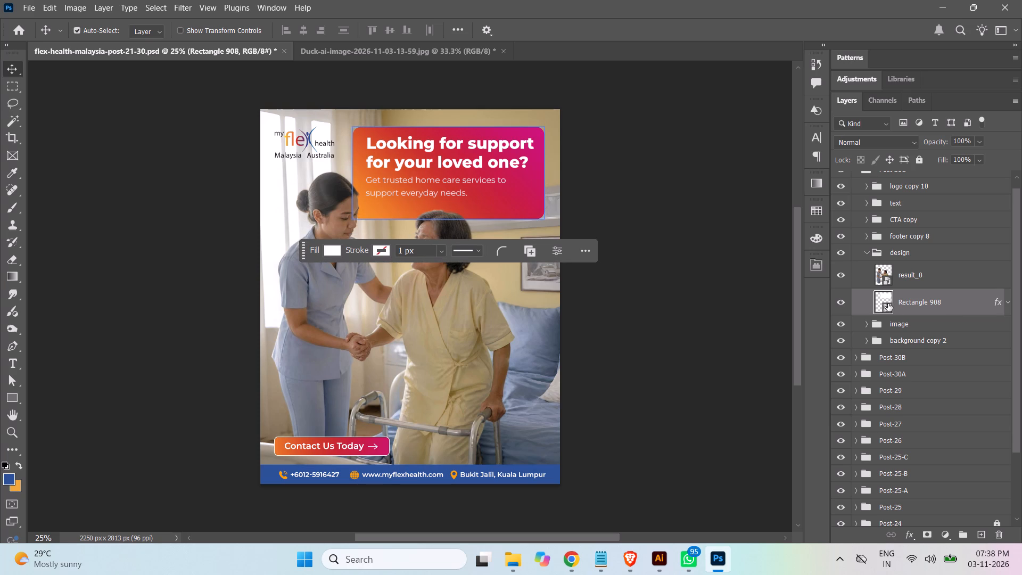
left_click(709, 252)
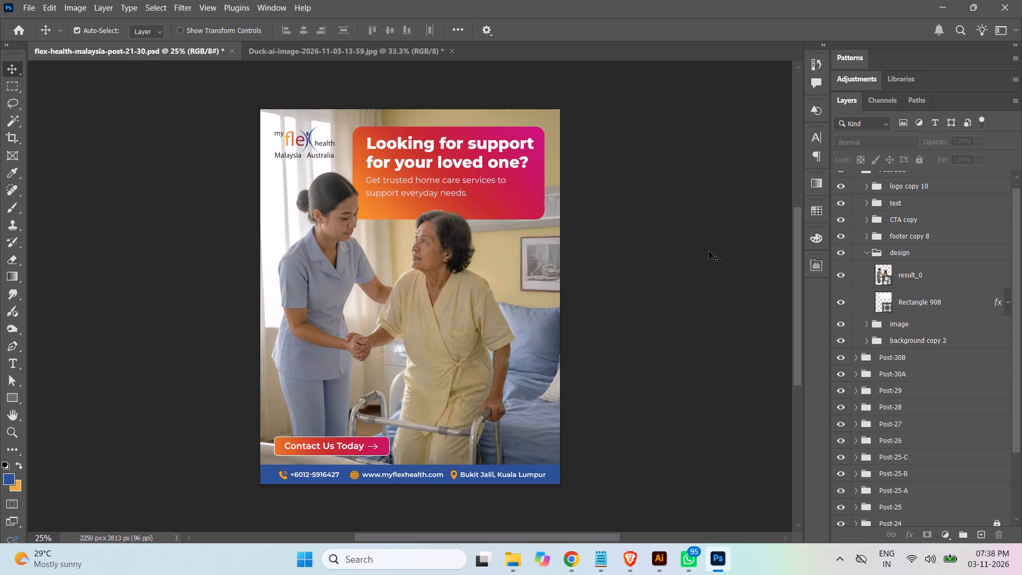
left_click(868, 253)
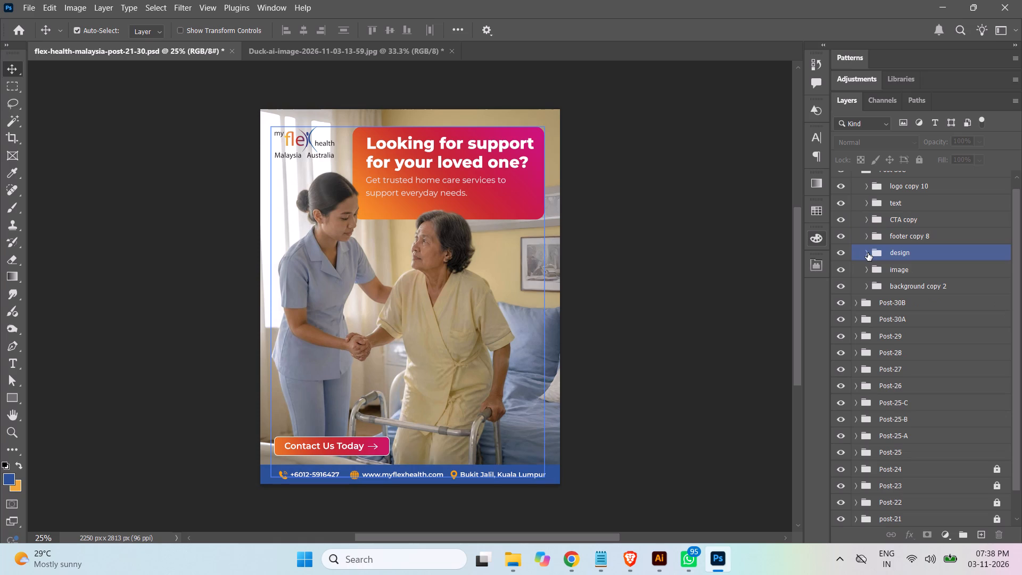
Nudge the text group 20 px down within the gradient rectangle and deselect it.
left_click(917, 206)
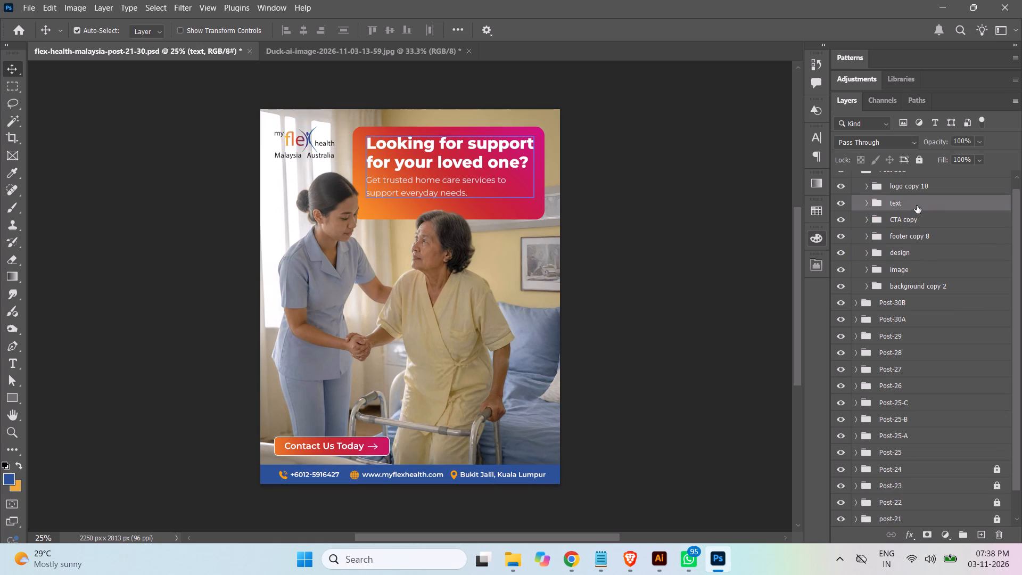
key("shift+Down")
key("shift+Down")
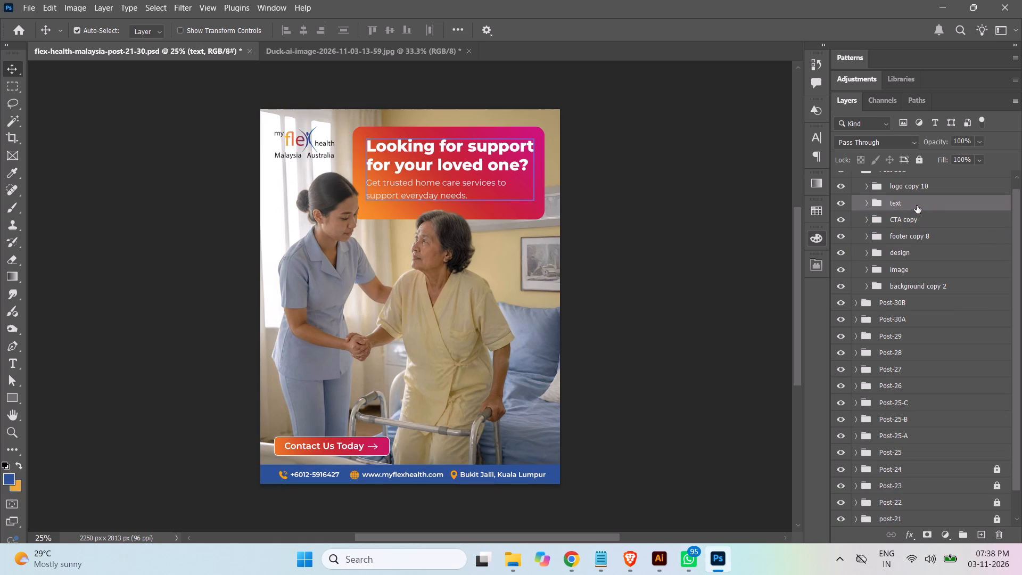
left_click(685, 186)
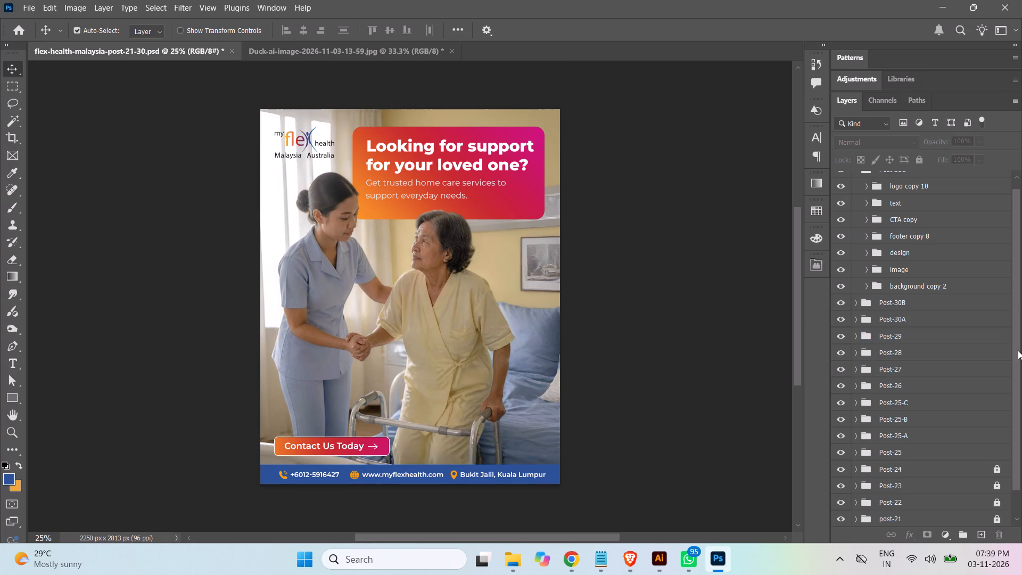
In File Explorer, move today's five images from Downloads to the Health Services folder, skipping the duplicate-named result_0.png.
left_click(513, 560)
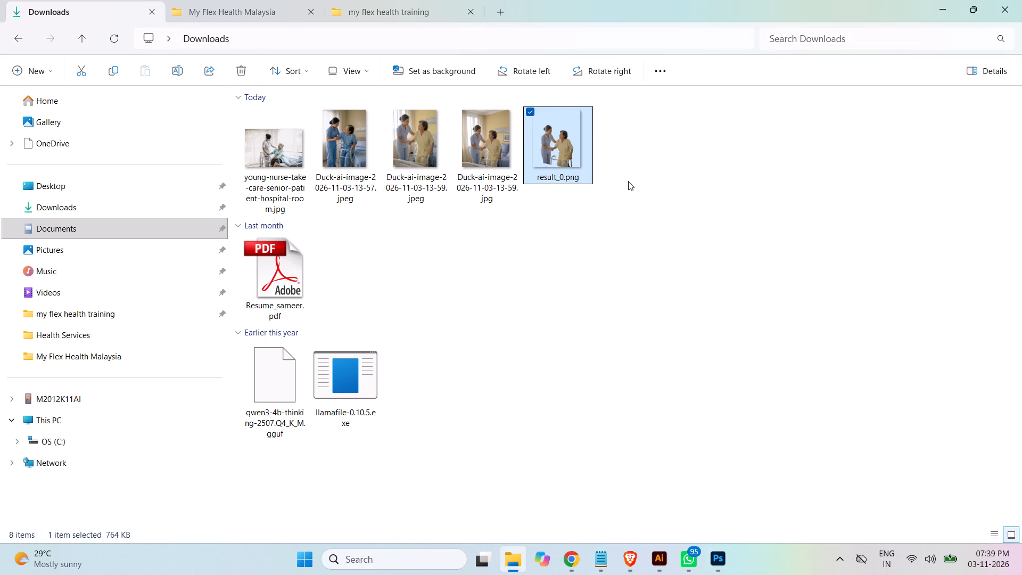
left_click(628, 181)
left_click_drag(630, 162, 266, 137)
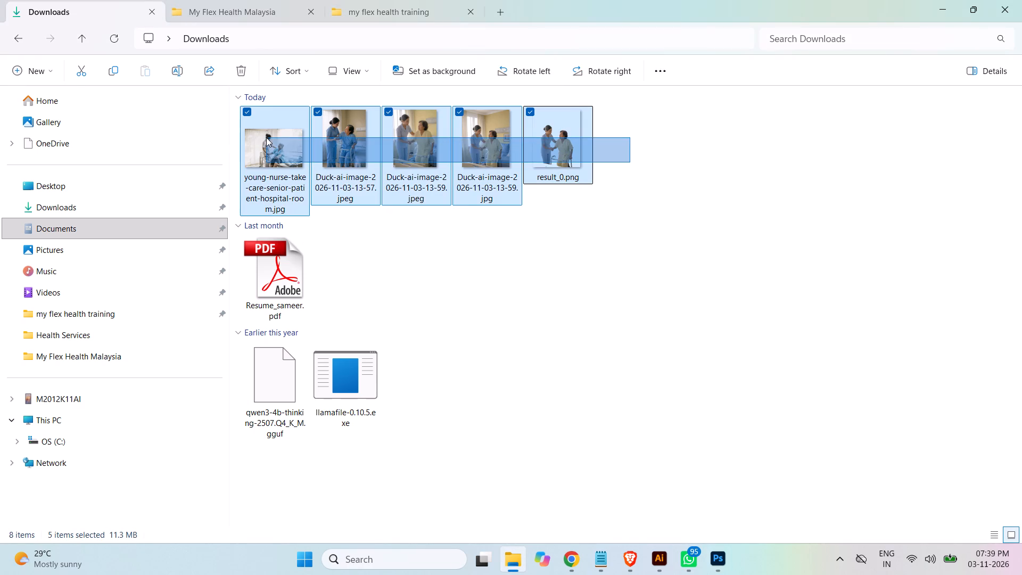
key("ctrl+x")
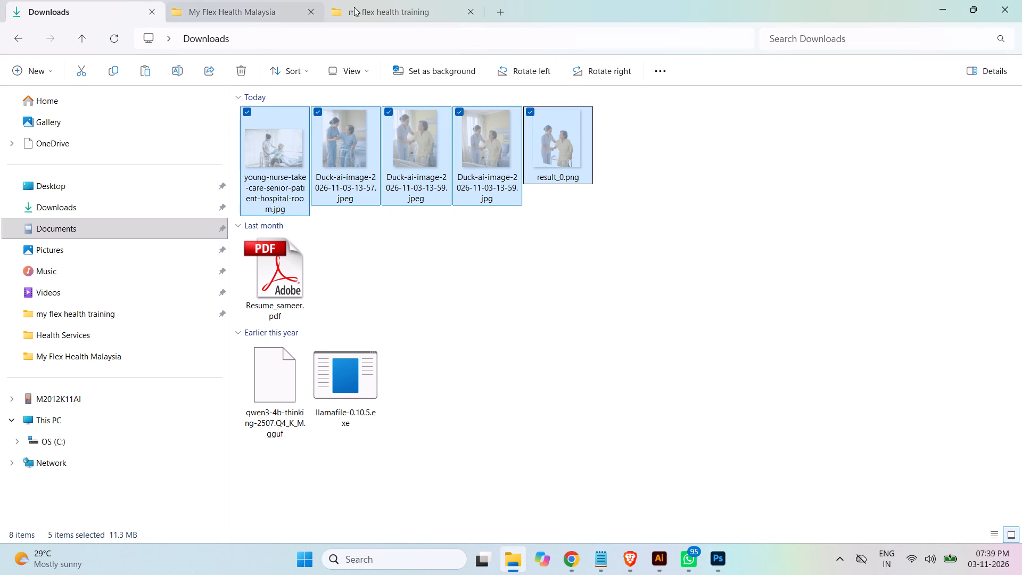
left_click(396, 12)
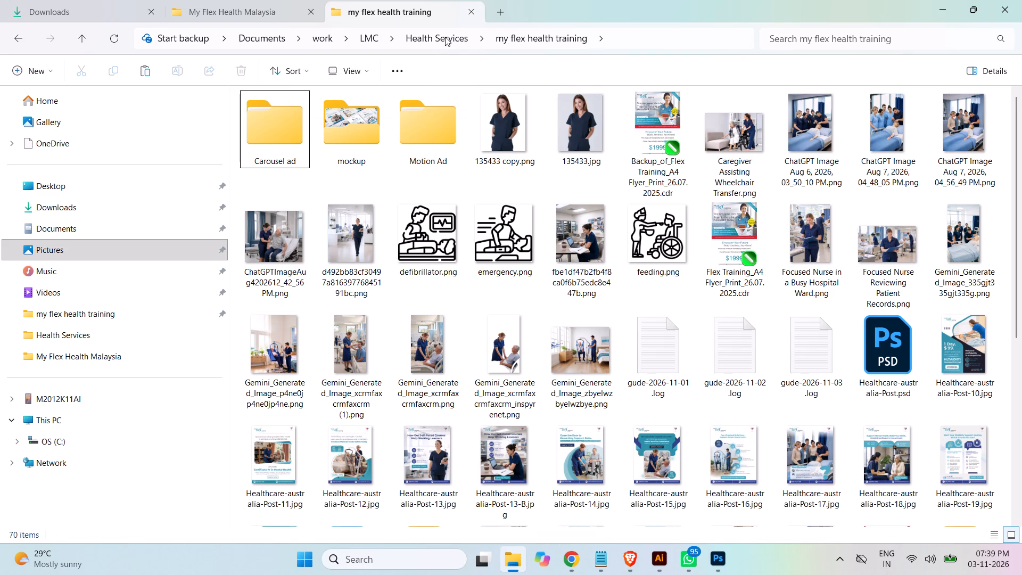
left_click(445, 37)
scroll(919, 399, "down", 1)
scroll(919, 399, "up", 1)
scroll(912, 393, "down", 5)
scroll(903, 389, "up", 1)
scroll(903, 389, "down", 2)
scroll(914, 459, "down", 1)
scroll(915, 459, "up", 1)
scroll(919, 458, "down", 6)
scroll(919, 456, "up", 2)
scroll(856, 456, "down", 2)
scroll(891, 449, "up", 3)
scroll(891, 449, "down", 3)
scroll(894, 449, "up", 4)
scroll(900, 447, "down", 5)
scroll(958, 459, "down", 3)
scroll(958, 459, "up", 2)
scroll(958, 459, "down", 2)
scroll(958, 459, "up", 1)
scroll(958, 459, "down", 1)
scroll(958, 459, "up", 2)
scroll(958, 459, "down", 1)
scroll(958, 459, "up", 1)
scroll(958, 459, "down", 2)
scroll(958, 459, "up", 1)
scroll(958, 459, "down", 1)
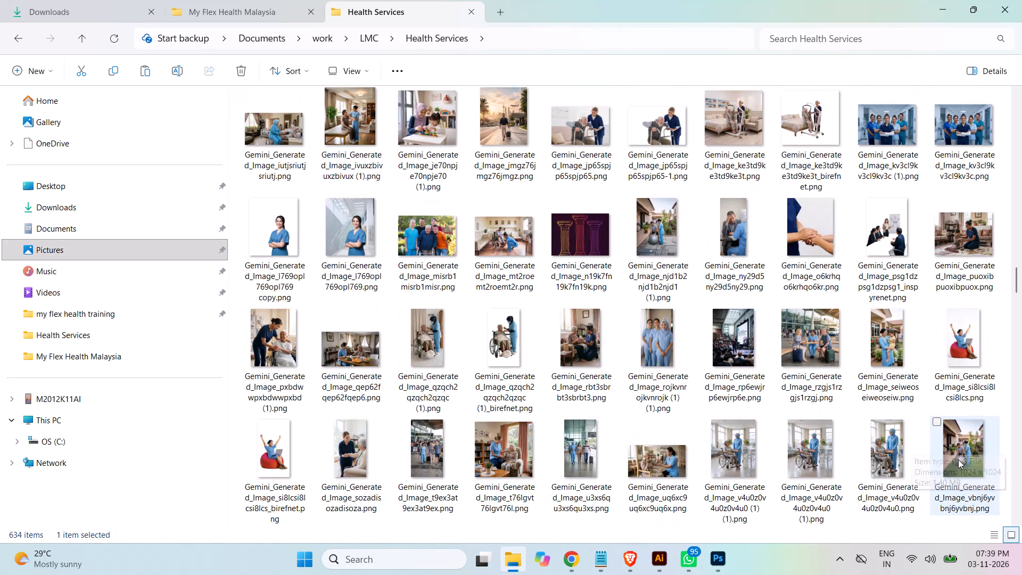
scroll(958, 459, "down", 5)
scroll(958, 459, "up", 1)
scroll(958, 459, "down", 6)
scroll(958, 463, "up", 1)
scroll(958, 463, "down", 6)
scroll(958, 464, "up", 2)
scroll(958, 464, "down", 6)
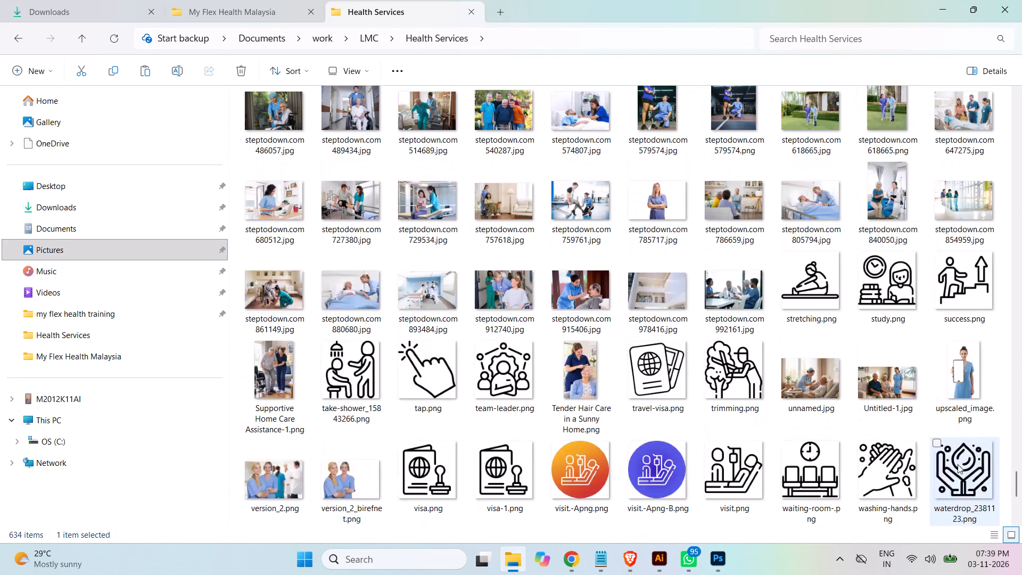
scroll(958, 464, "down", 1)
left_click(731, 466)
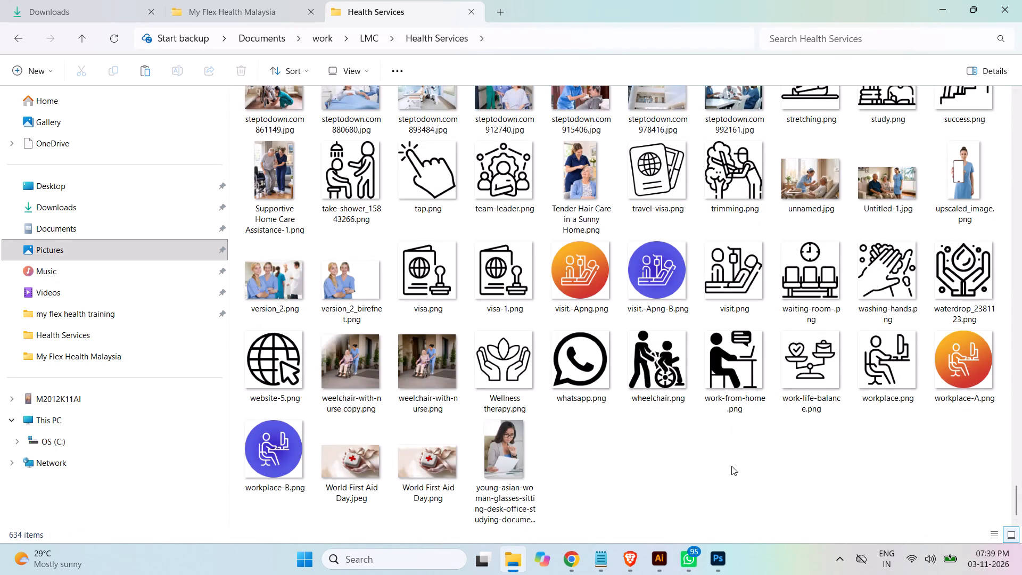
key("ctrl+v")
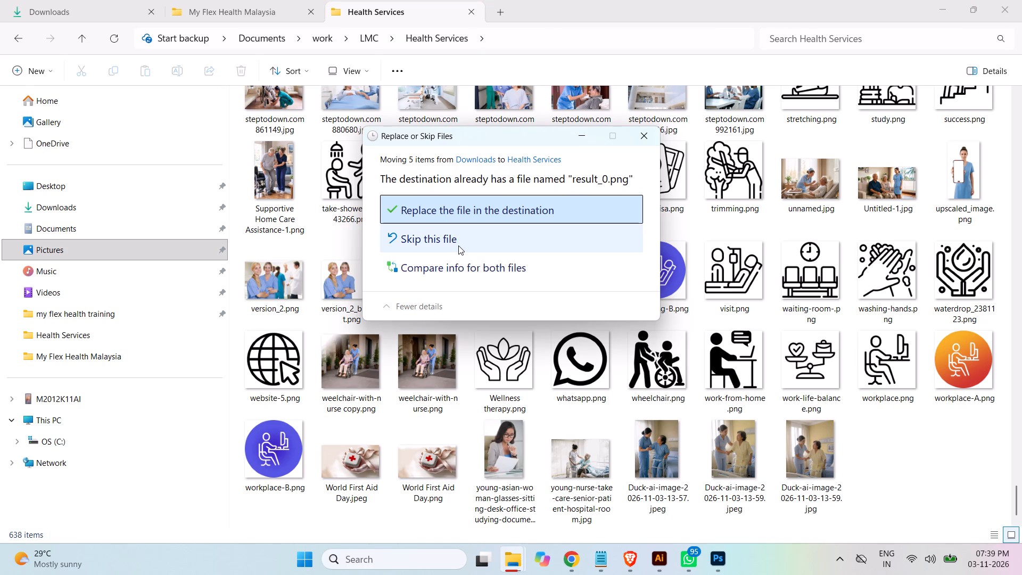
left_click(429, 240)
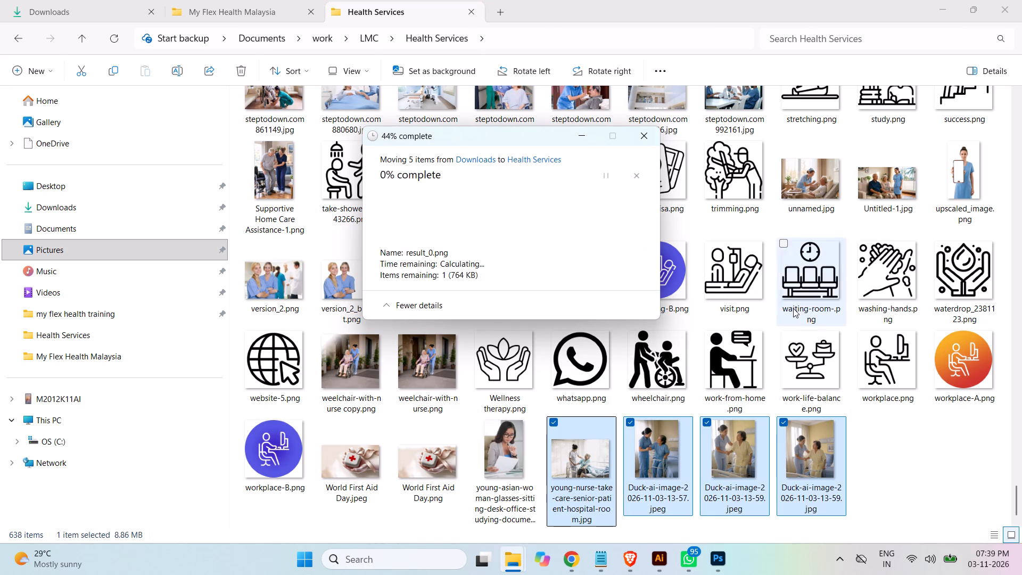
left_click(31, 6)
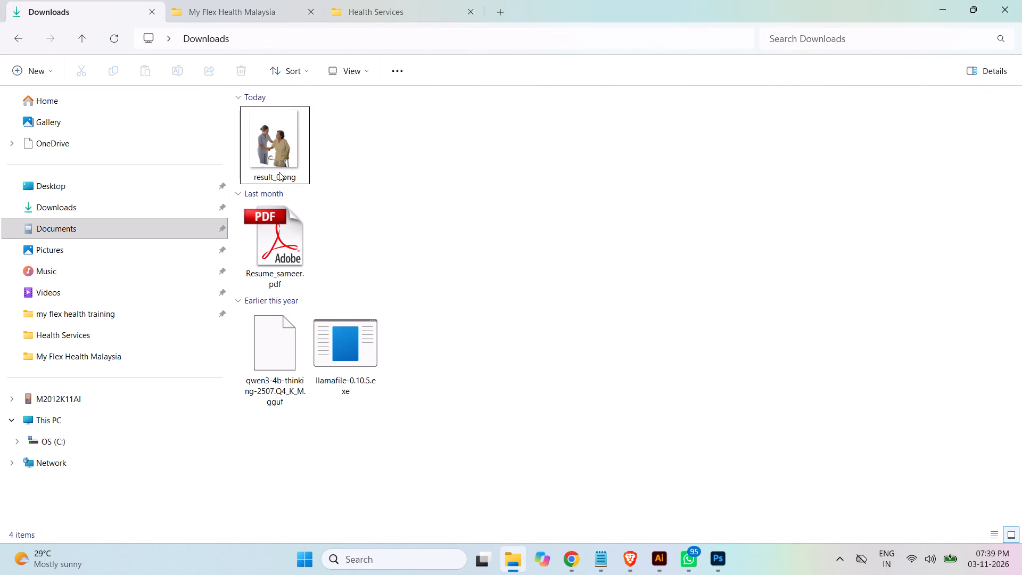
left_click(390, 6)
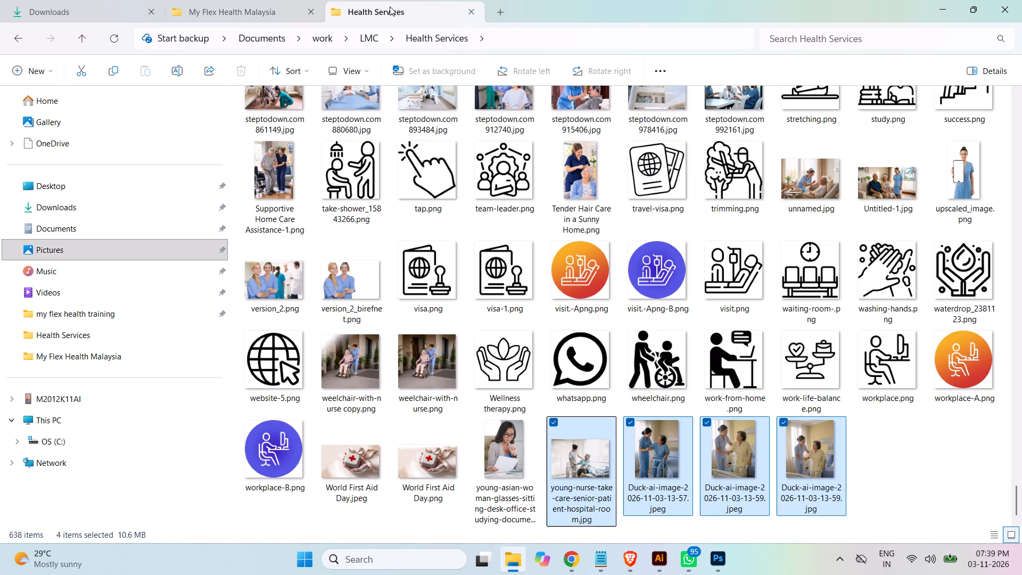
left_click(901, 511)
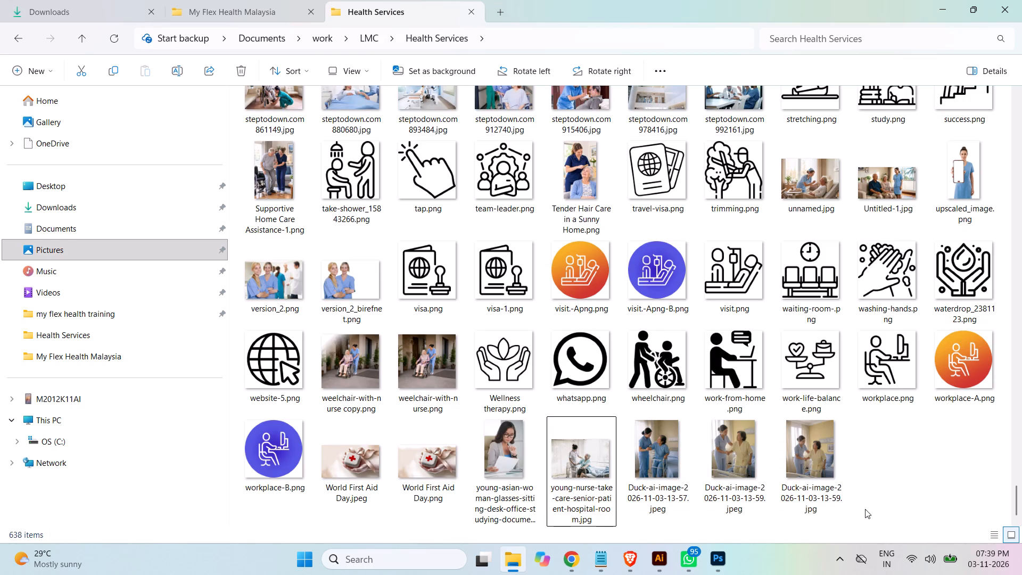
left_click(740, 490)
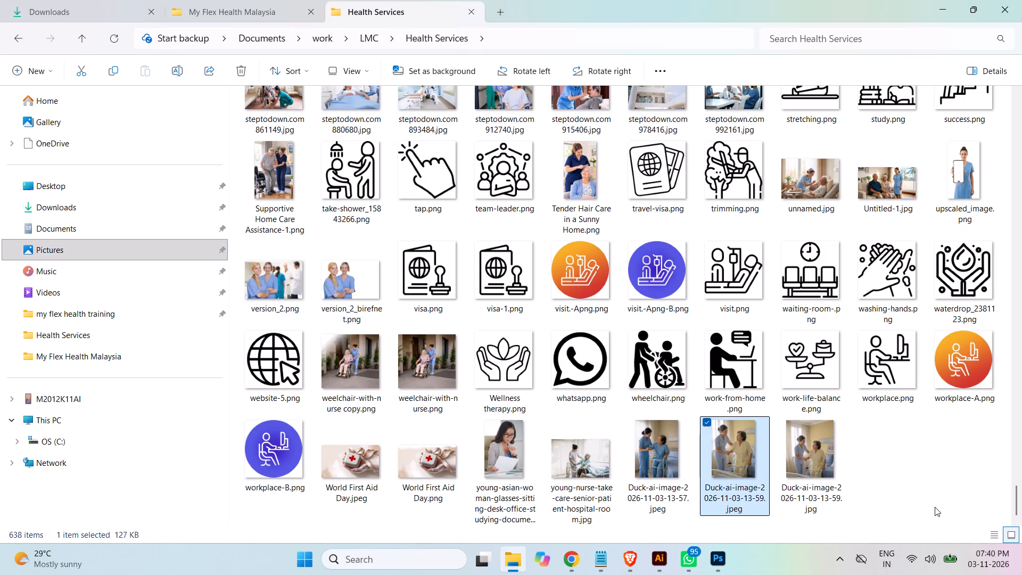
key("shift+Delete")
key("Return")
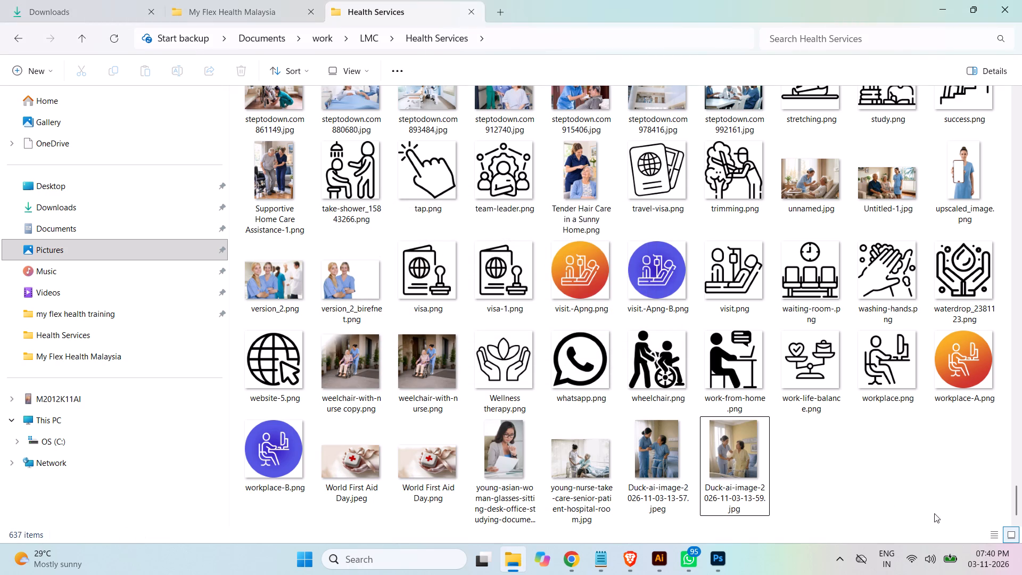
left_click(748, 499)
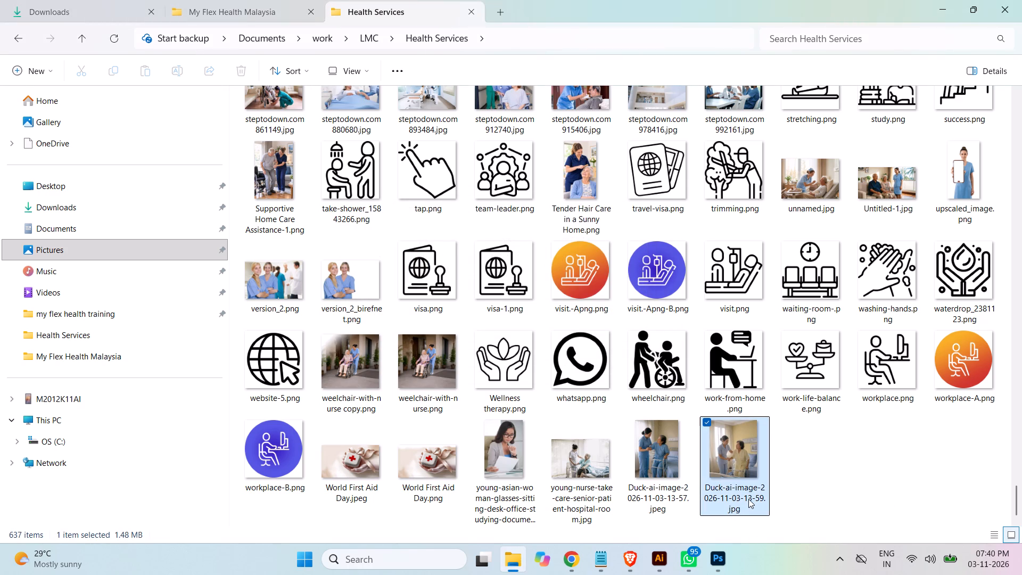
key("F2")
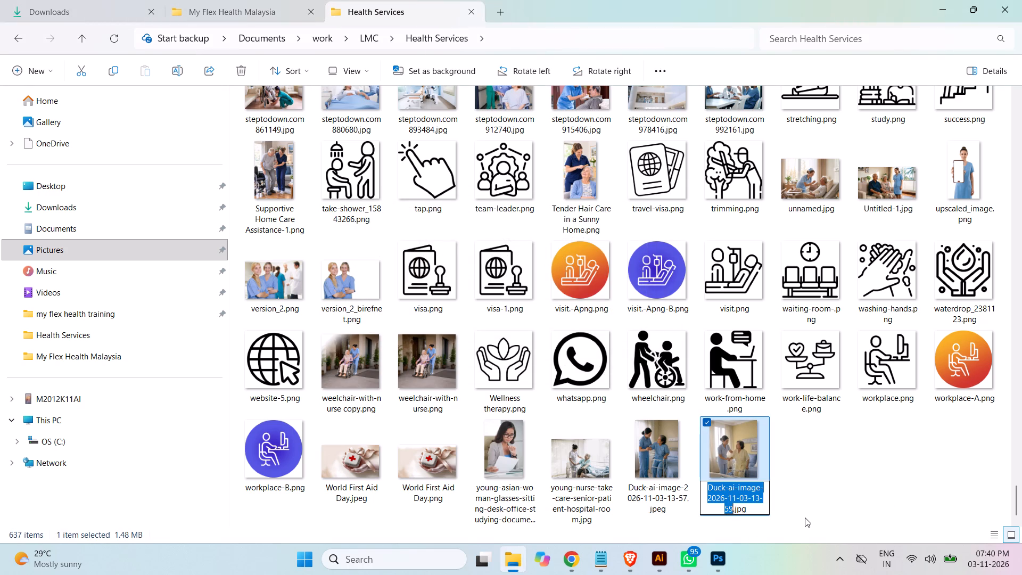
key("ctrl+c")
left_click(57, 12)
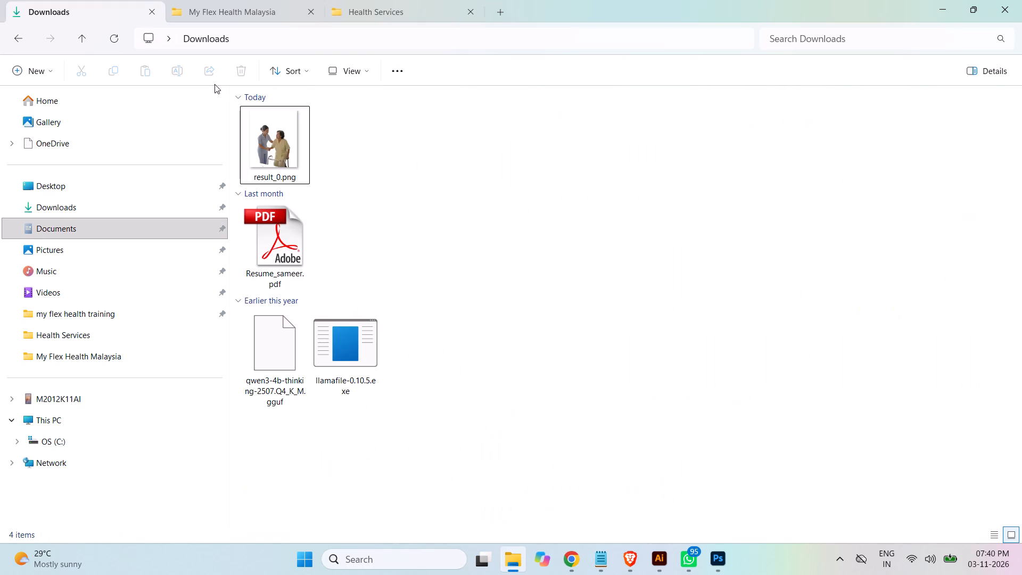
left_click(275, 174)
key("F2")
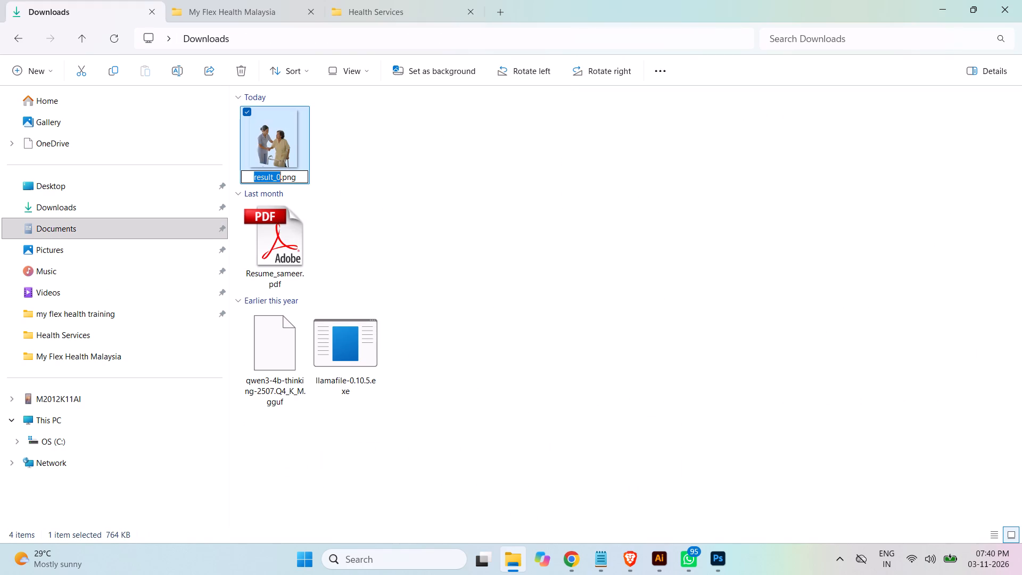
key("ctrl+v")
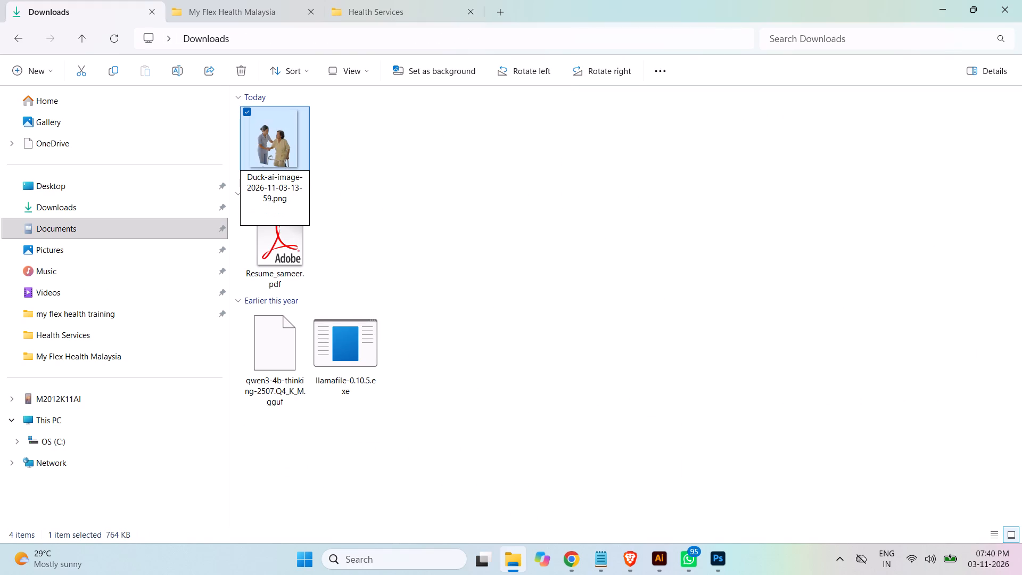
type("-1")
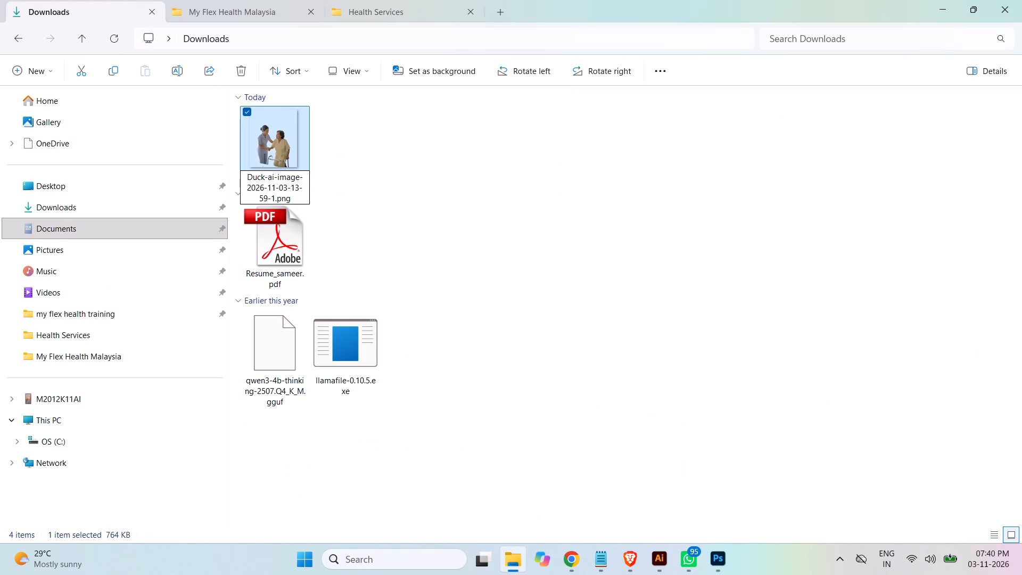
left_click(343, 161)
left_click(293, 154)
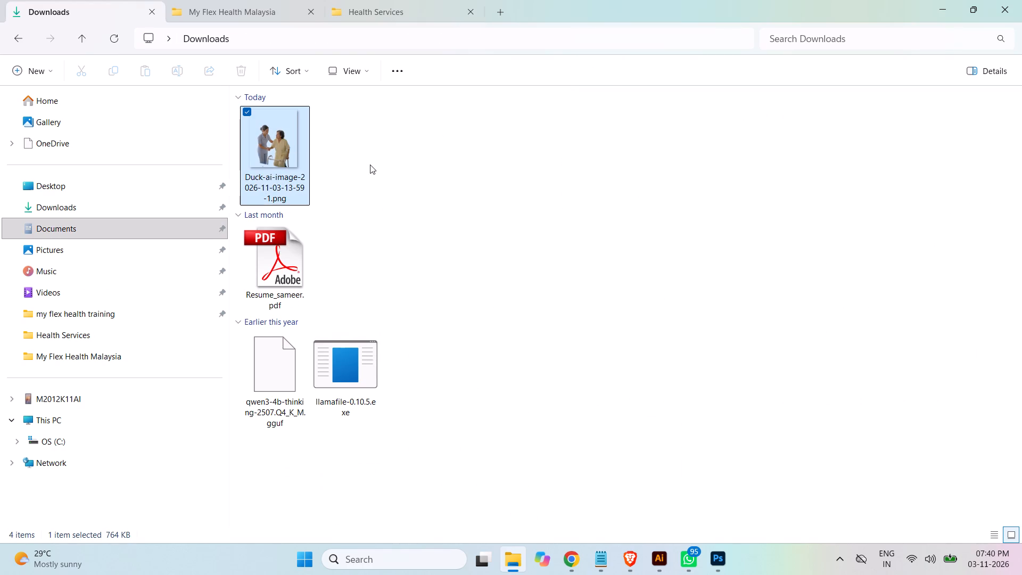
key("ctrl+x")
left_click(378, 5)
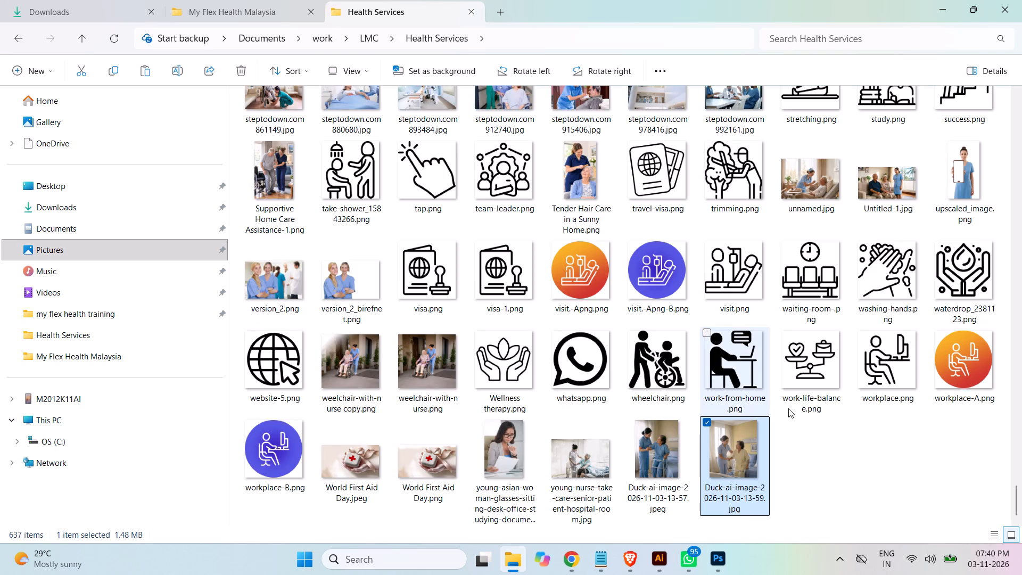
left_click(862, 484)
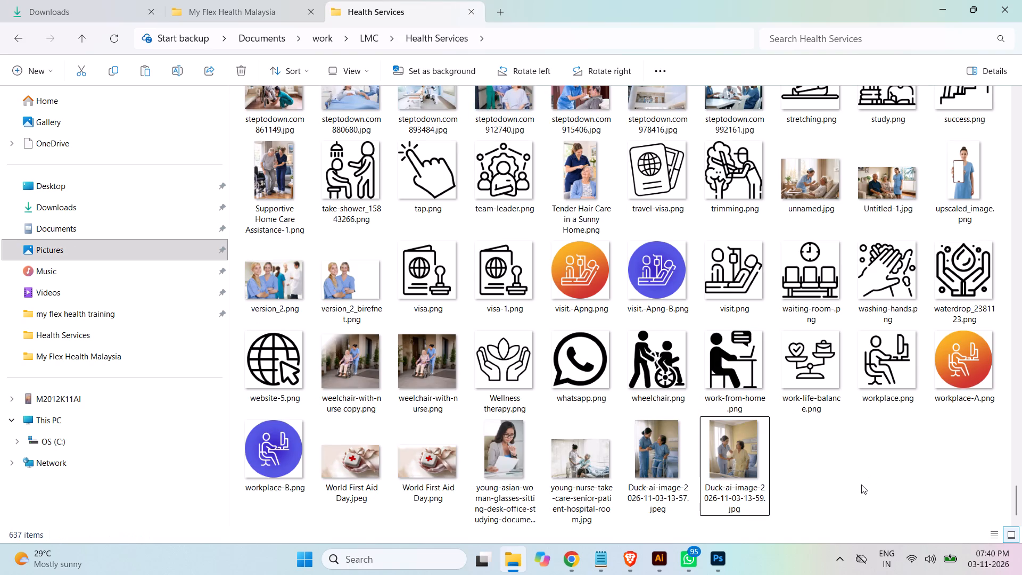
key("ctrl+v")
left_click(887, 478)
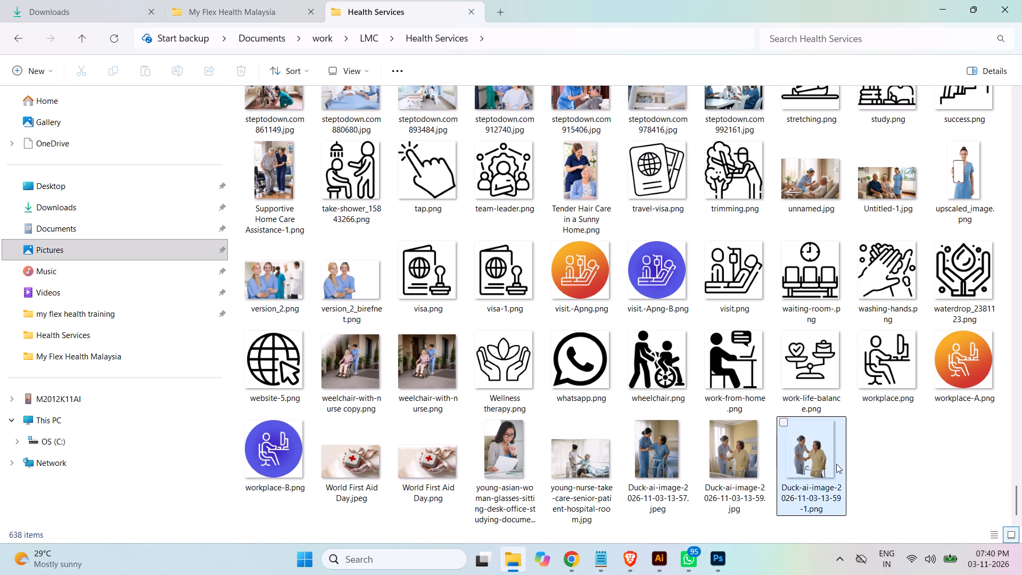
View flex-health-malaysia-post-30C.jpg in the My Flex Health Malaysia folder, close it, and switch back to Photoshop.
left_click(222, 3)
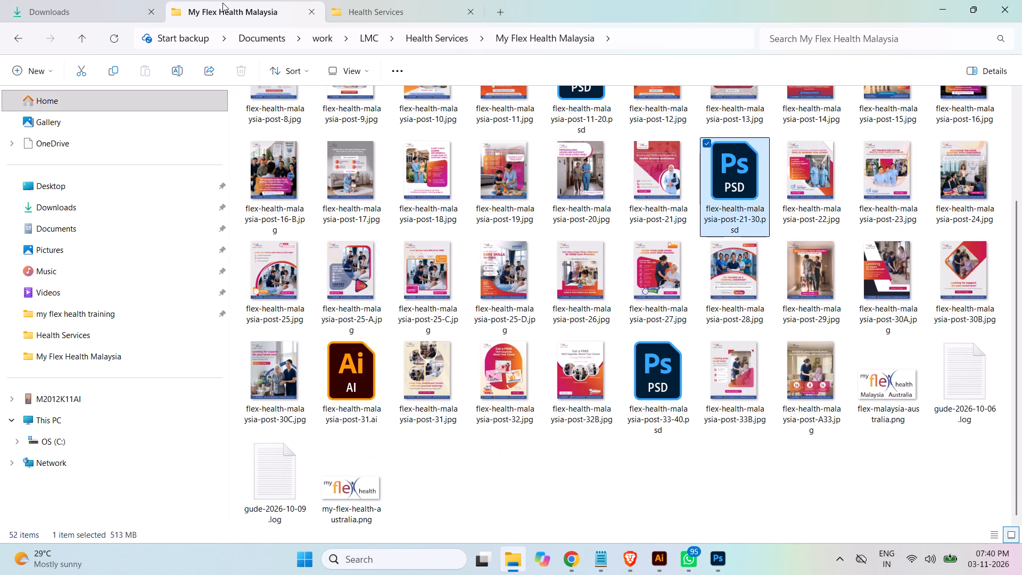
double_click(283, 389)
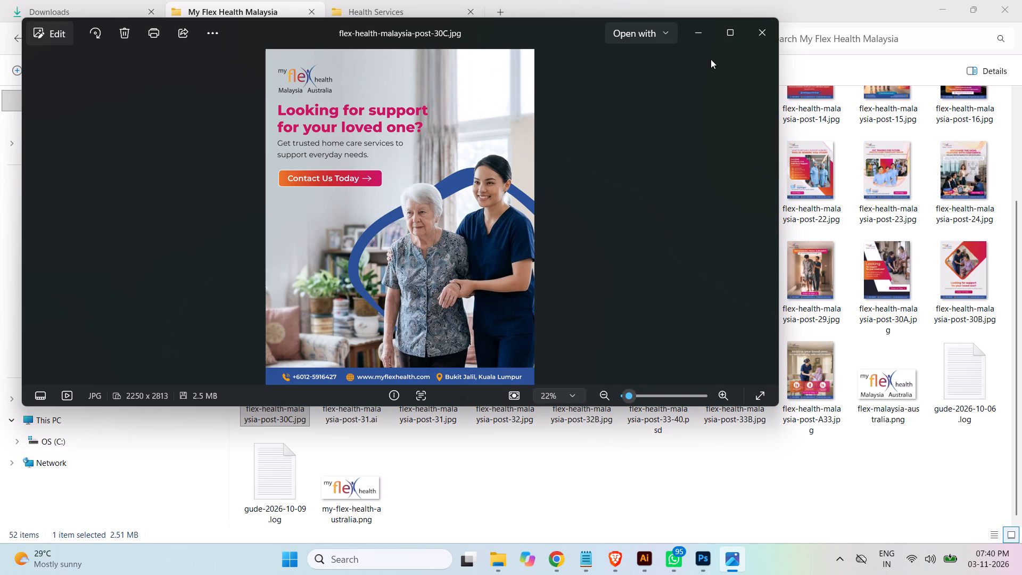
left_click(759, 34)
left_click(724, 564)
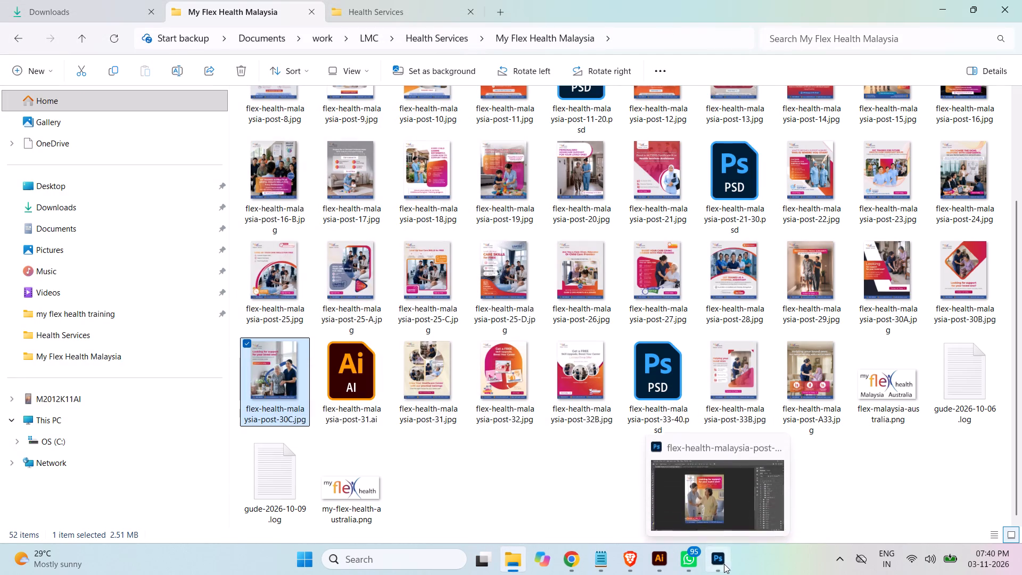
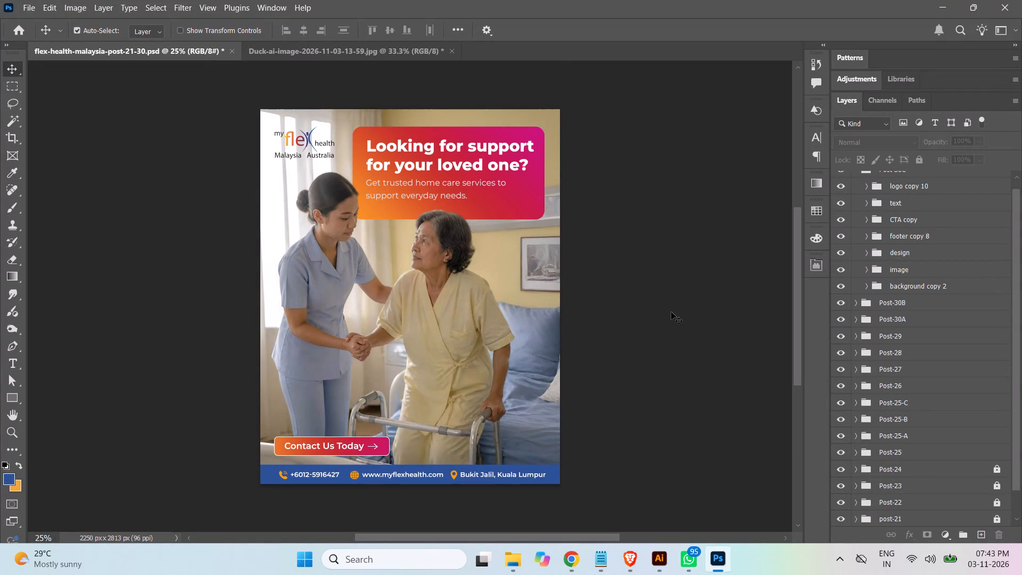
Collapse the Post-30C group in the layer list.
left_click_drag(1021, 416, 1021, 321)
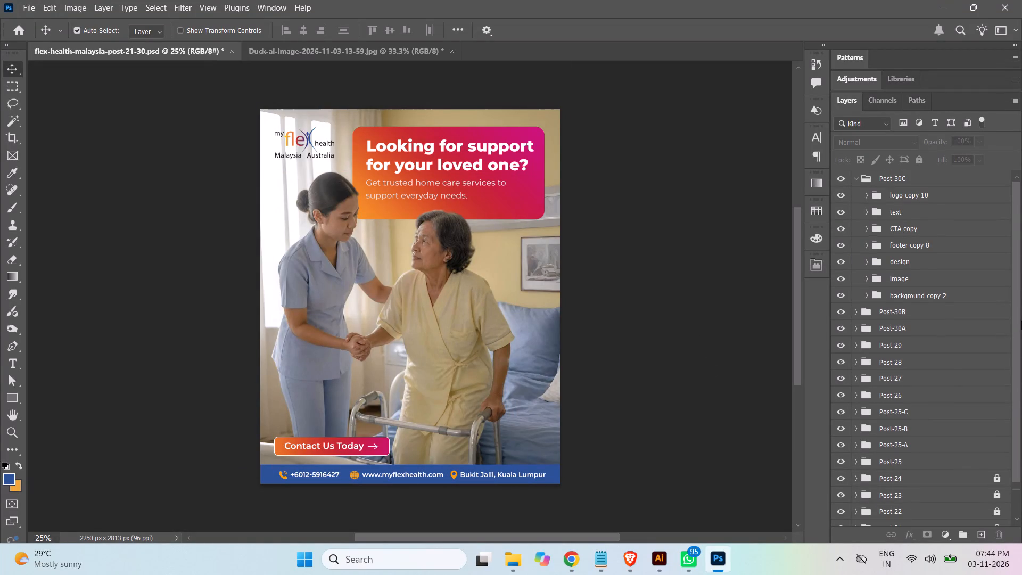
left_click_drag(1021, 321, 1021, 311)
left_click(858, 181)
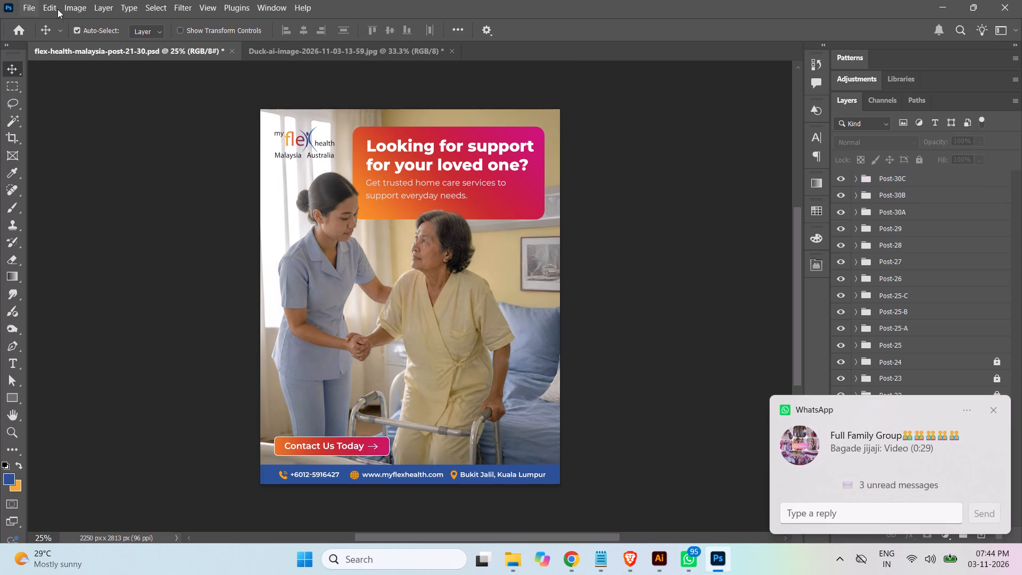
Save a copy of the home care support post as a JPEG in the My Flex Health folder.
left_click(27, 6)
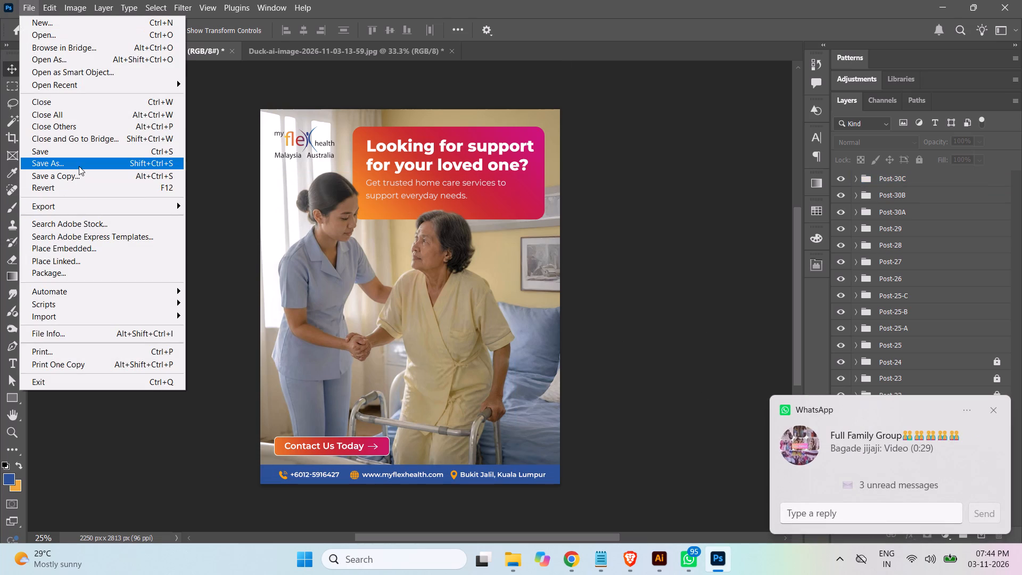
left_click(78, 178)
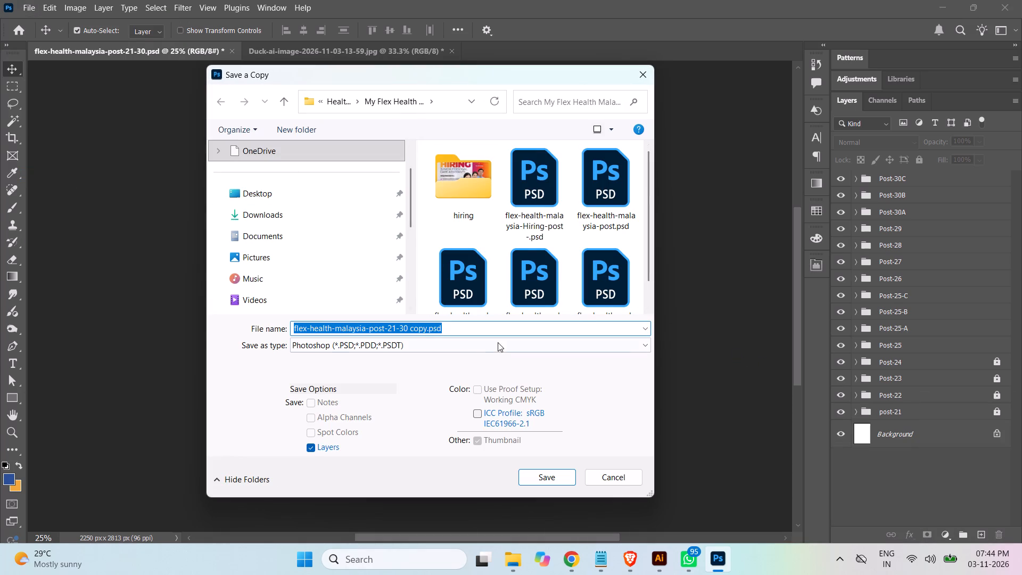
left_click(454, 350)
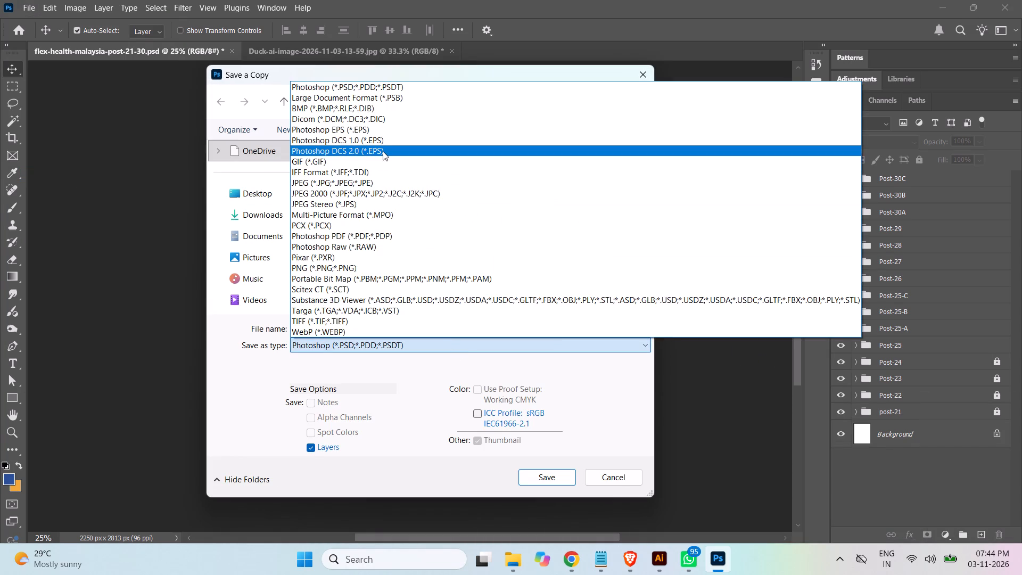
left_click(360, 186)
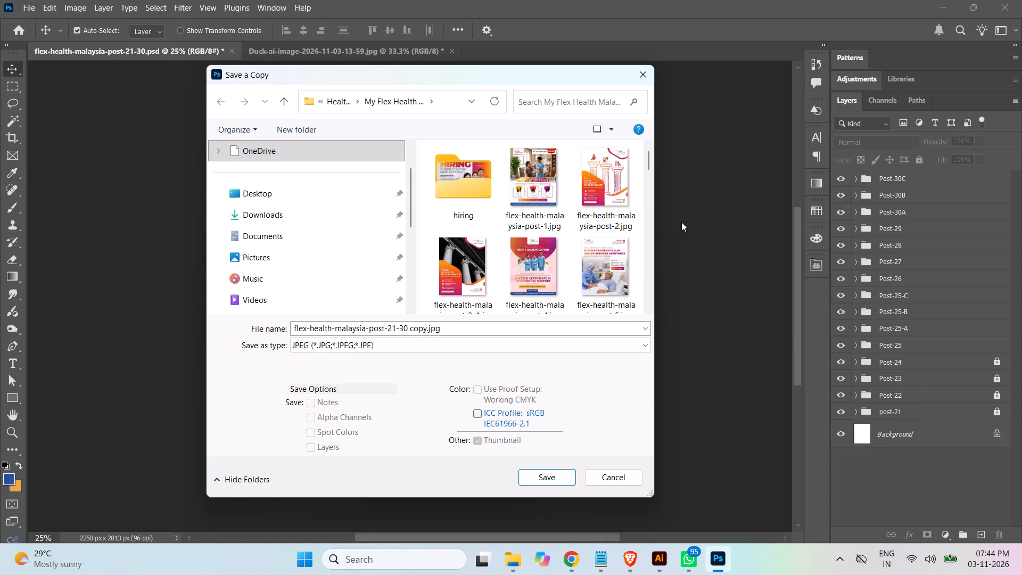
left_click_drag(648, 162, 650, 183)
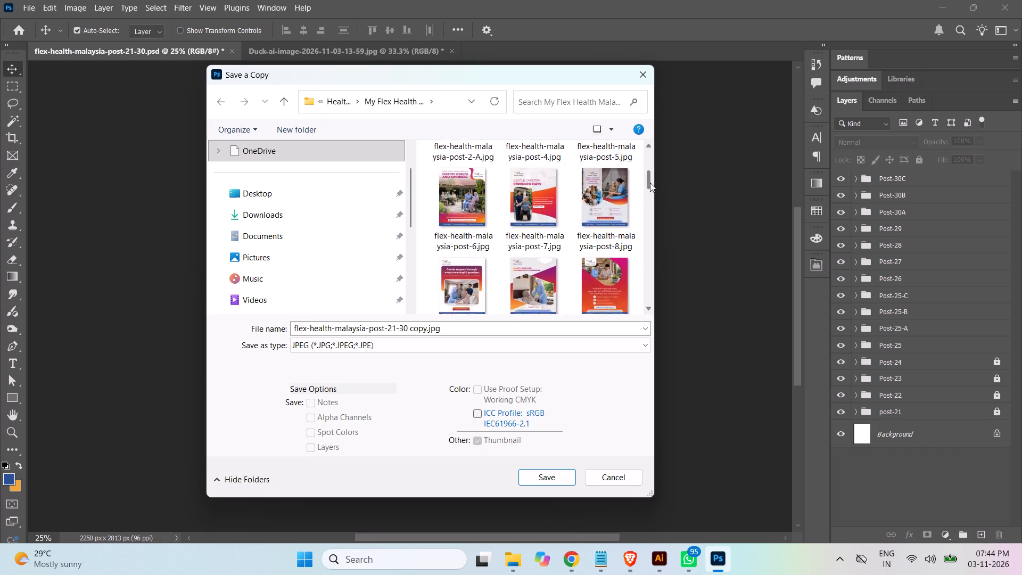
Save a JPEG copy of the design in the My Flex Health Malaysia folder as flex-health-malaysia-post-30D.jpg, at quality 12 (Maximum), Baseline Standard.
left_click_drag(650, 183, 653, 195)
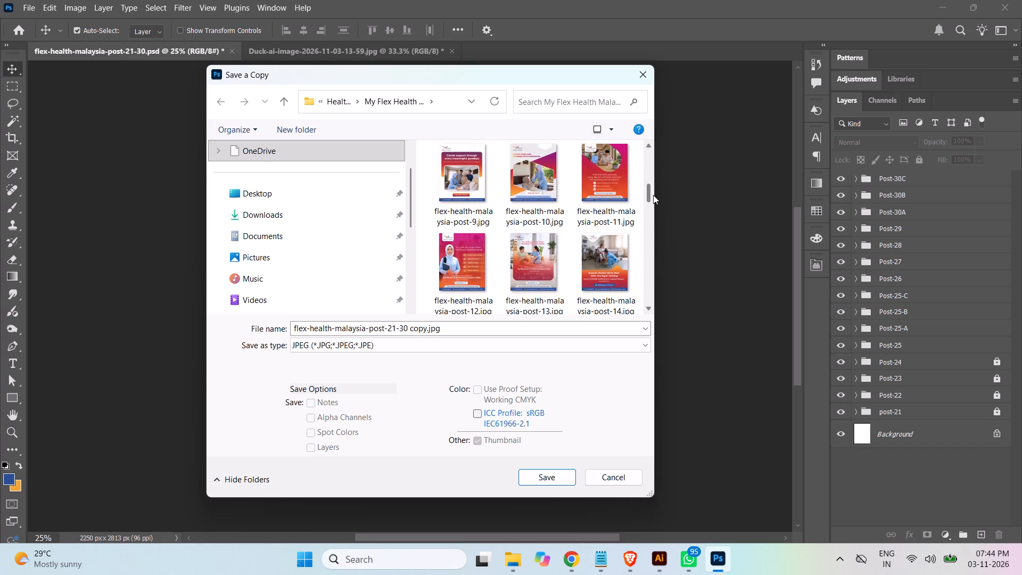
left_click_drag(653, 195, 654, 201)
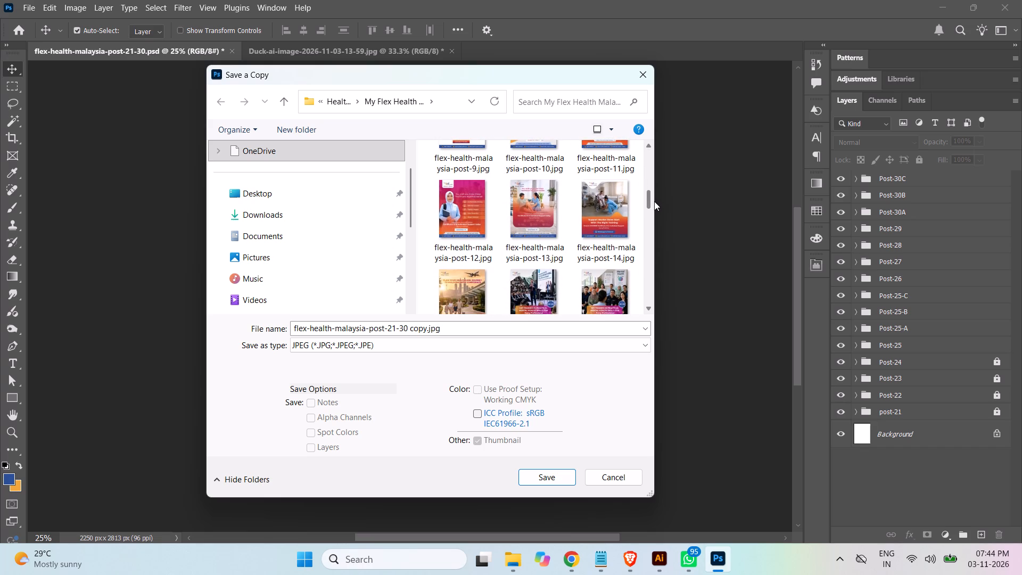
left_click_drag(654, 201, 655, 220)
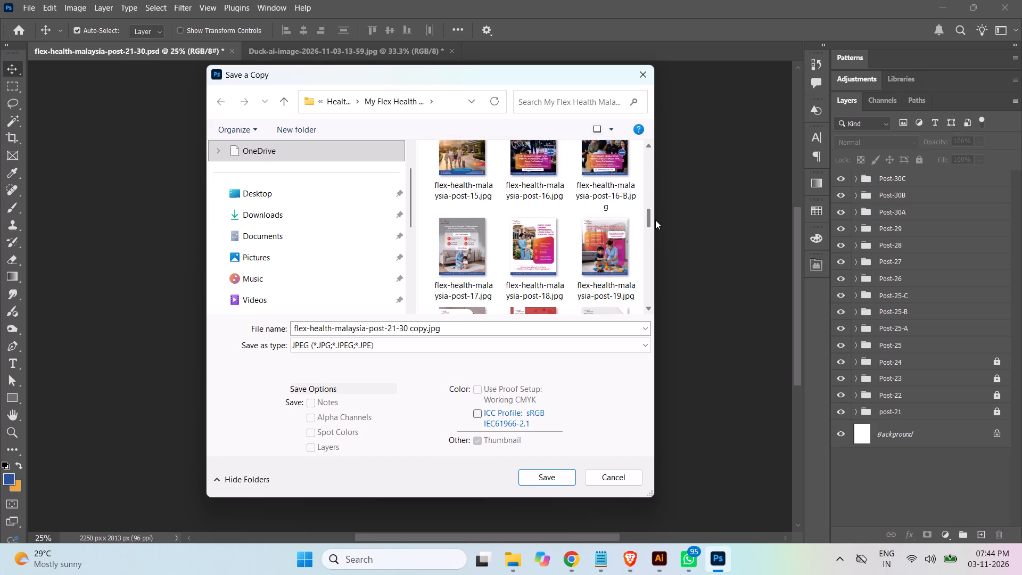
left_click_drag(655, 220, 655, 242)
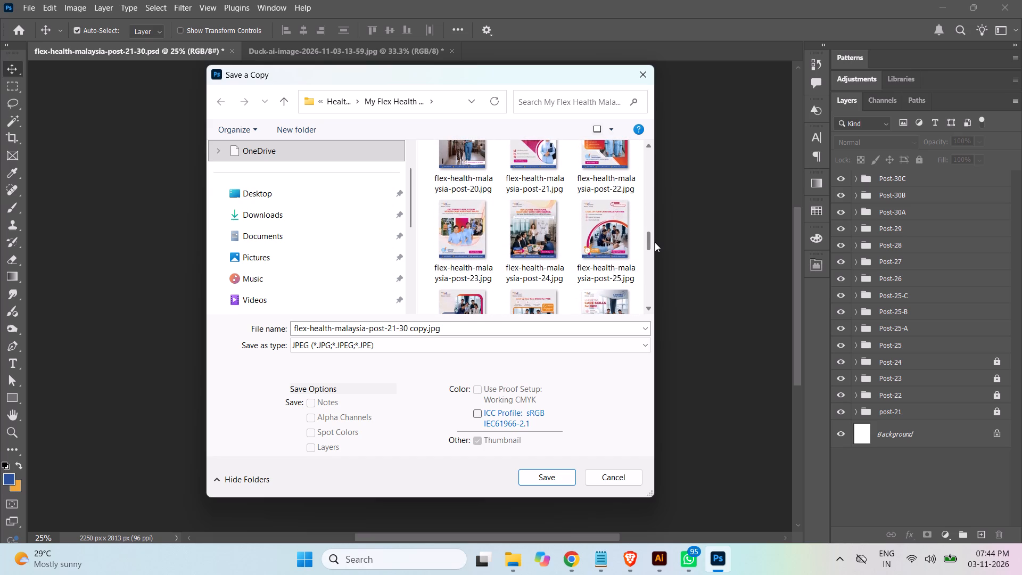
left_click_drag(655, 242, 653, 266)
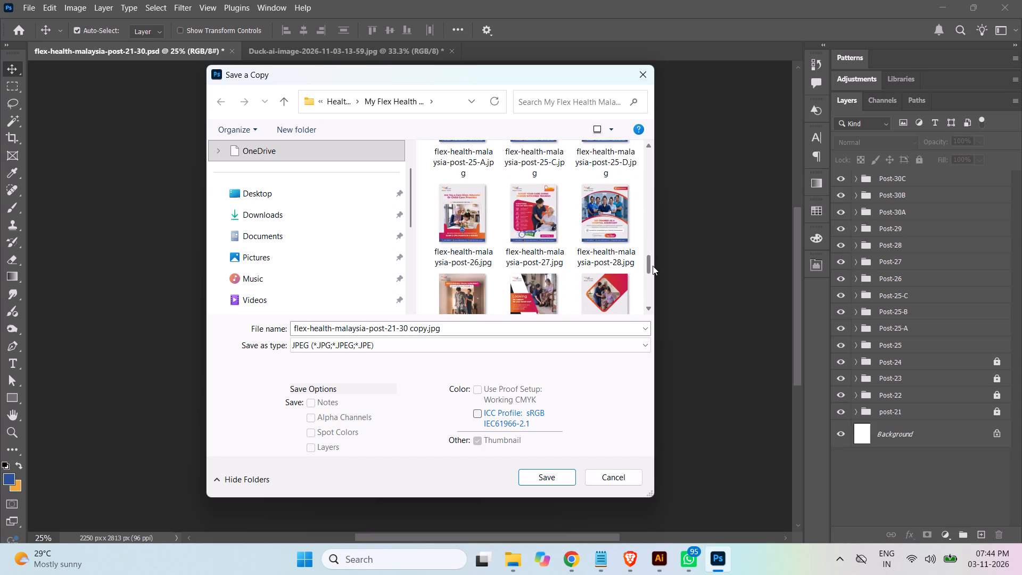
left_click_drag(653, 266, 652, 278)
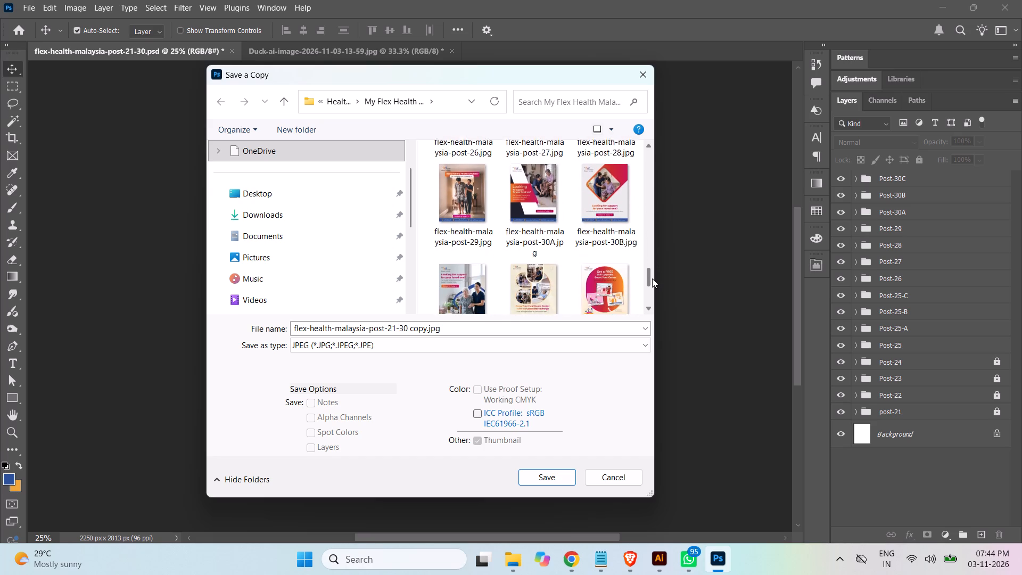
left_click_drag(652, 278, 654, 287)
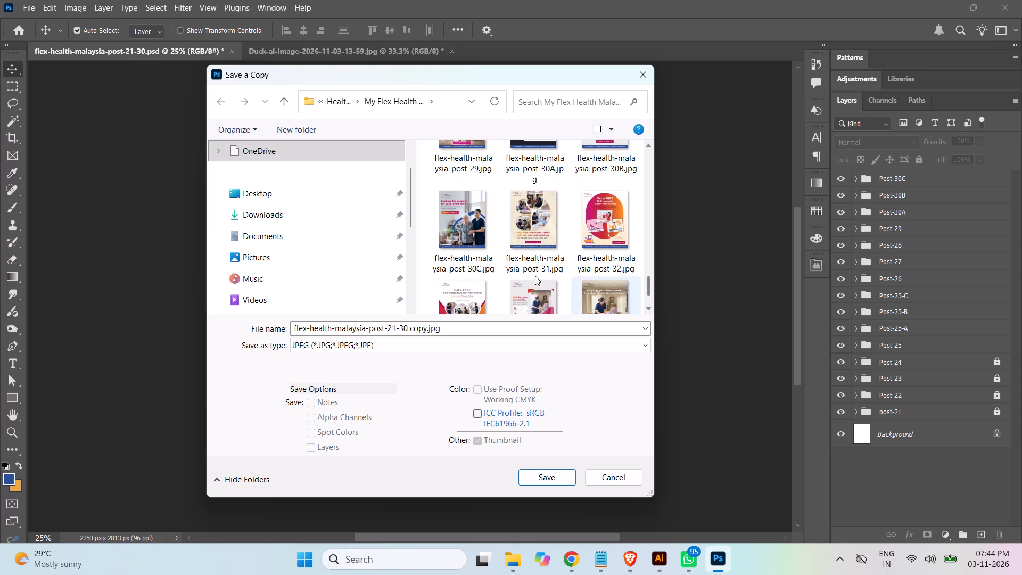
left_click(484, 266)
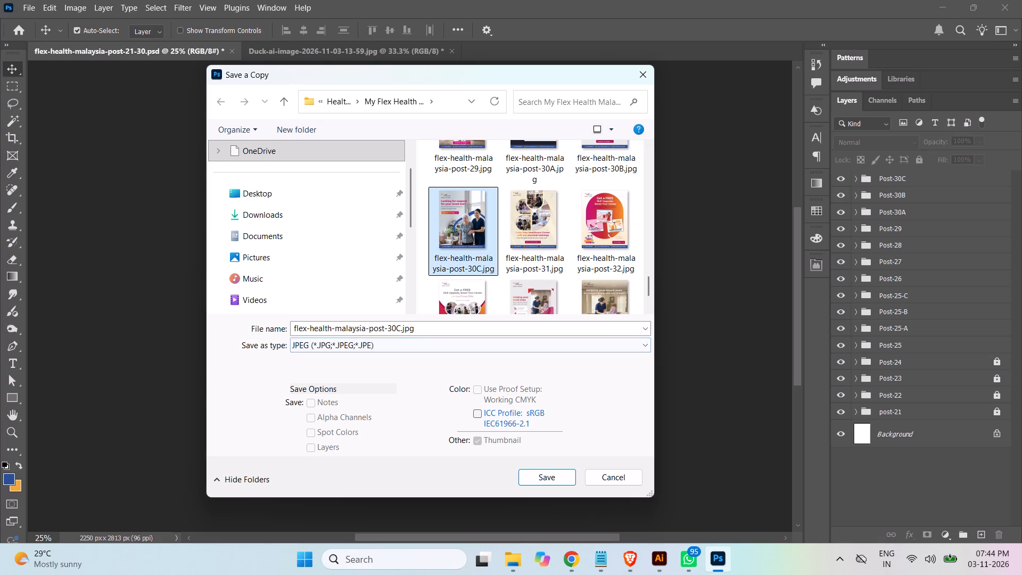
left_click(399, 327)
left_click(399, 328)
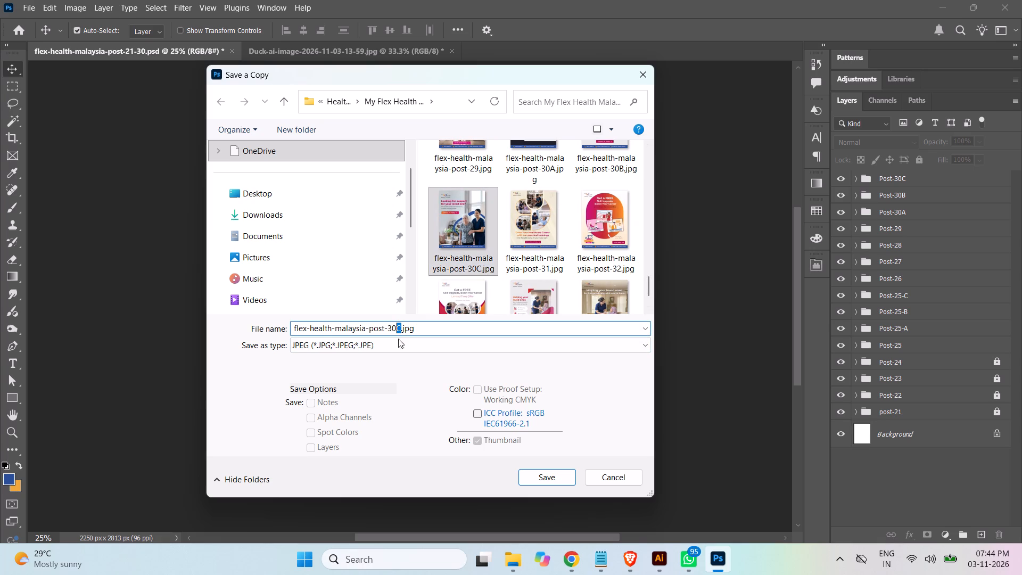
key("shift+d")
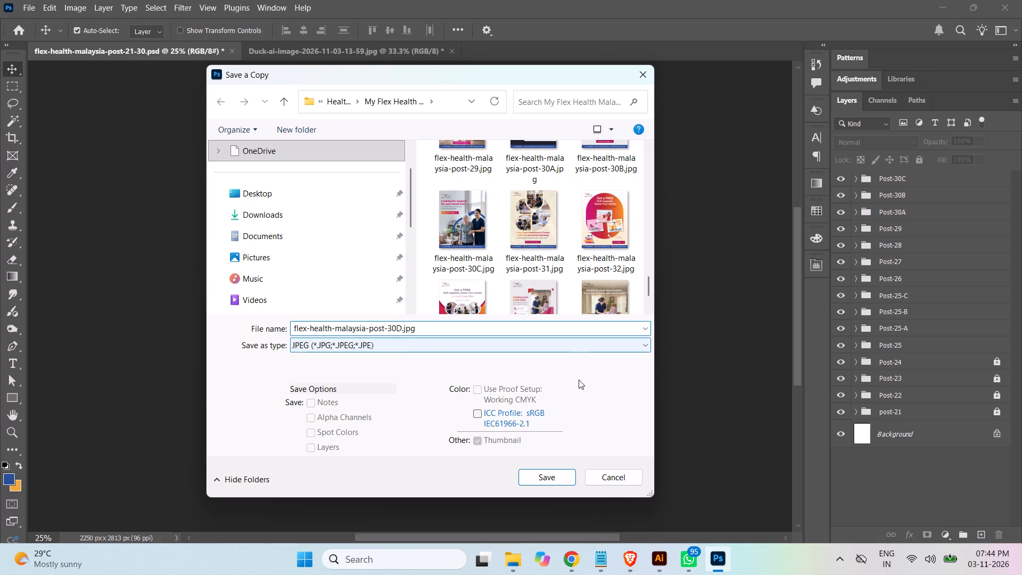
left_click(545, 480)
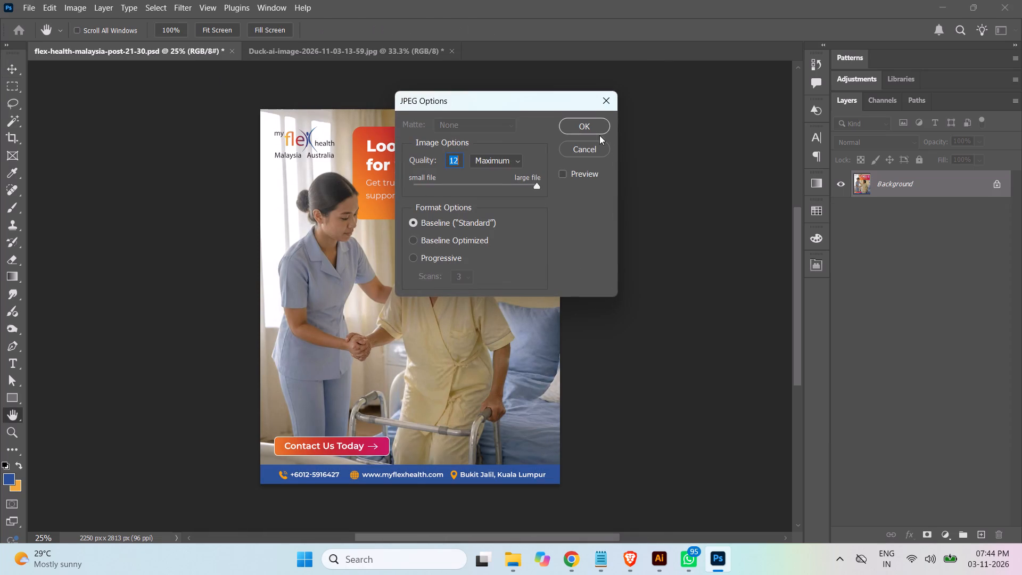
left_click(594, 128)
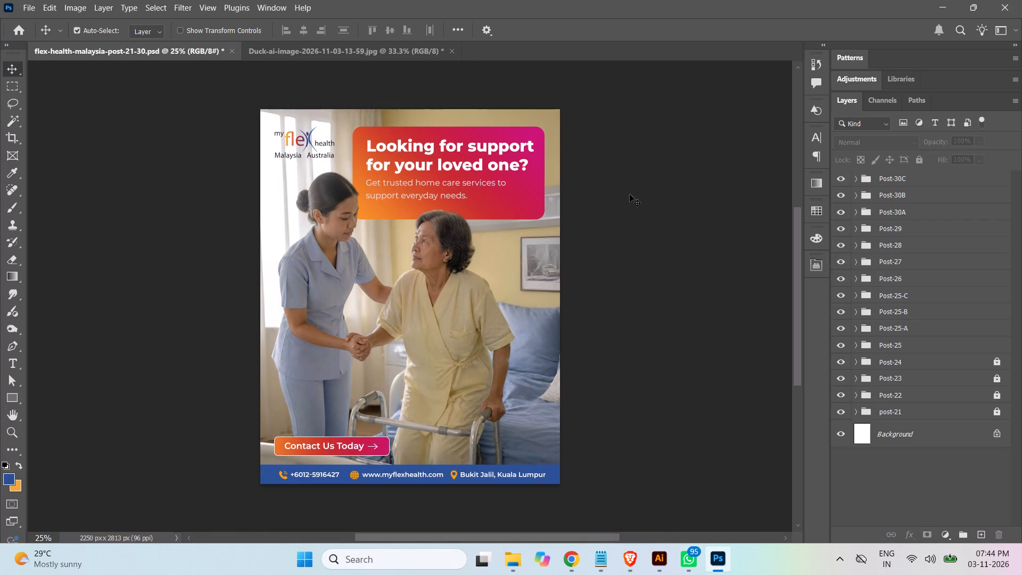
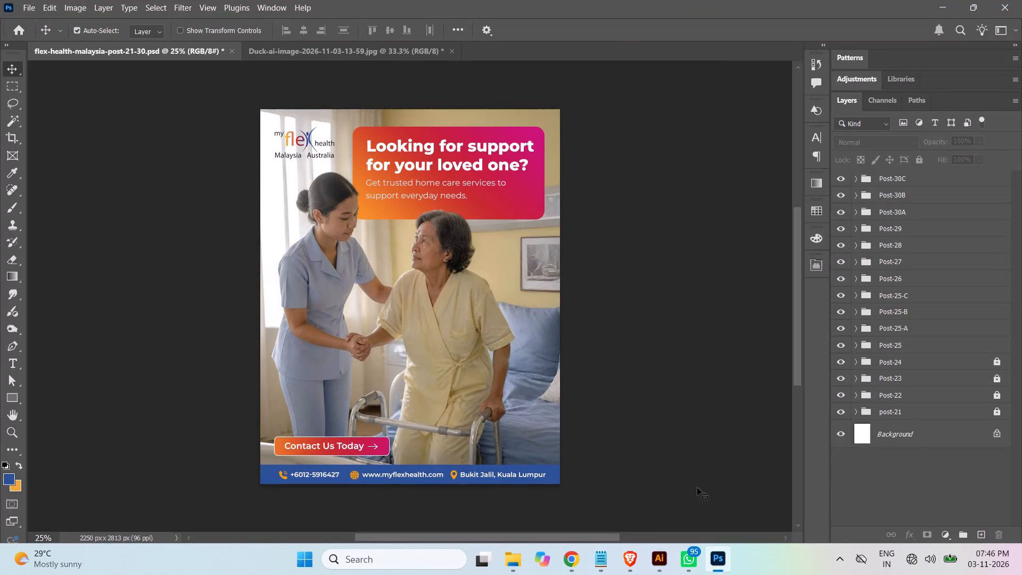
Switch to Illustrator with the Healthcare-Australia-training-1080x1350-20.ai document.
left_click(659, 560)
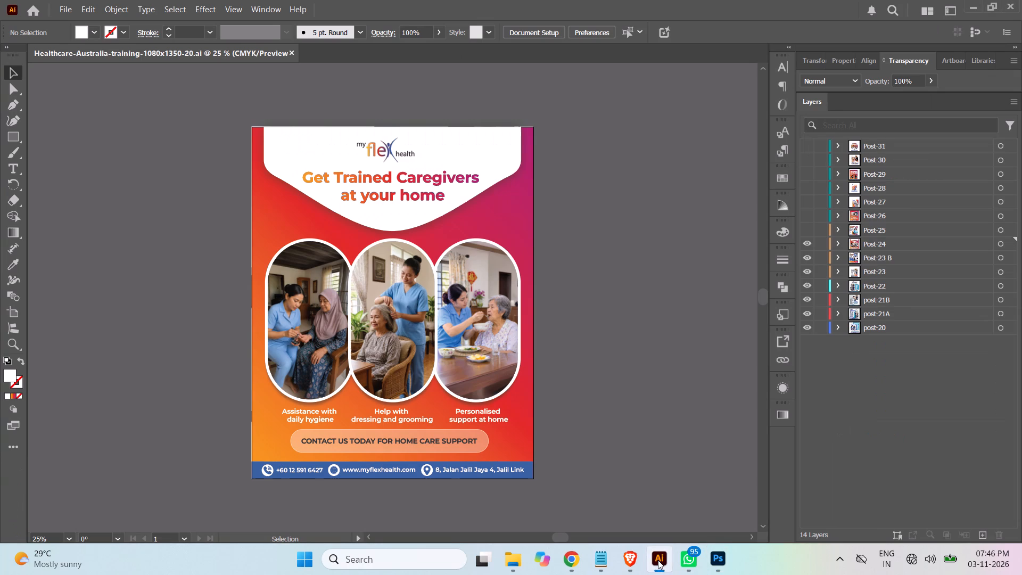
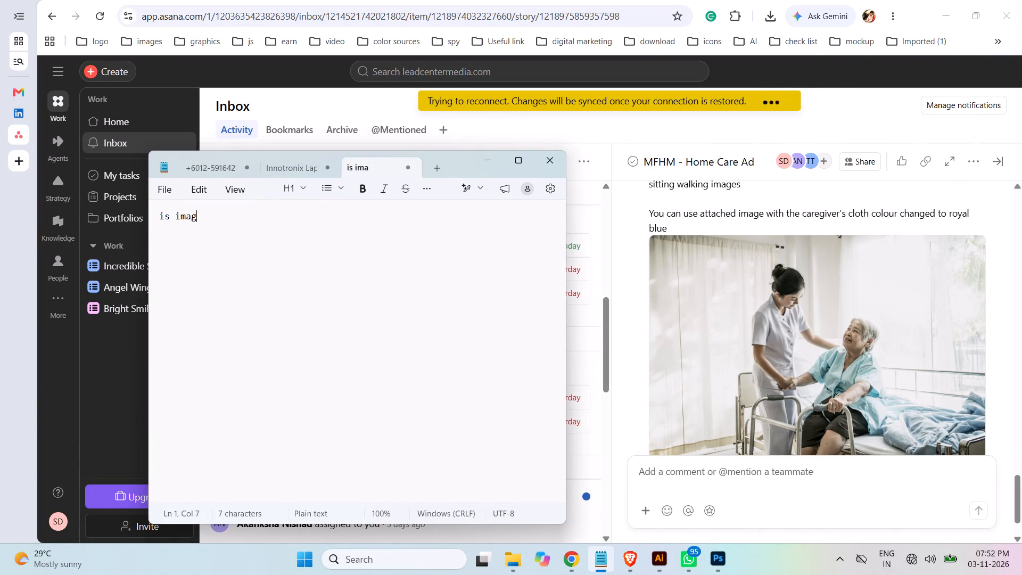
Complete the note's line to read "is image me jo nurse hai uske dress ka color sky blue kar digiye.".
type("e")
key("space")
type("me")
key("space")
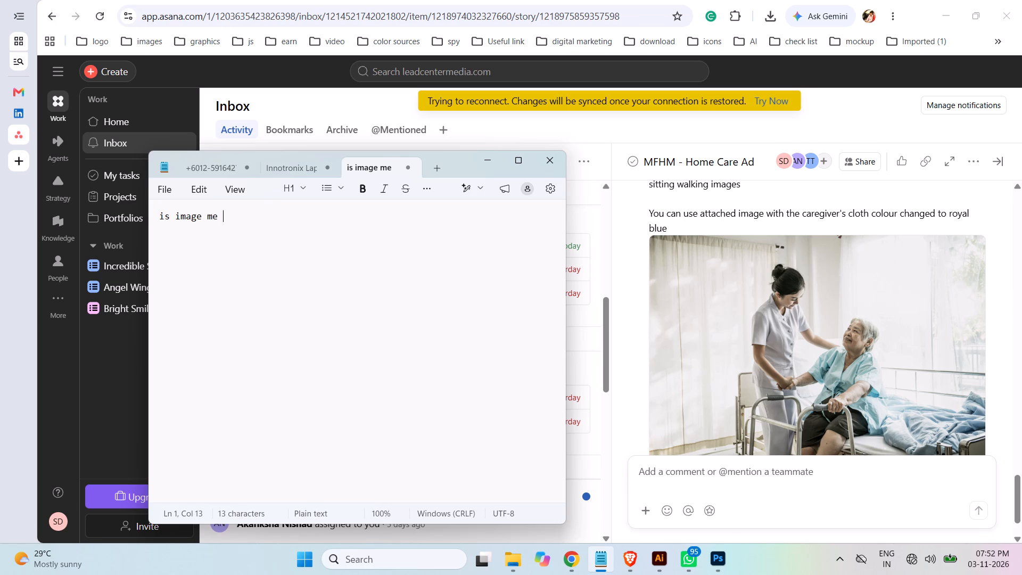
type("jo nurse hai")
key("space")
type("uske dress ka")
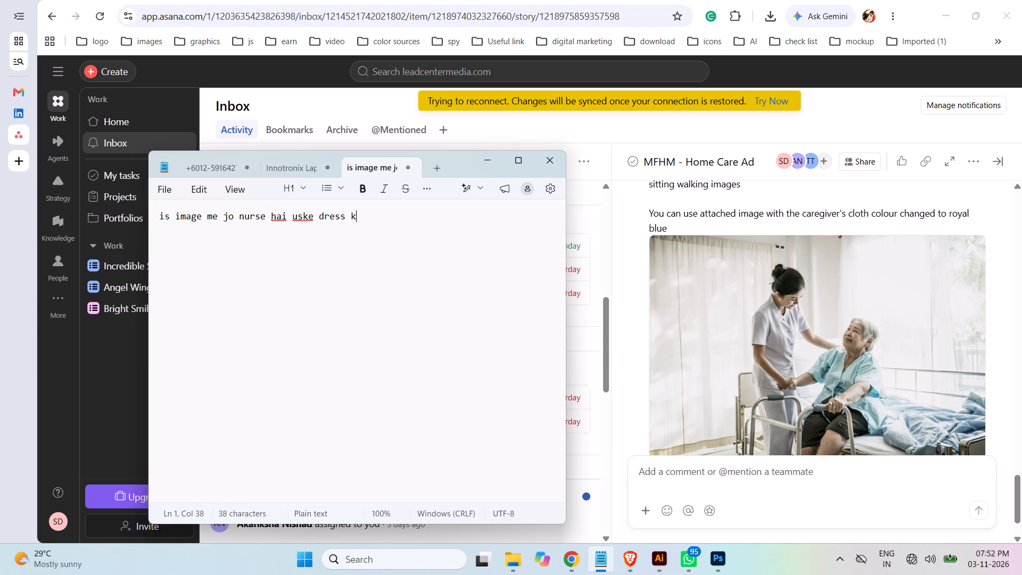
key("space")
type("color sky blue kar digiye")
key("period")
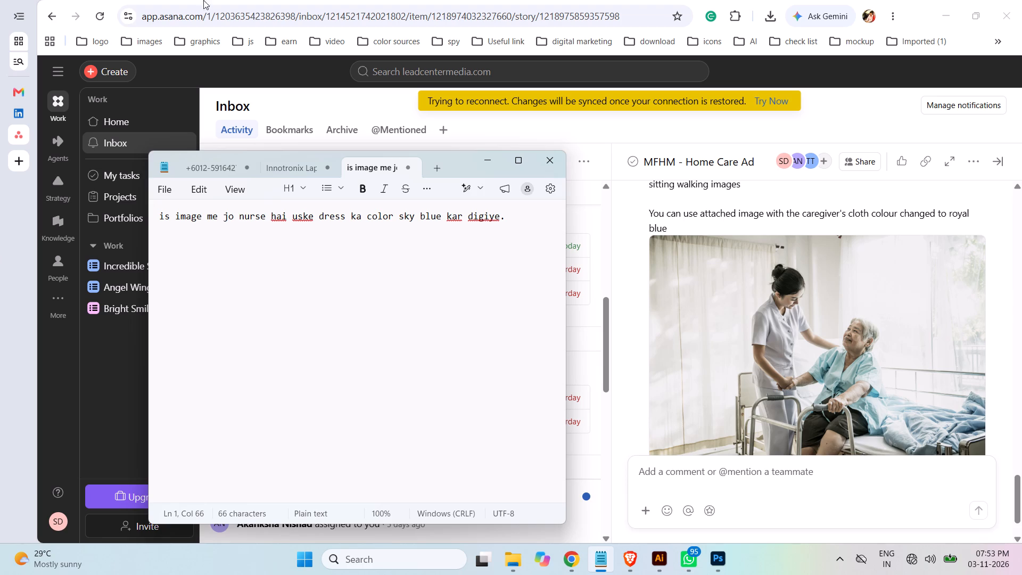
Copy the whole sentence about changing the nurse's dress colour to sky blue.
left_click_drag(512, 216, 143, 217)
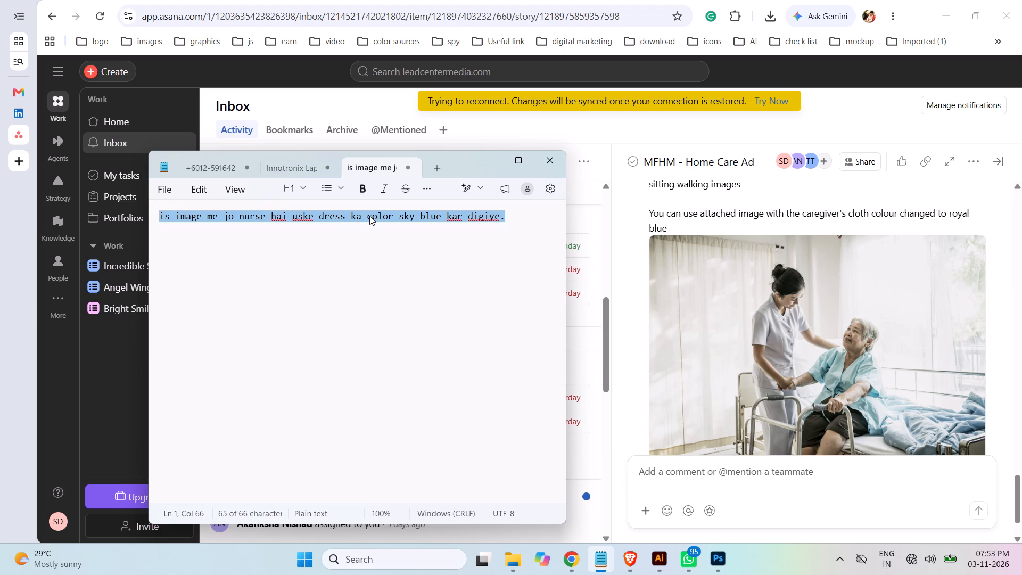
right_click(369, 216)
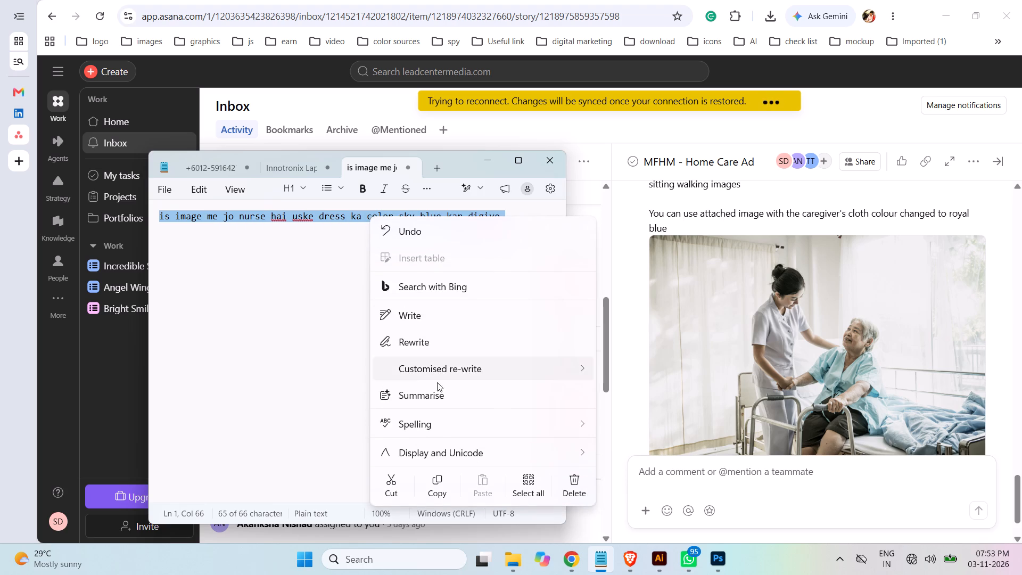
left_click(441, 480)
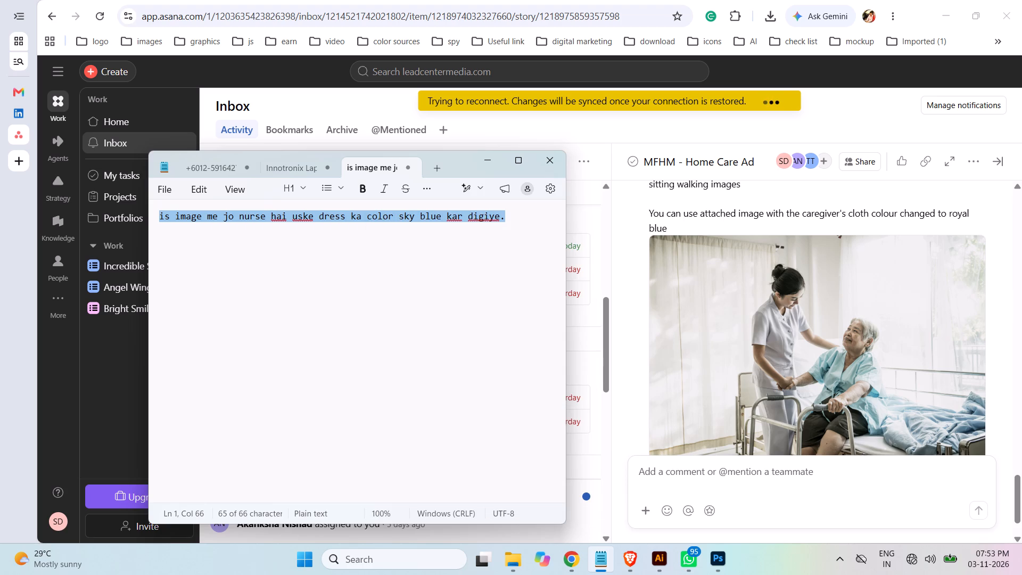
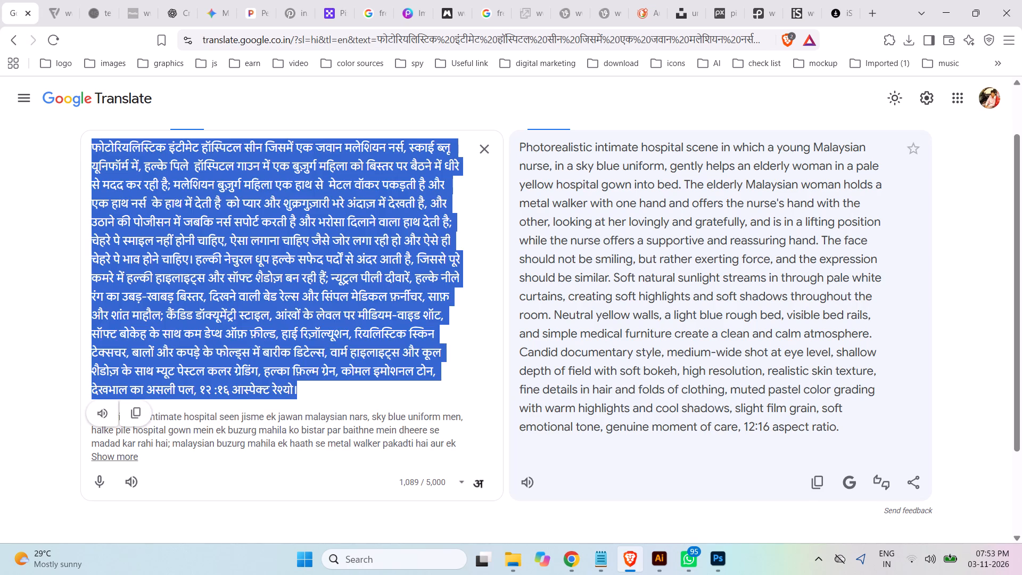
Replace the old hospital-scene source text in the translator with the copied sentence about making the nurse's dress sky blue.
key("ctrl+v")
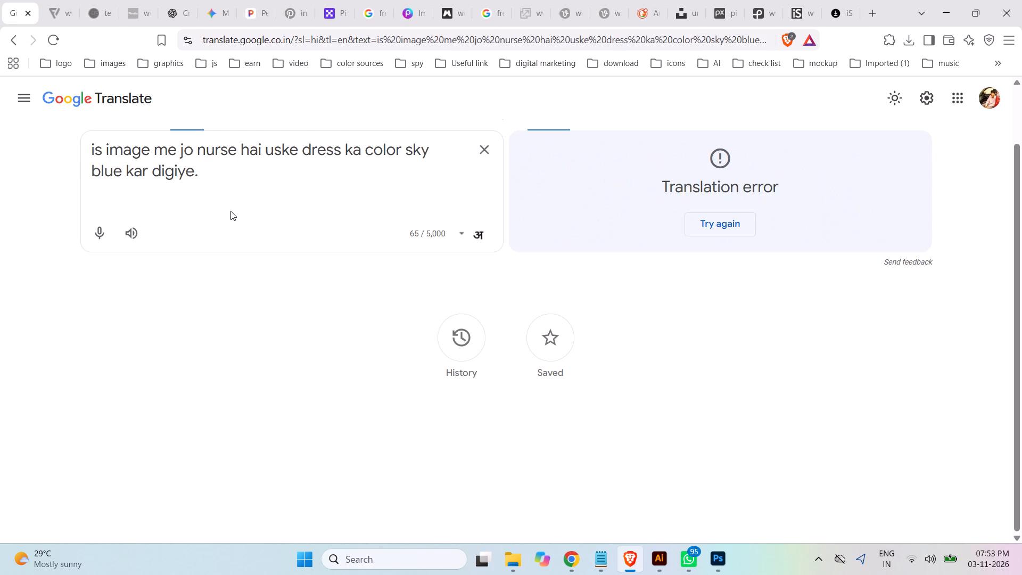
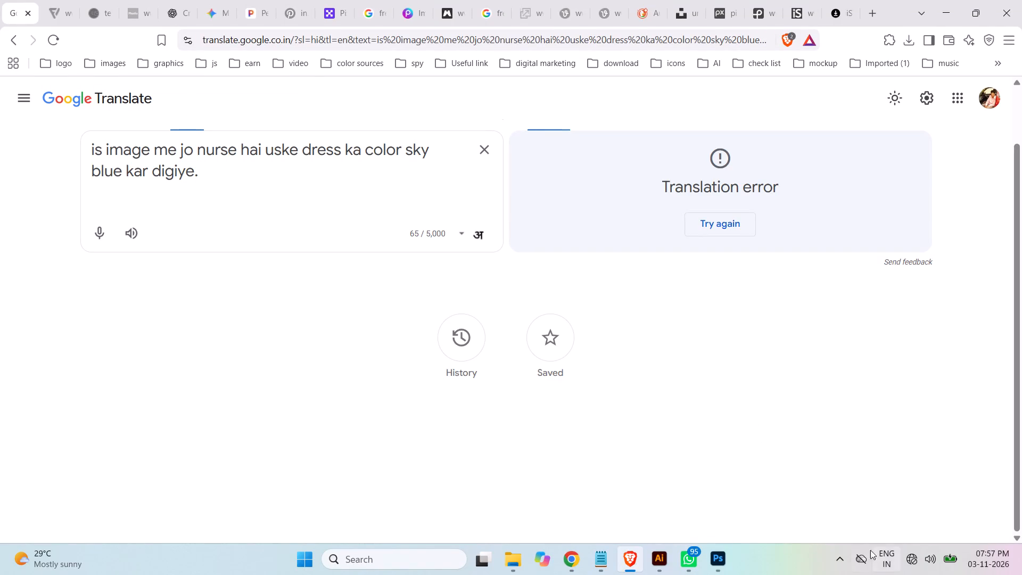
Refresh the available Wi-Fi networks and connect the computer to the "Sameer" network instead of Airtel_Sameer, keeping automatic connection enabled.
left_click(913, 563)
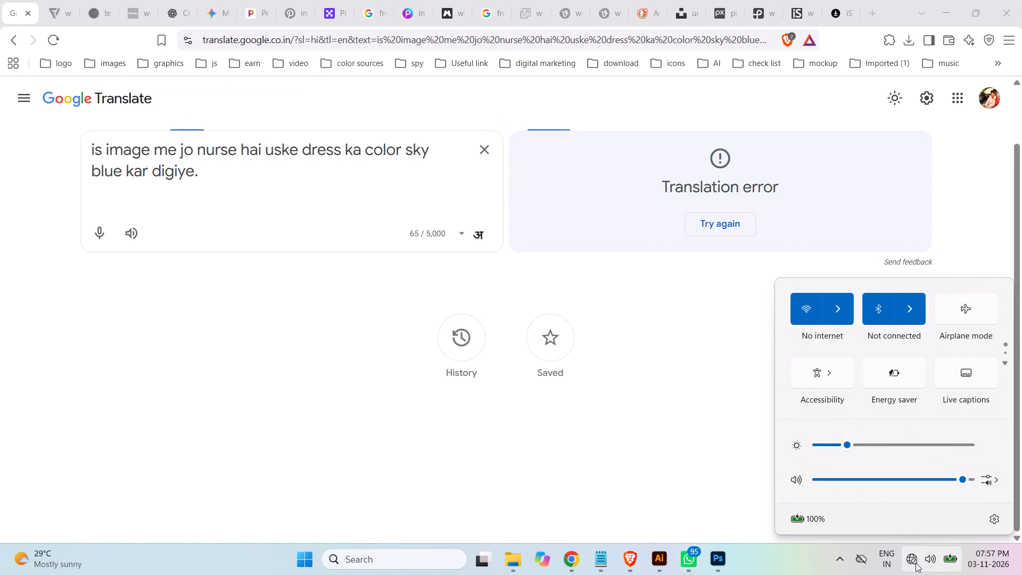
left_click(840, 311)
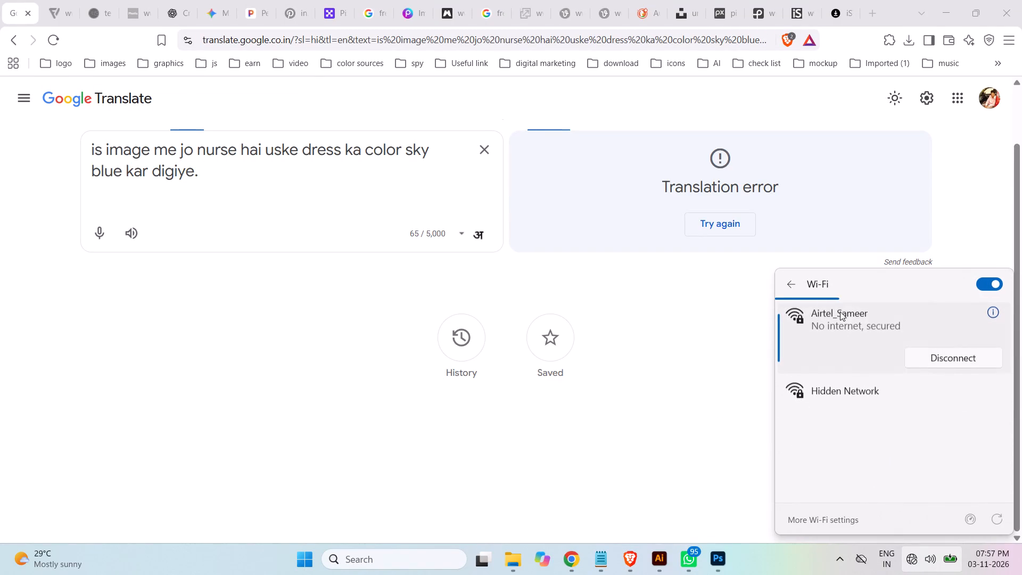
left_click(994, 519)
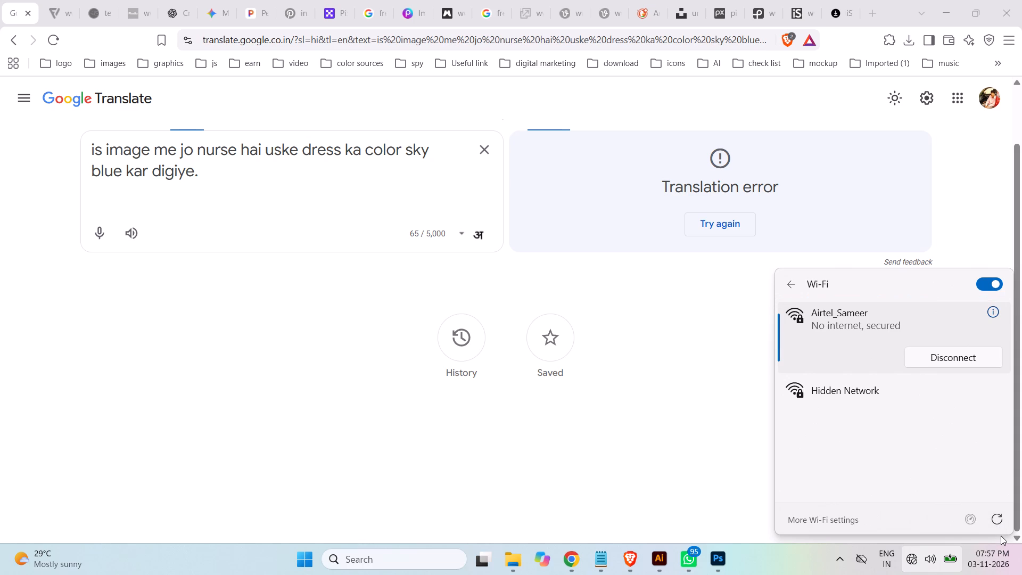
left_click(996, 519)
left_click(998, 522)
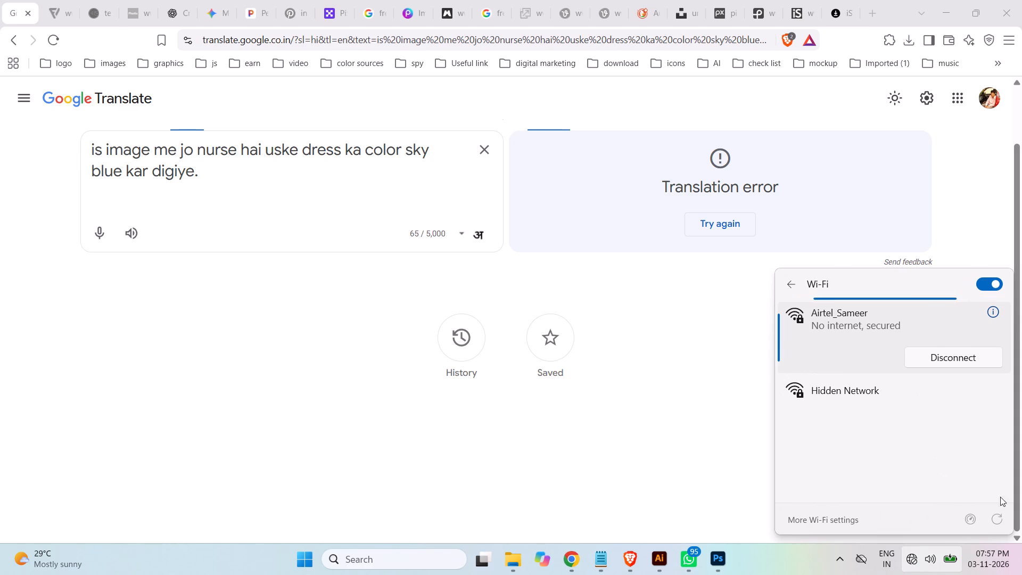
left_click(999, 520)
left_click(999, 520)
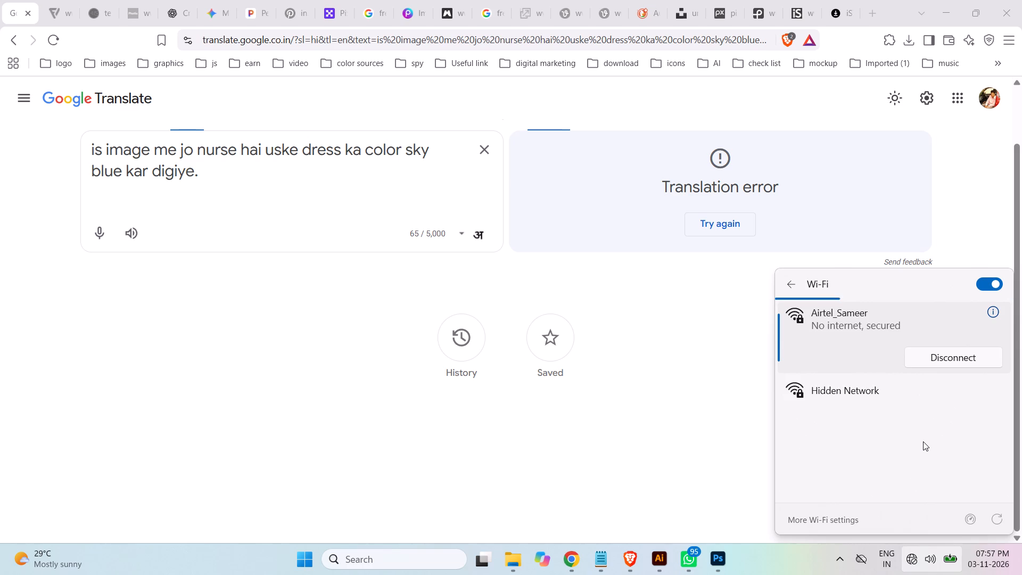
left_click(845, 386)
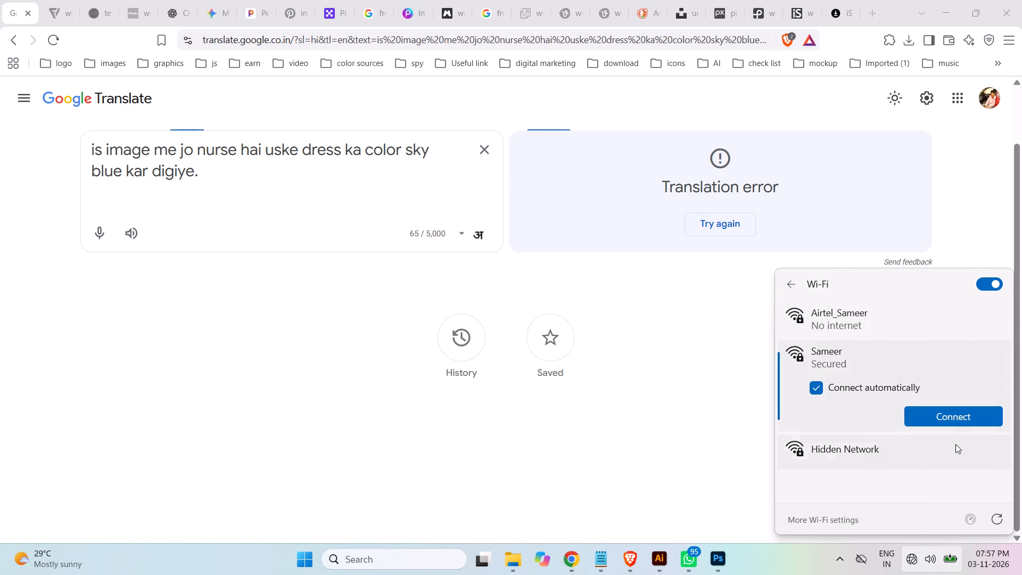
left_click(953, 419)
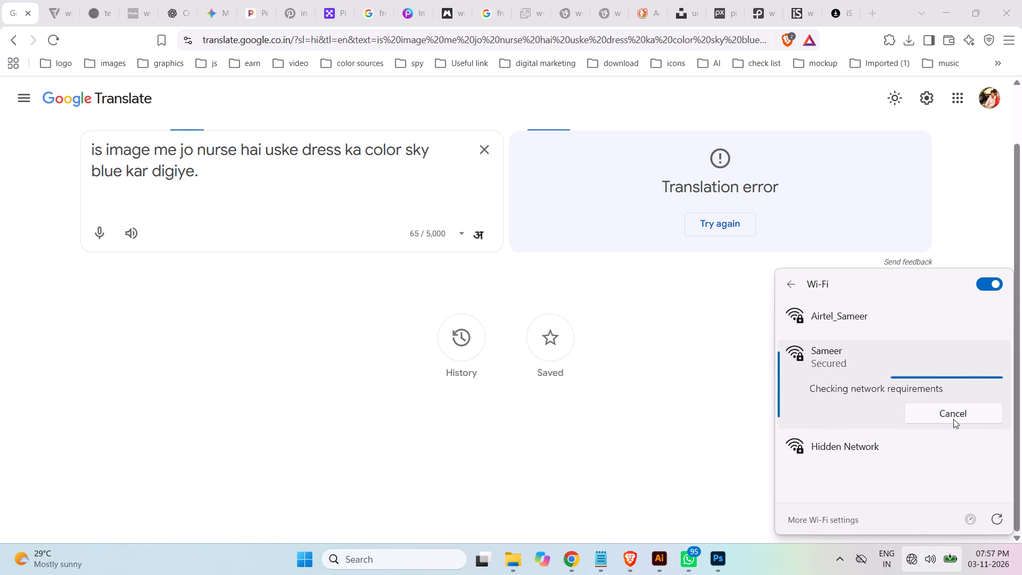
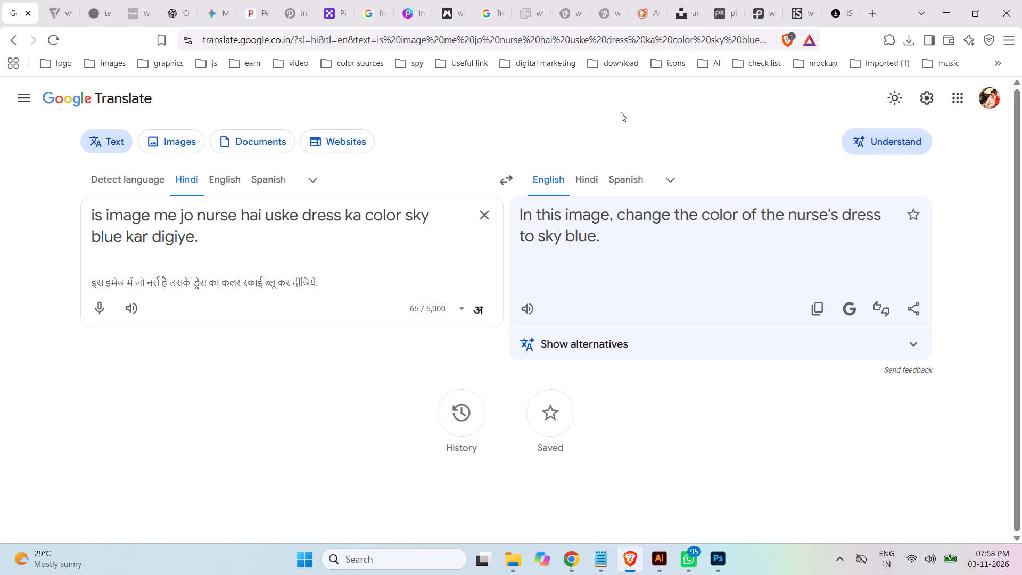
left_click(205, 236)
key("space")
type("or image ka")
key("space")
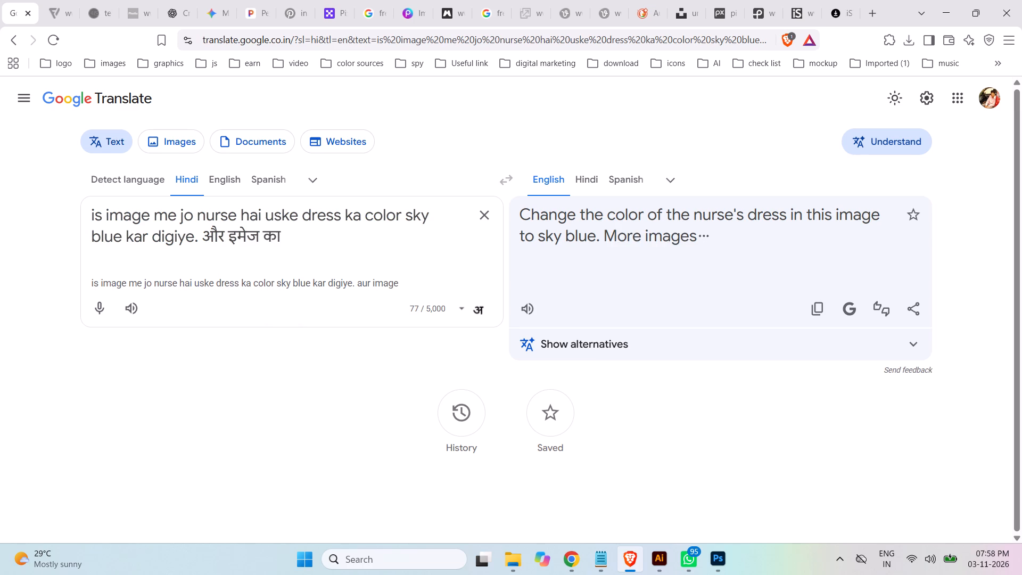
type("xi")
key("BackSpace")
key("BackSpace")
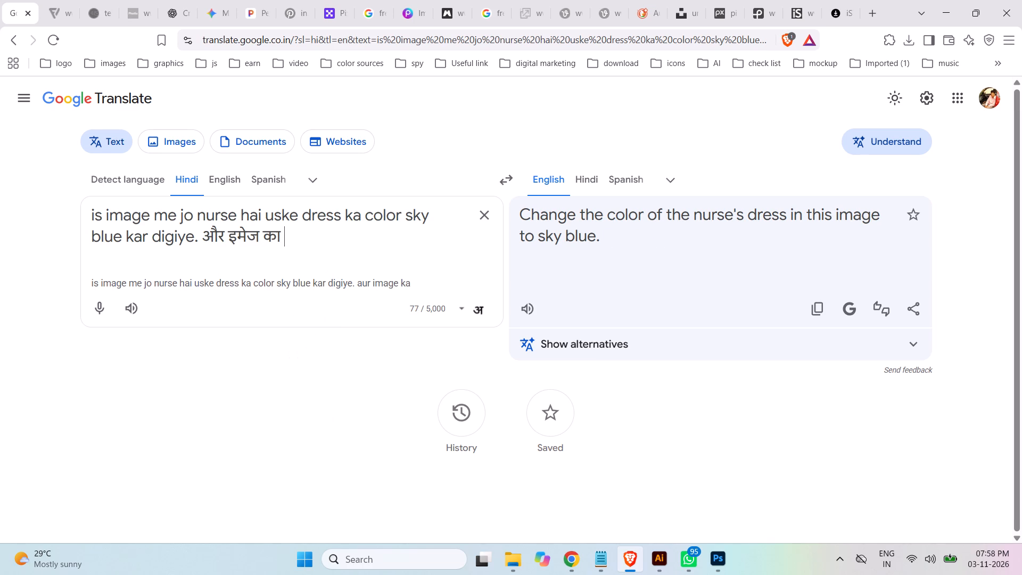
type("size")
key("space")
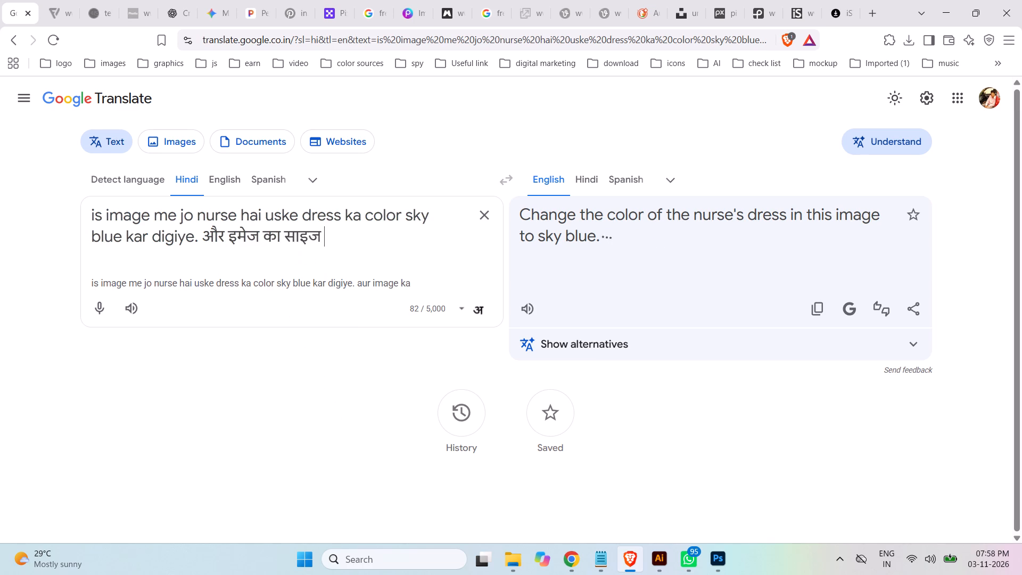
type("12")
key("shift+colon")
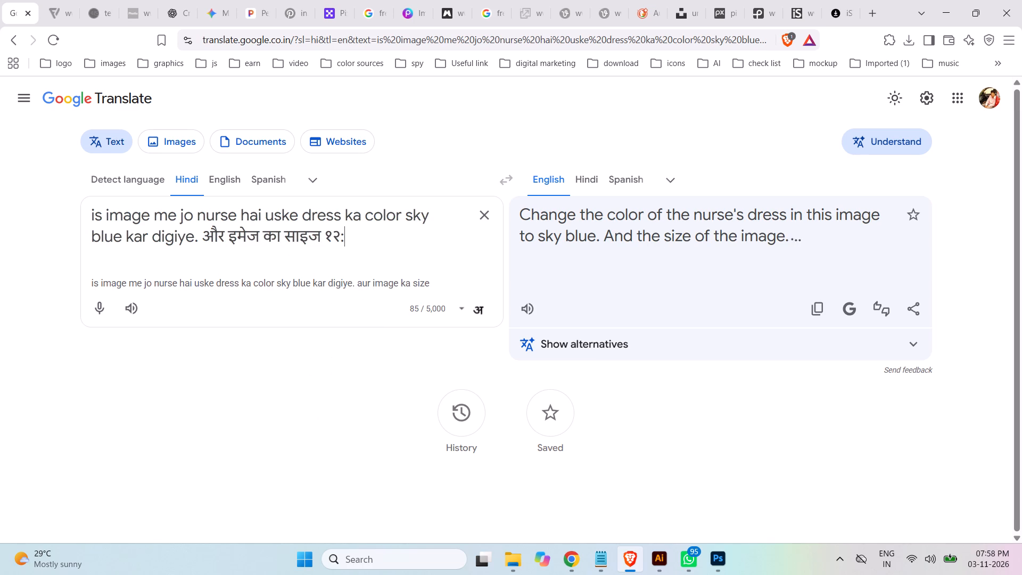
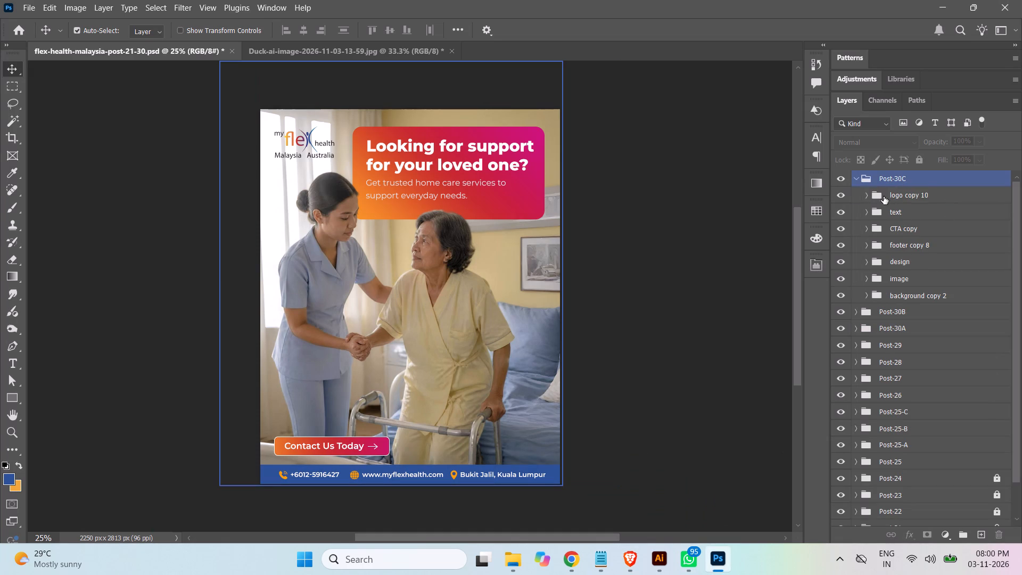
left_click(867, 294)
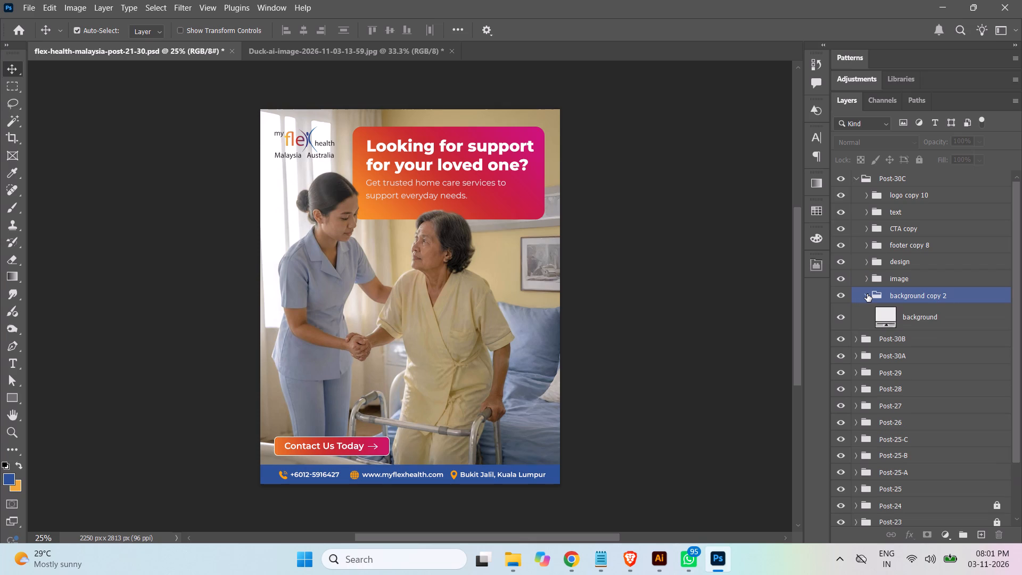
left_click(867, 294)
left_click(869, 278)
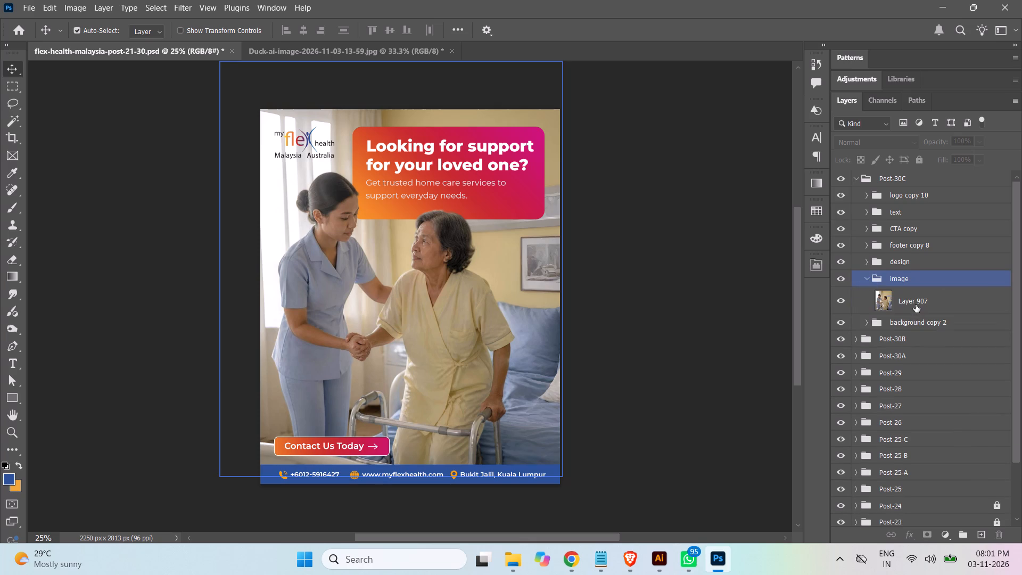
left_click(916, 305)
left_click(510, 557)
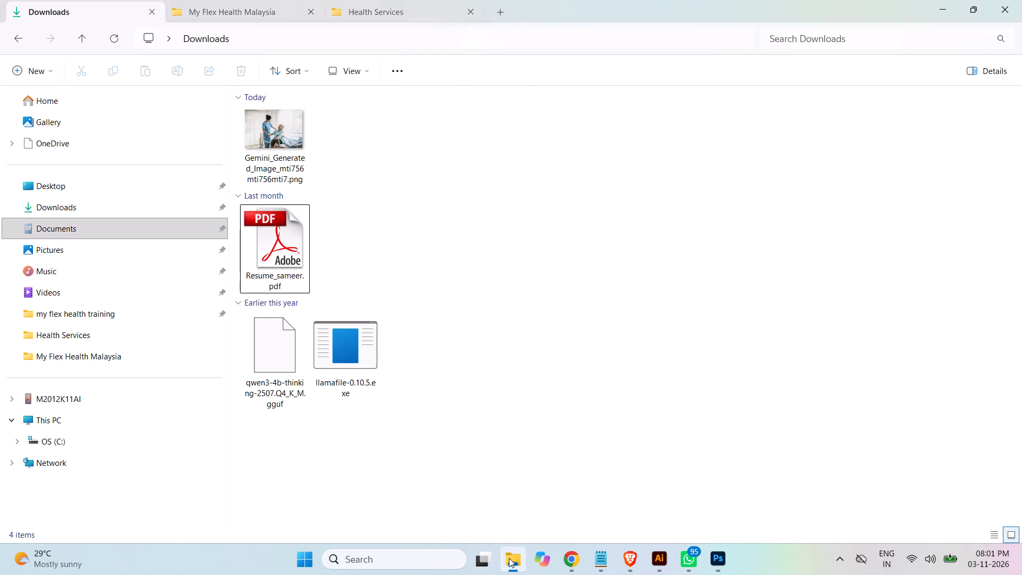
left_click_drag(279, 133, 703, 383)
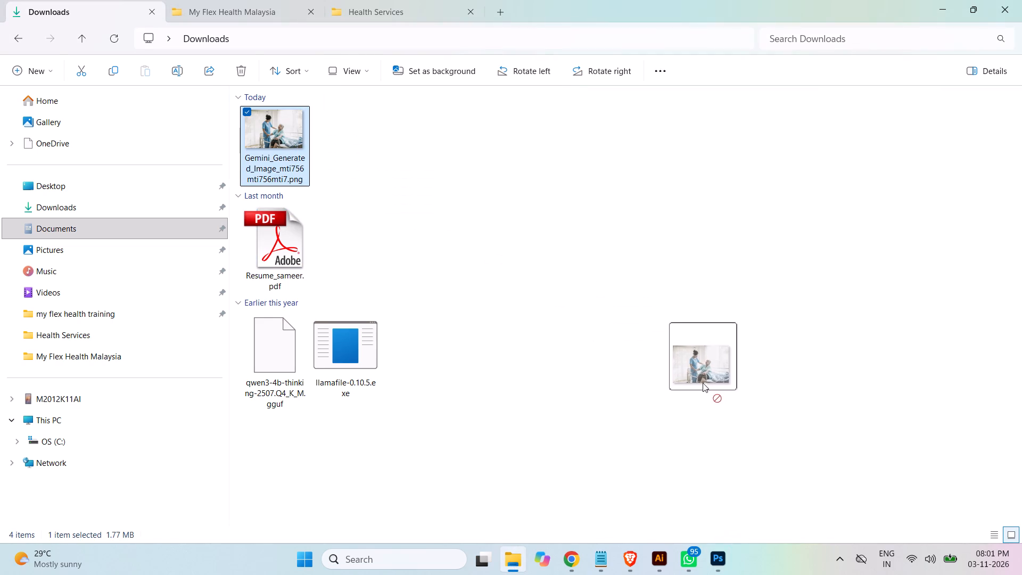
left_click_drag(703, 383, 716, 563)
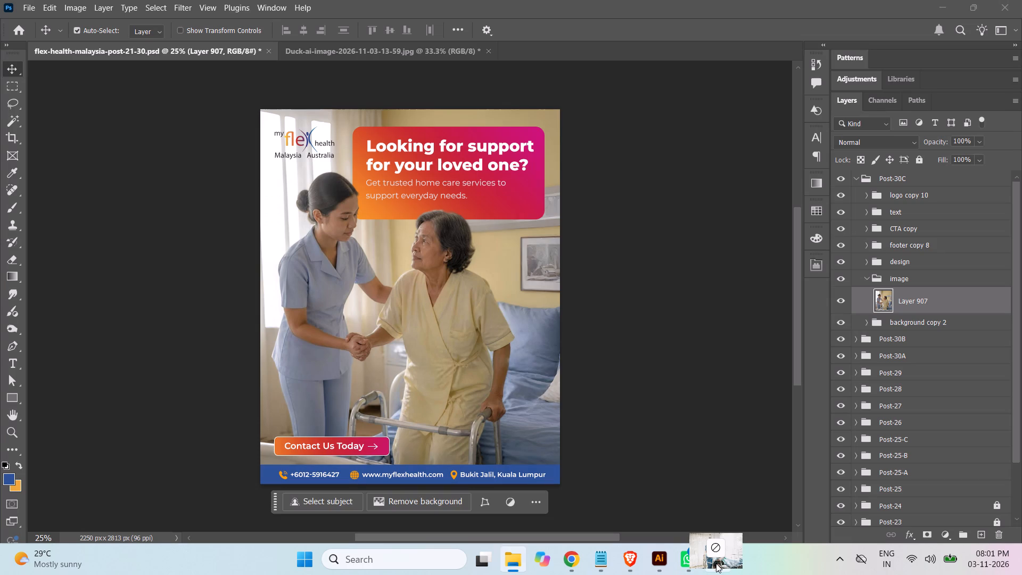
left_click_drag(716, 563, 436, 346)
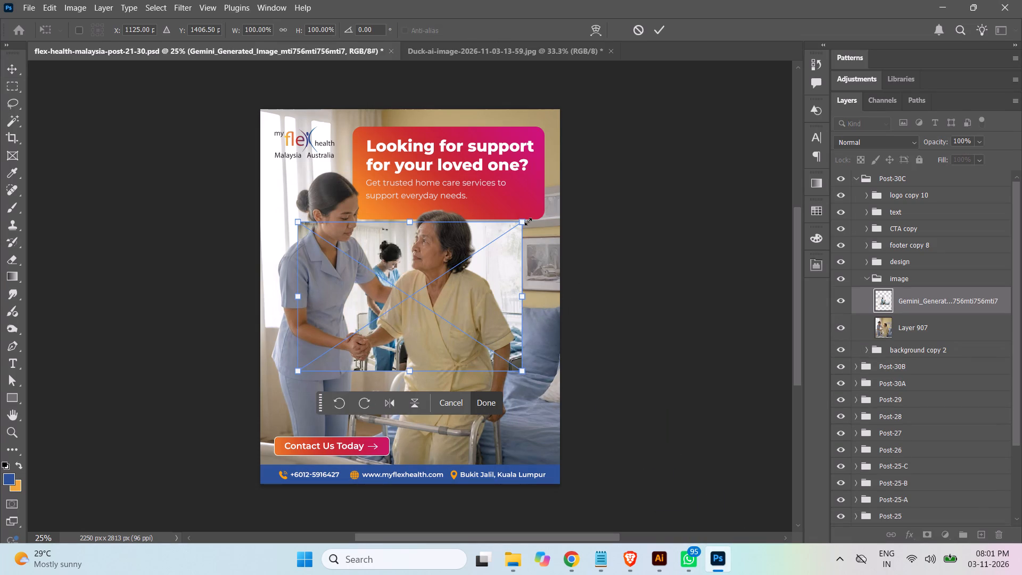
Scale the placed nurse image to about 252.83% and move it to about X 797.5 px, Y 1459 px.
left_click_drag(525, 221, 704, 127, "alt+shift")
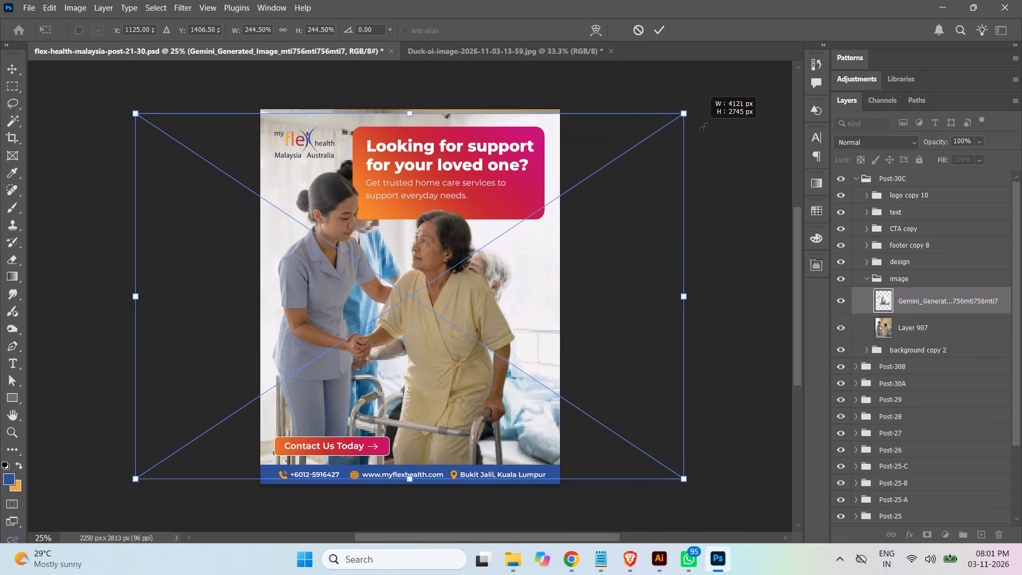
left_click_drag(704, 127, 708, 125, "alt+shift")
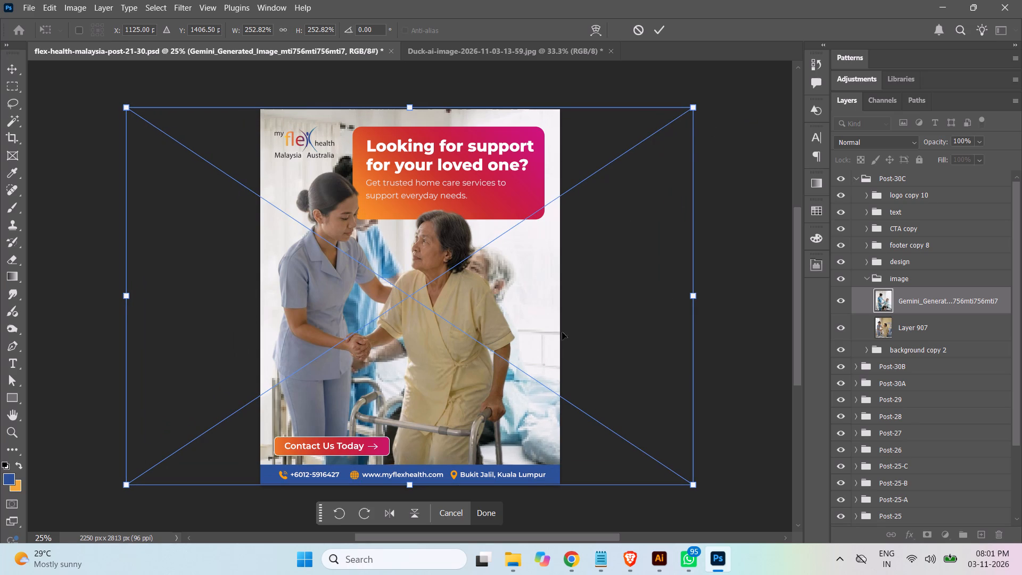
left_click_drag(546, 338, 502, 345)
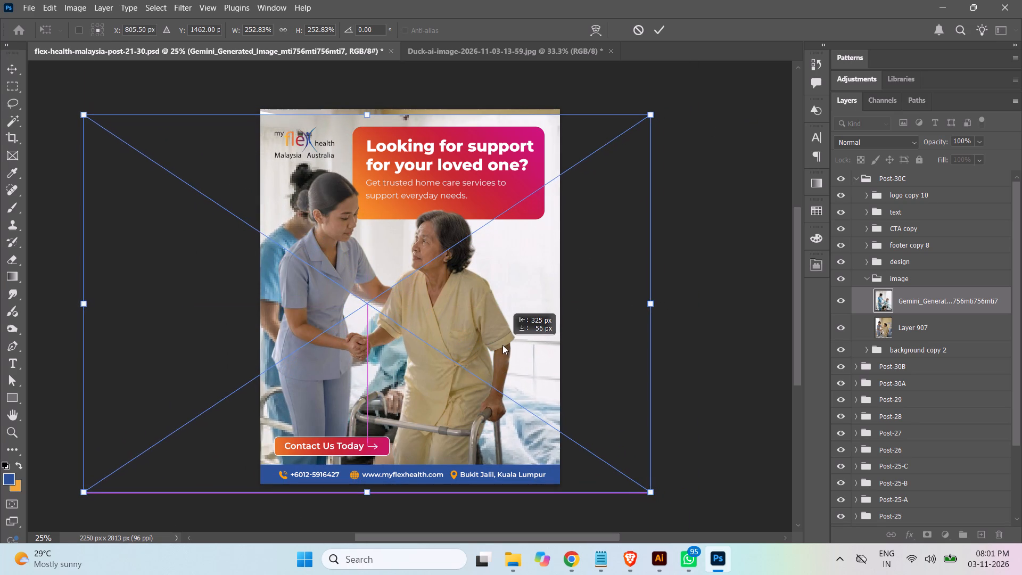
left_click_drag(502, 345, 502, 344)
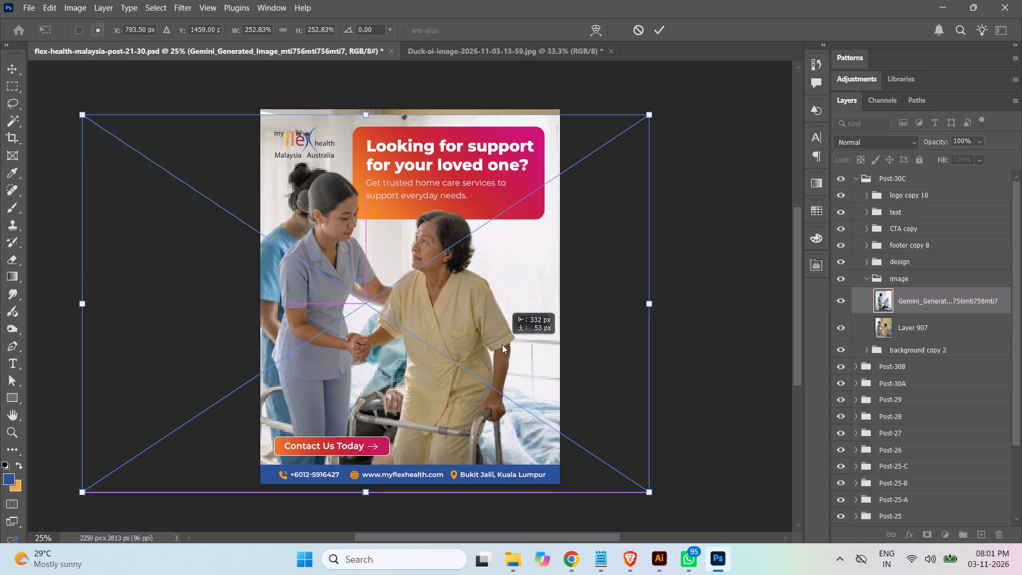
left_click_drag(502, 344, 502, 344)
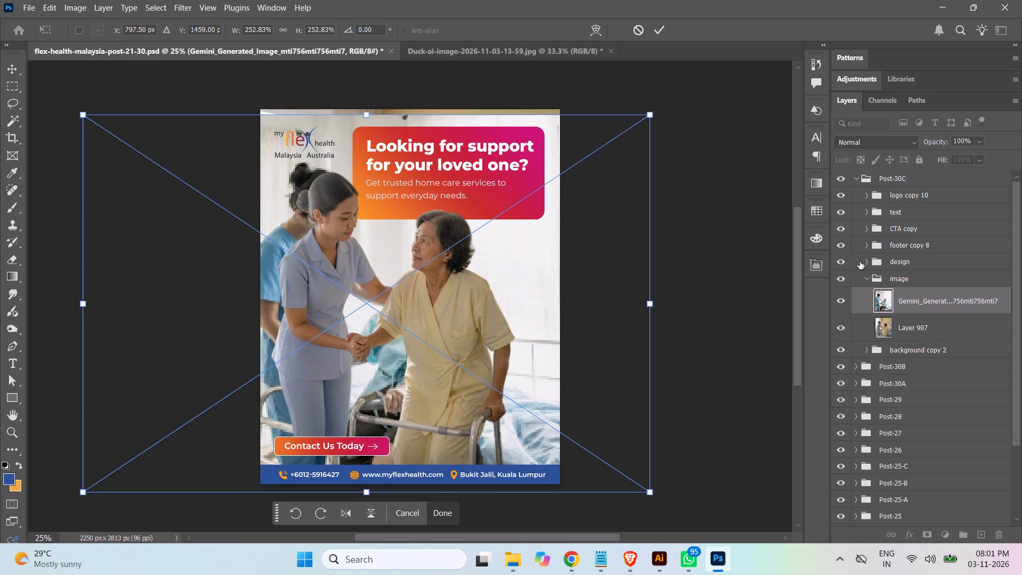
Hide the design group in Post-30C.
left_click(840, 261)
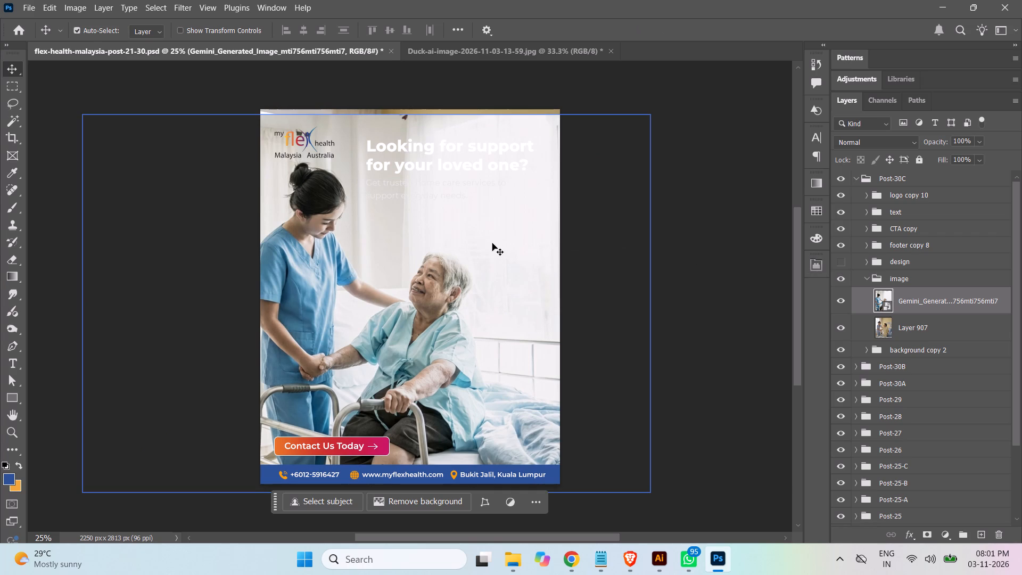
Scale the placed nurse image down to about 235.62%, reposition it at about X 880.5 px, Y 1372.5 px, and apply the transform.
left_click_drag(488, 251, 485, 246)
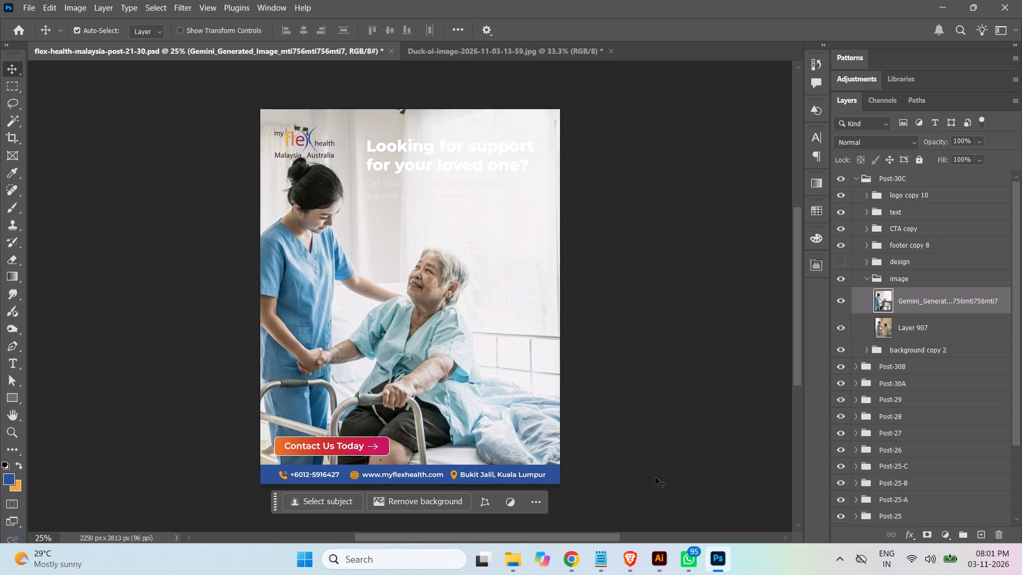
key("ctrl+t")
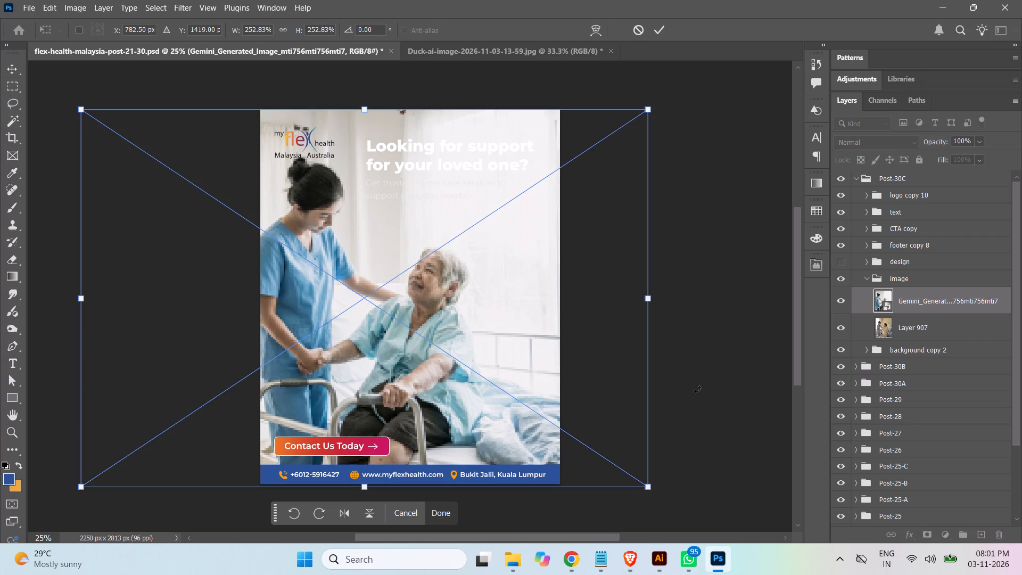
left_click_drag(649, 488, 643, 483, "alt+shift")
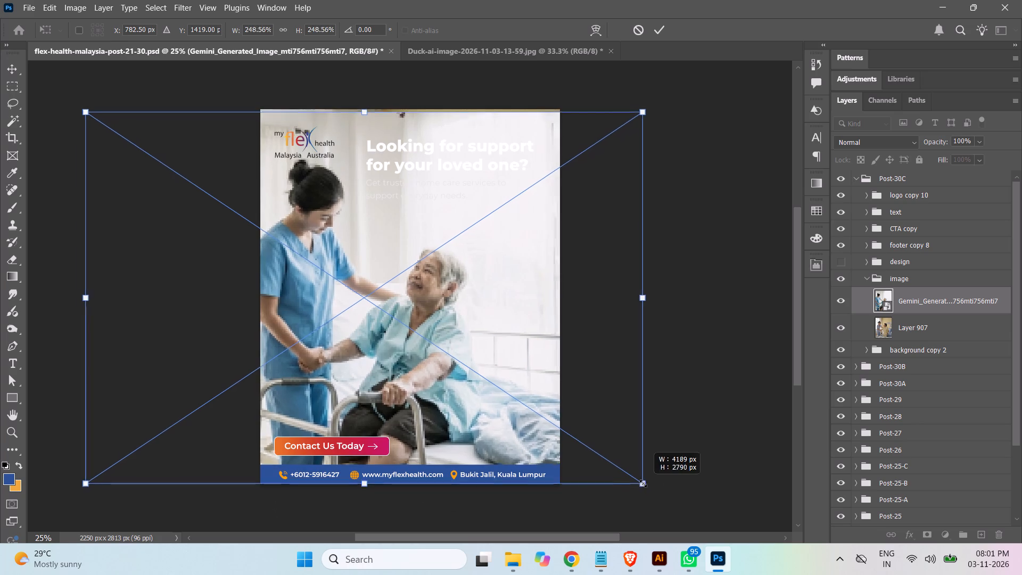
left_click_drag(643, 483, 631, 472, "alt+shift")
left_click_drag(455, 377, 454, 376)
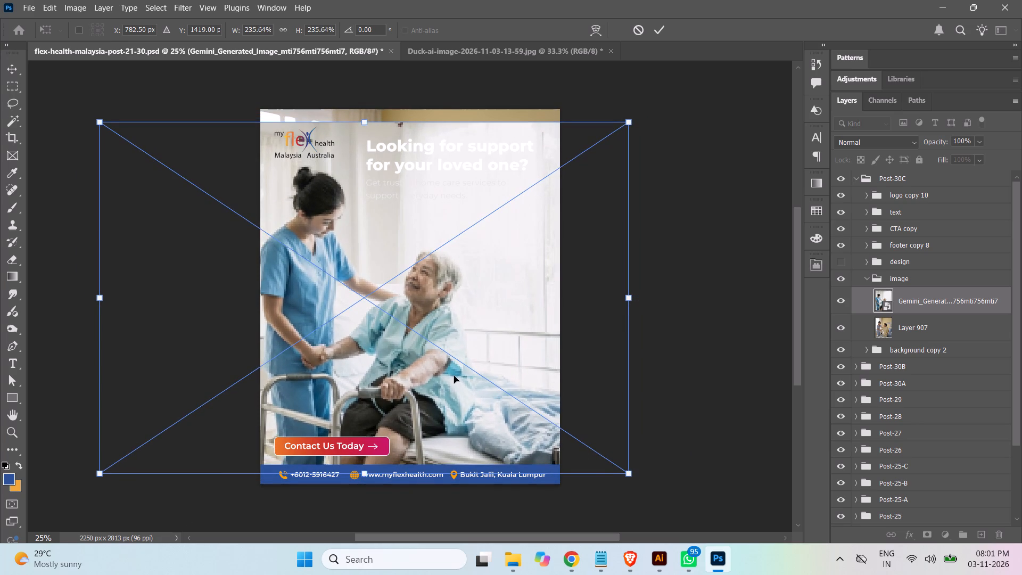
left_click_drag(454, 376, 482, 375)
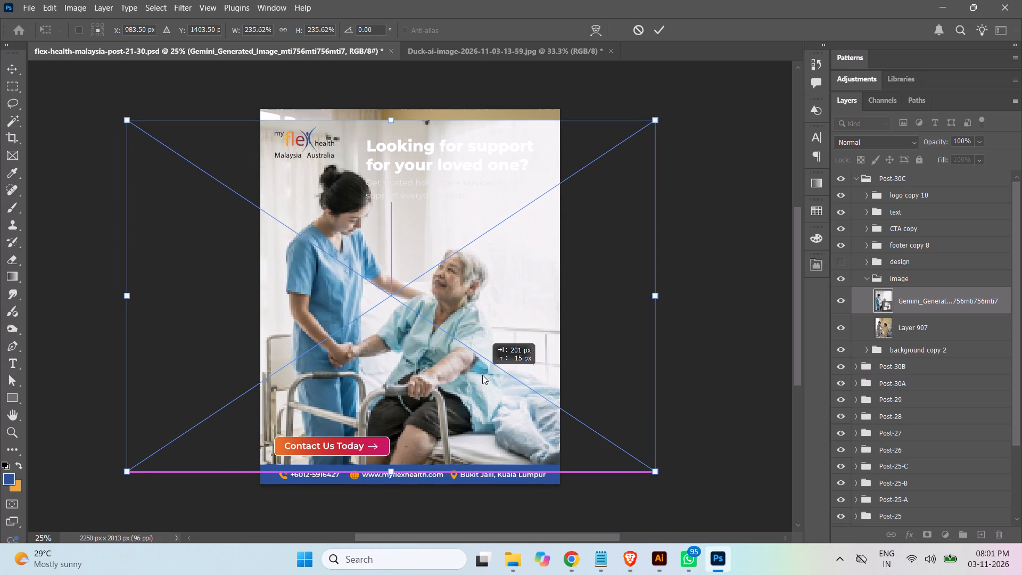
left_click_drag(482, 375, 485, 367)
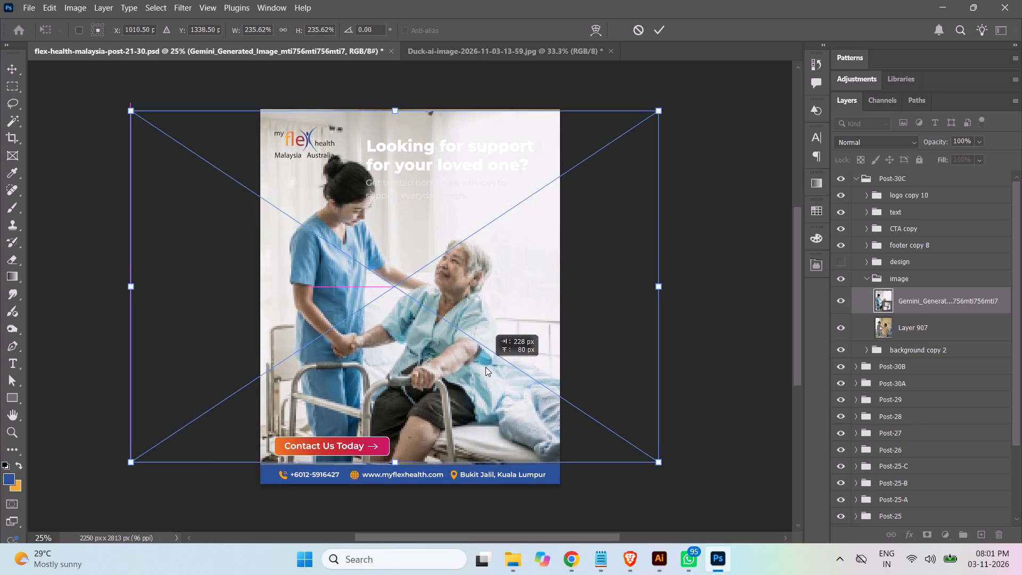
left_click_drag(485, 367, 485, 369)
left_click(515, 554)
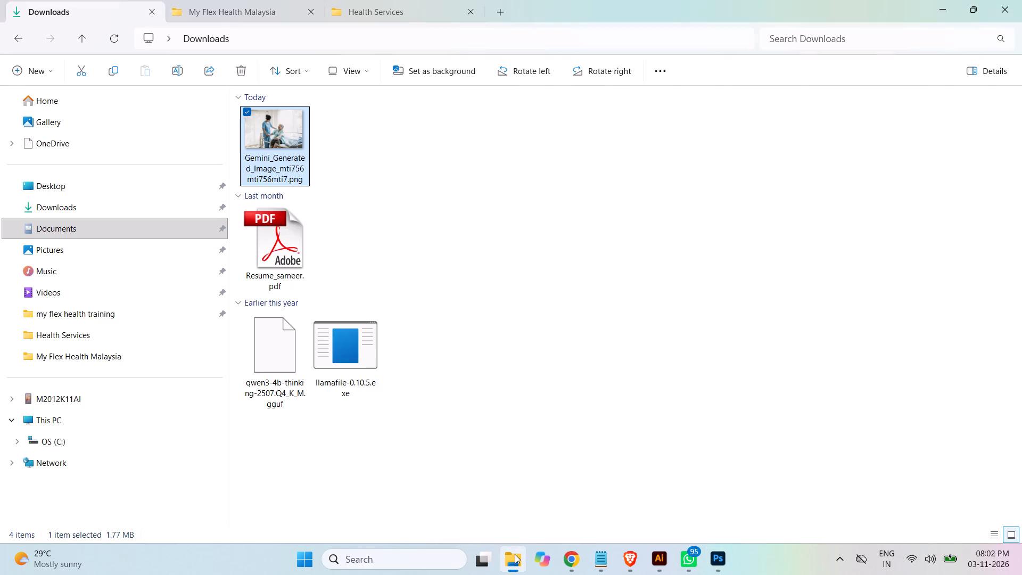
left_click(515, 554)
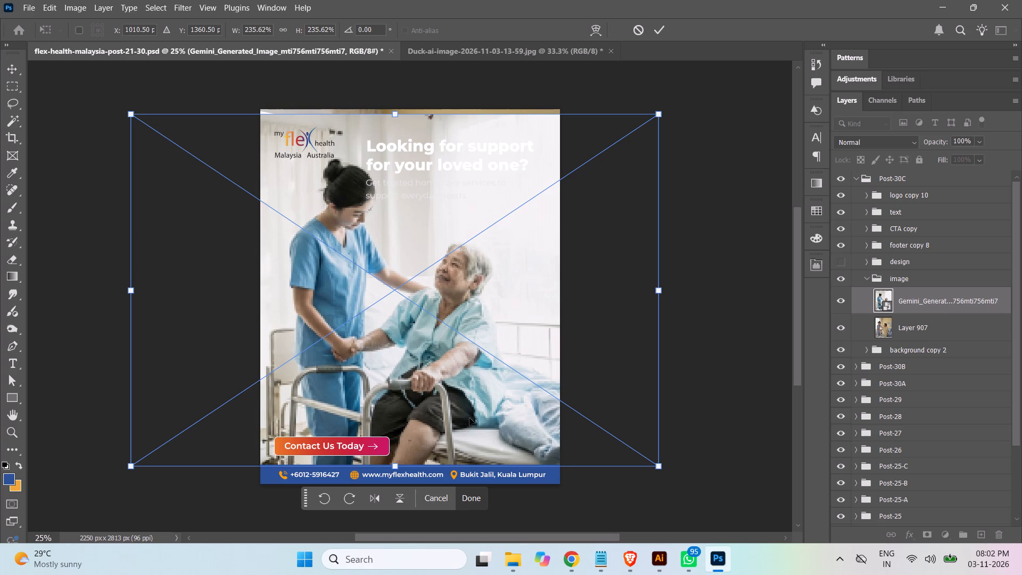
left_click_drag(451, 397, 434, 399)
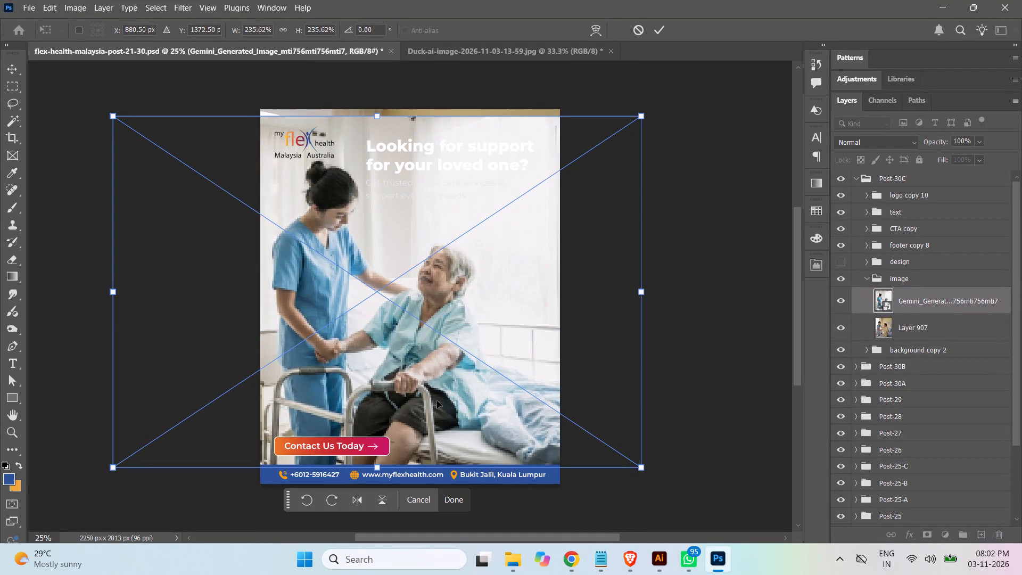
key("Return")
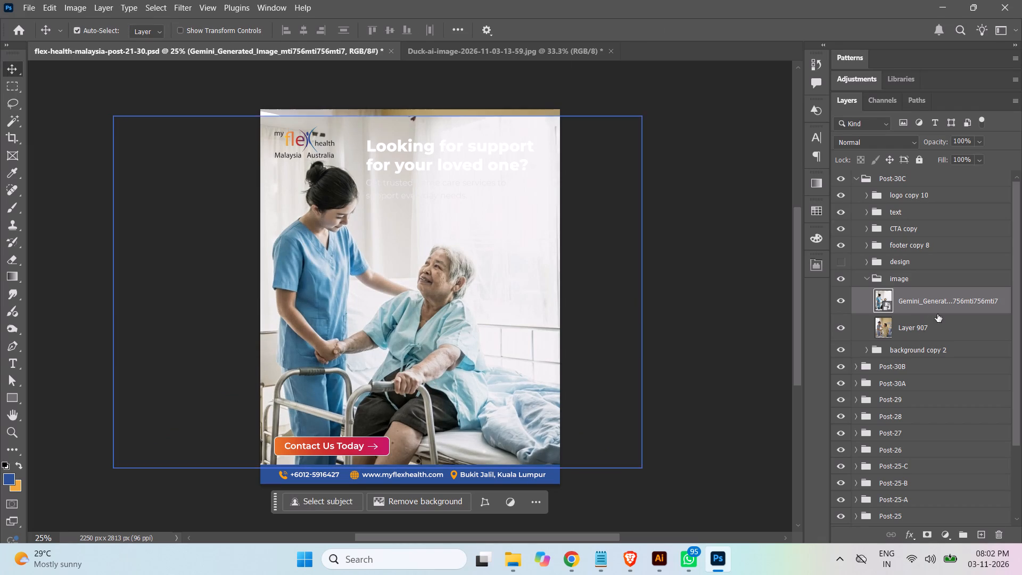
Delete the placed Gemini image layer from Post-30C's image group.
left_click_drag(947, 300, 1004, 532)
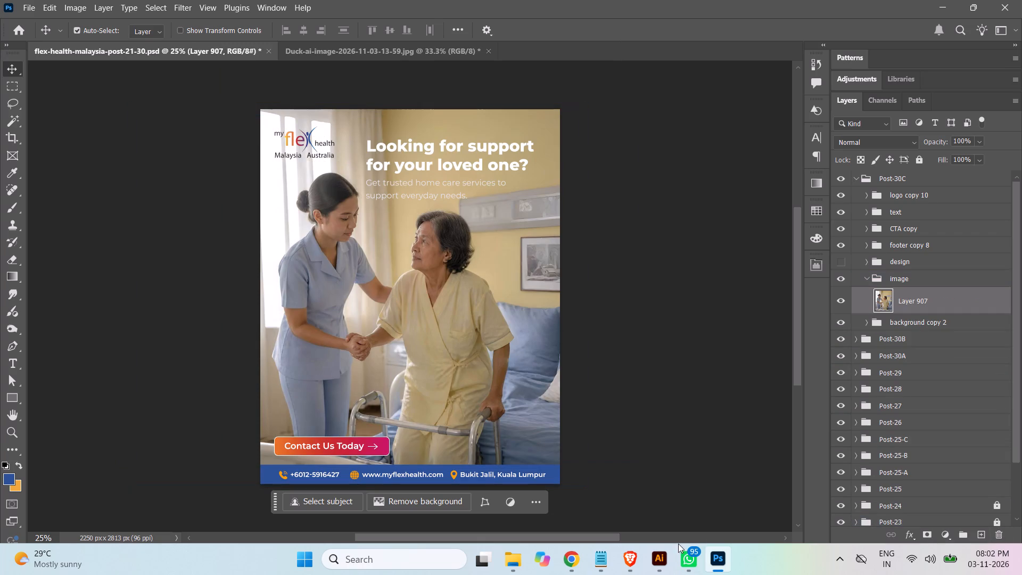
left_click(628, 561)
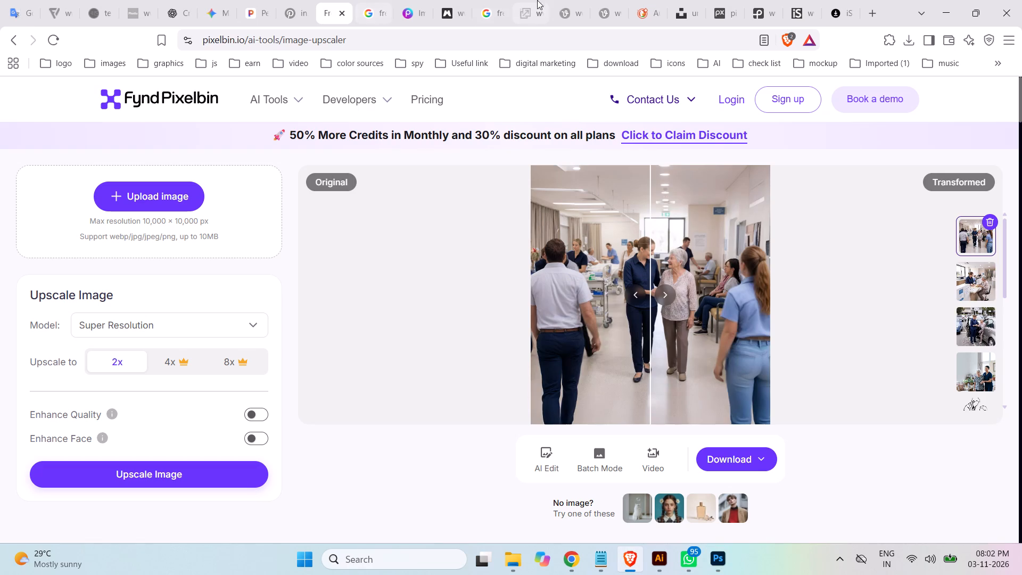
left_click(257, 10)
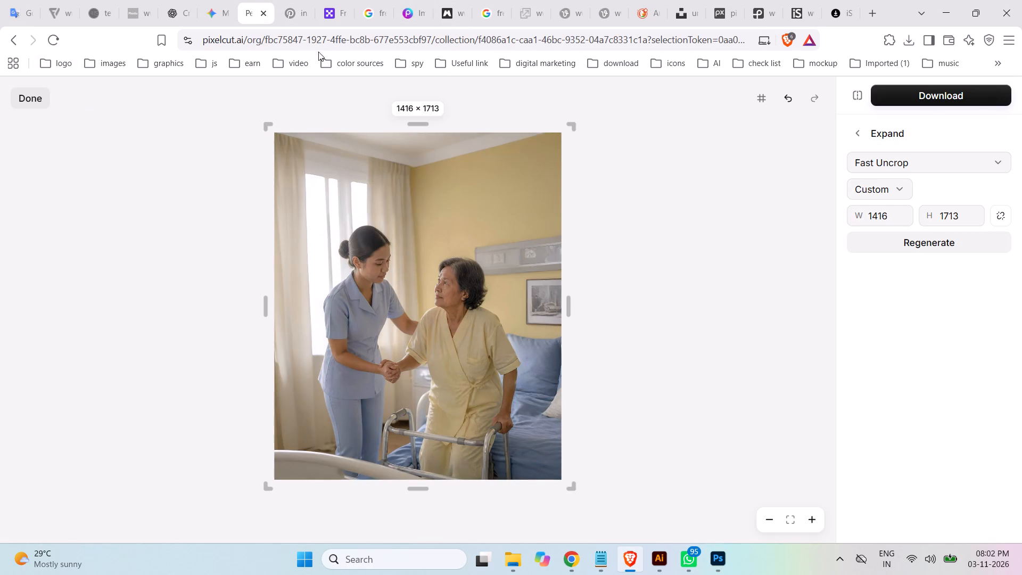
left_click_drag(247, 37, 1021, 90)
key("BackSpace")
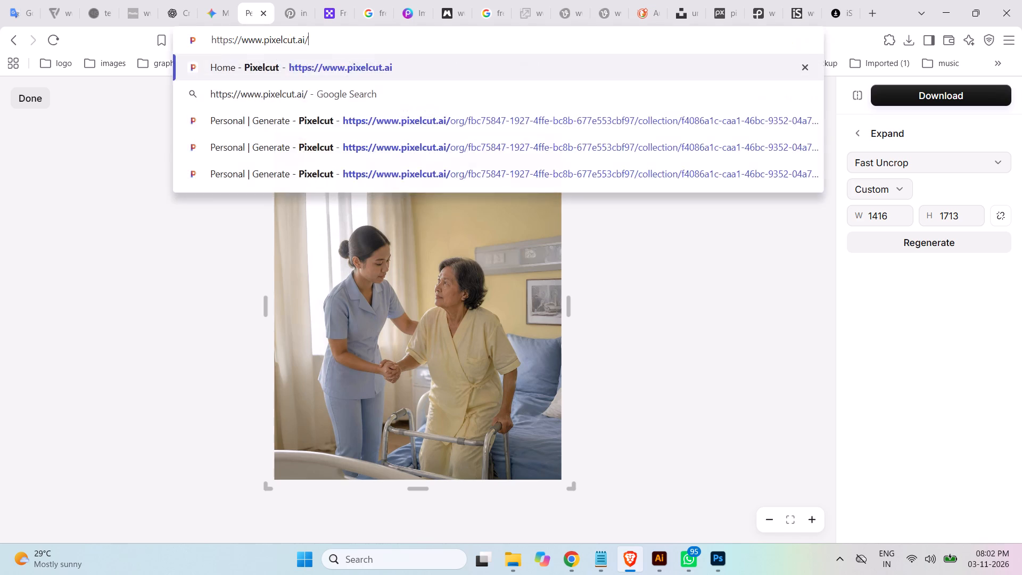
key("Return")
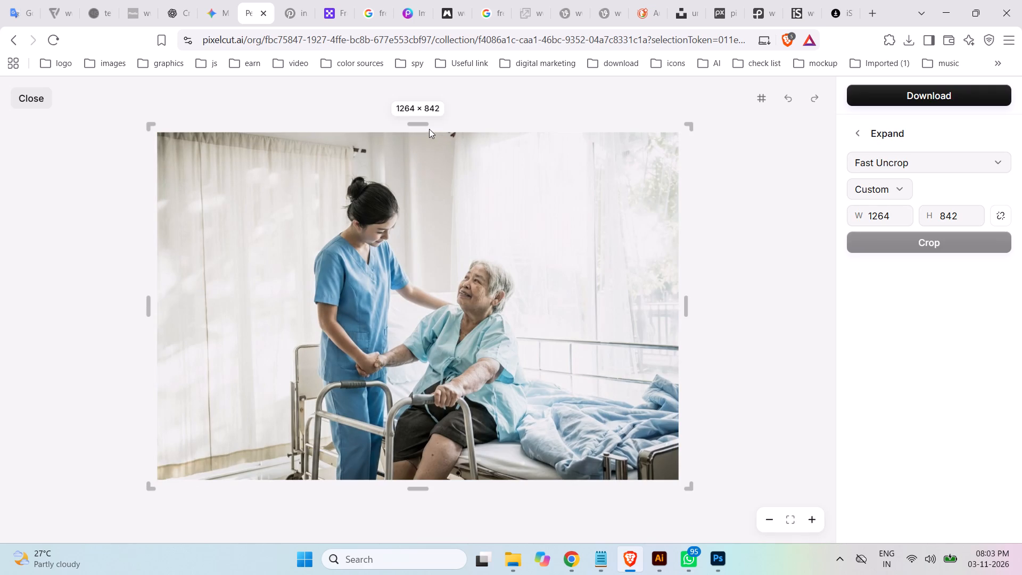
Extend the nurse image's top edge to 1264 × 932, generate the expansion with Fast Uncrop, and download the result.
left_click_drag(420, 123, 417, 91)
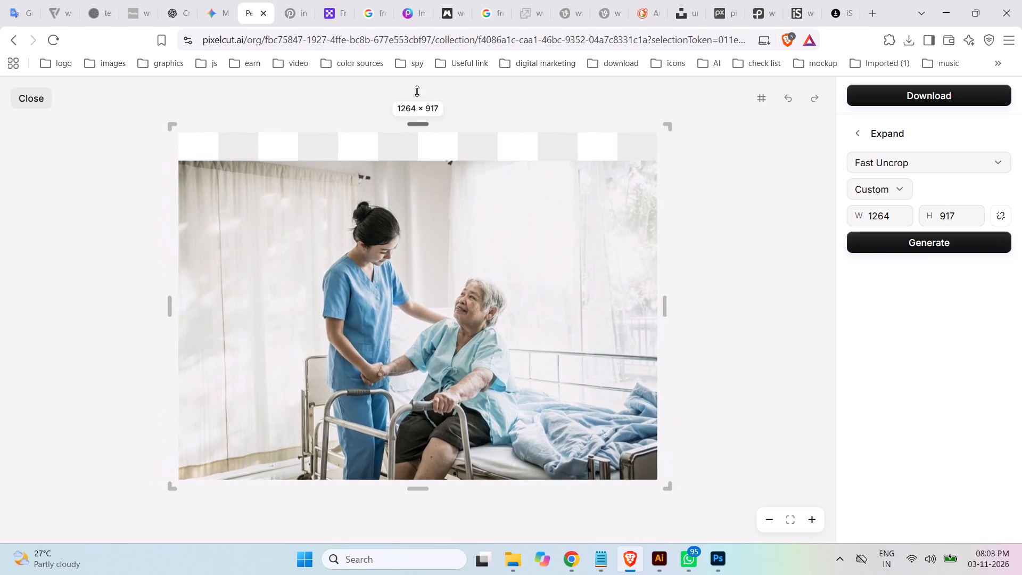
left_click_drag(417, 91, 416, 86)
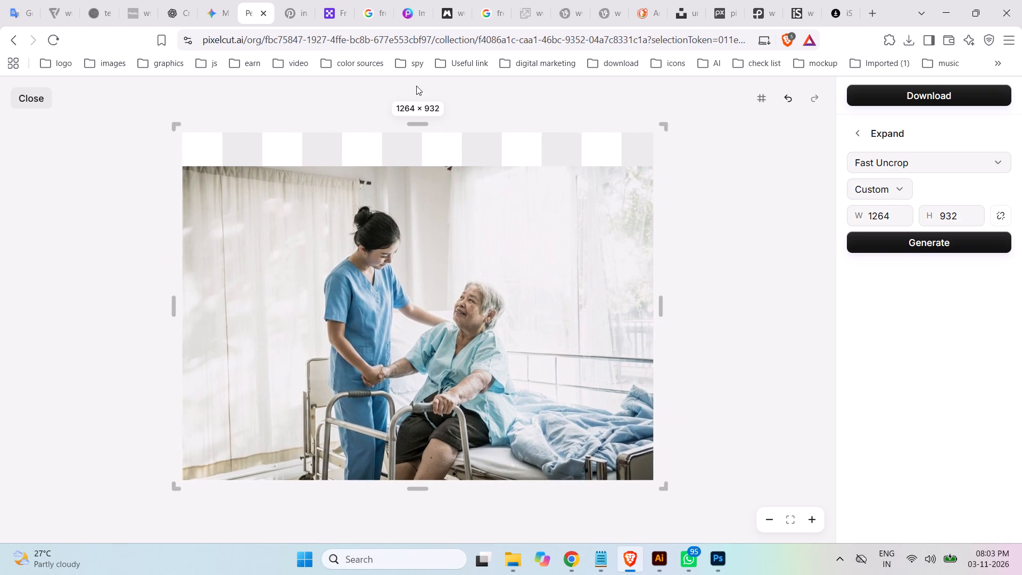
left_click(916, 245)
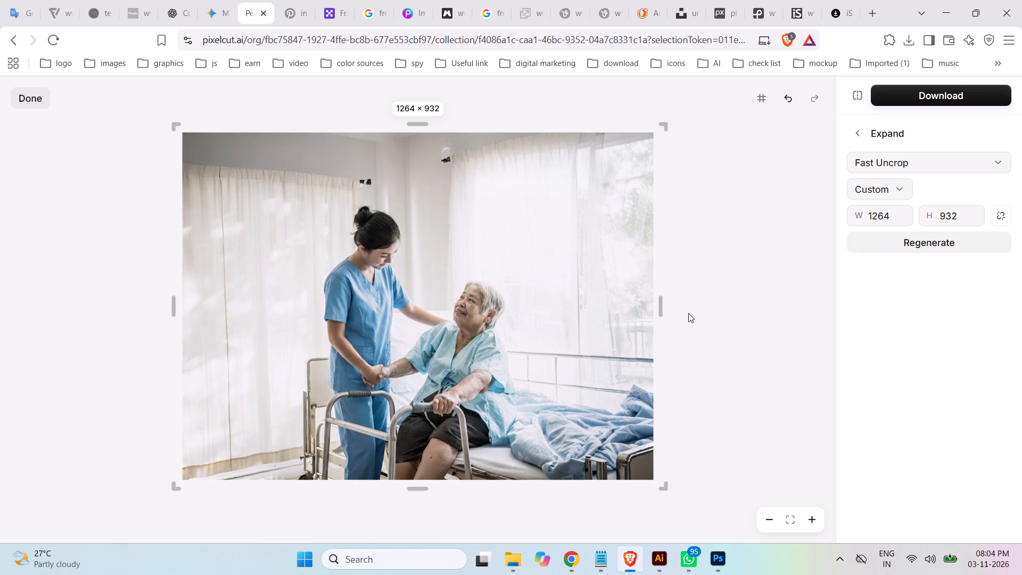
left_click(941, 95)
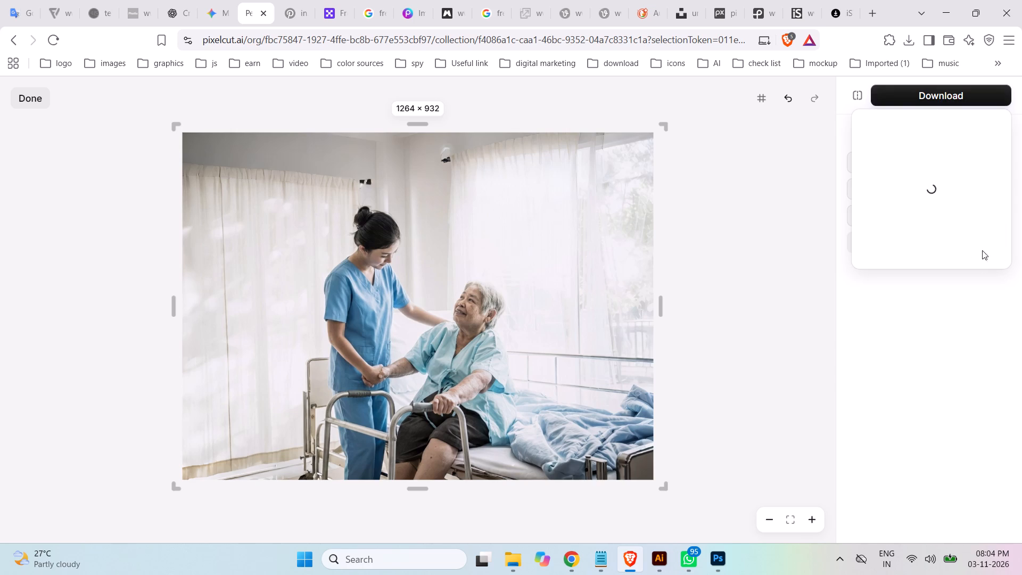
left_click(938, 229)
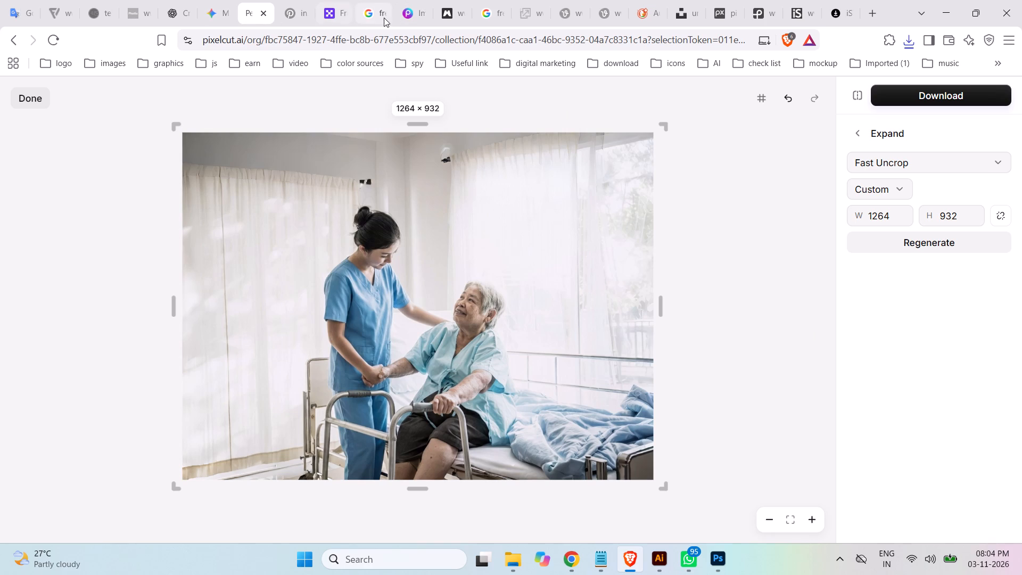
Upscale the expanded Gemini image (1) 2x with Super Resolution in Pixelbin and download the original image version at 2528 × 1864 px.
left_click(336, 11)
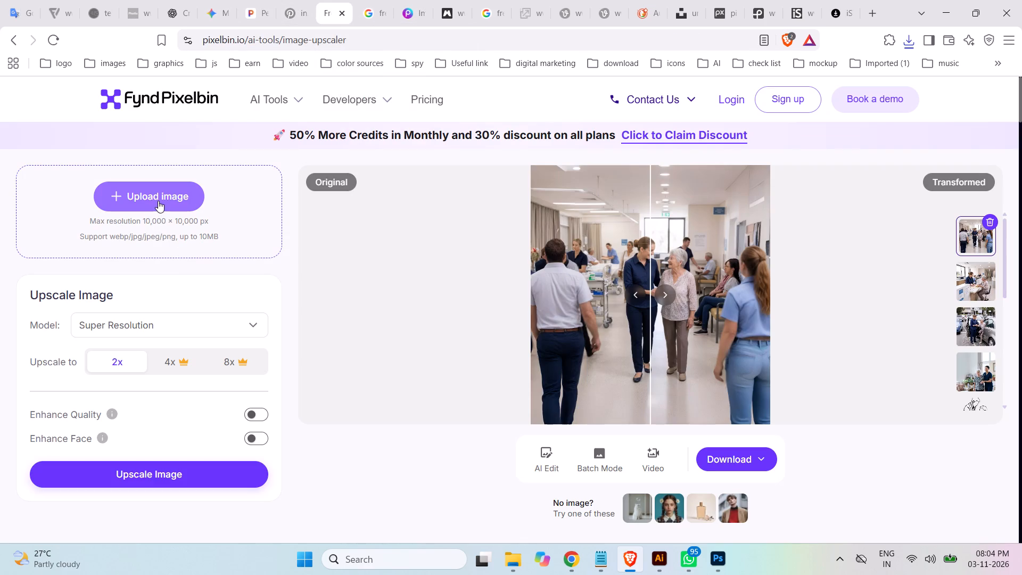
left_click(158, 201)
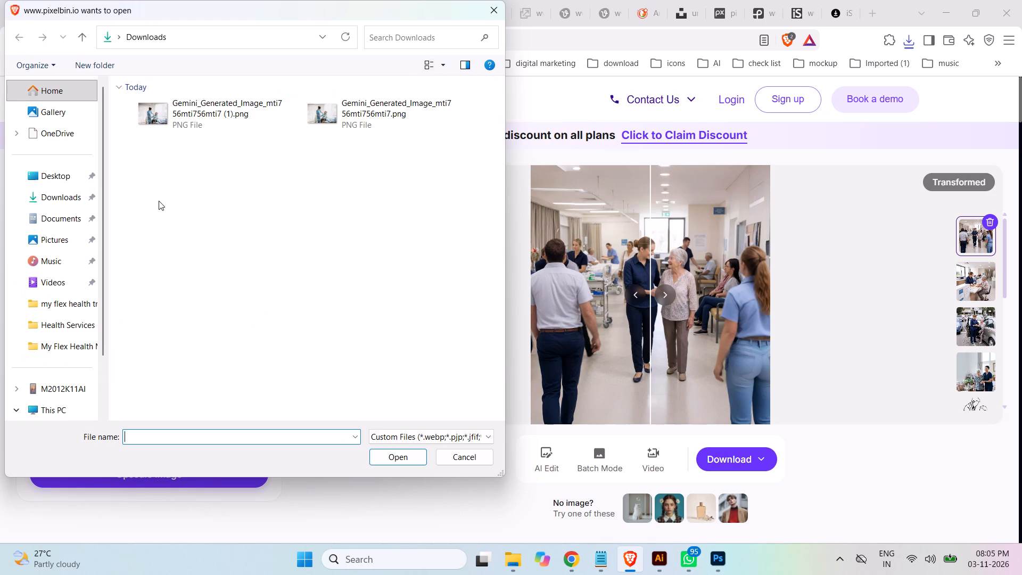
left_click(197, 117)
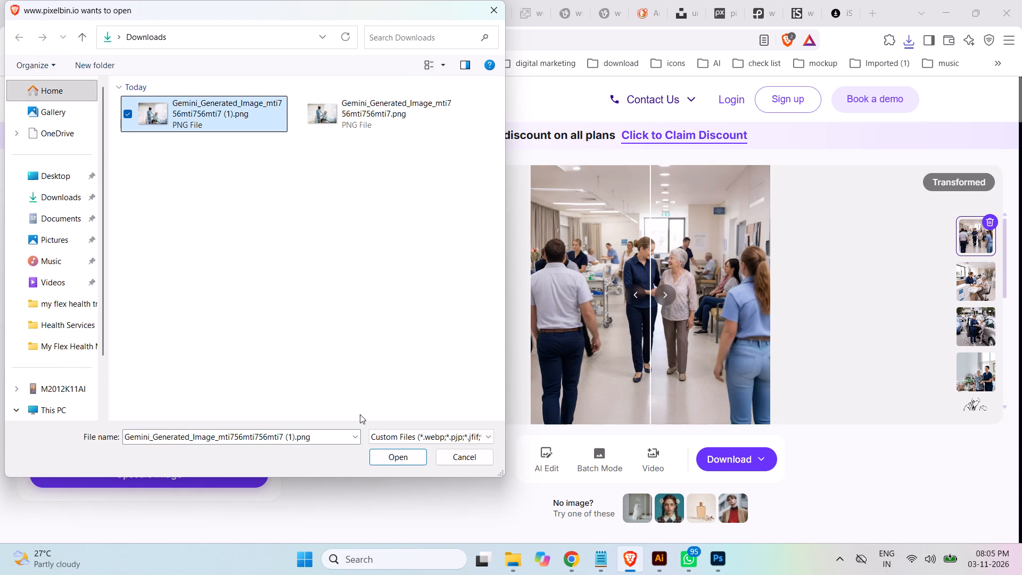
left_click(398, 457)
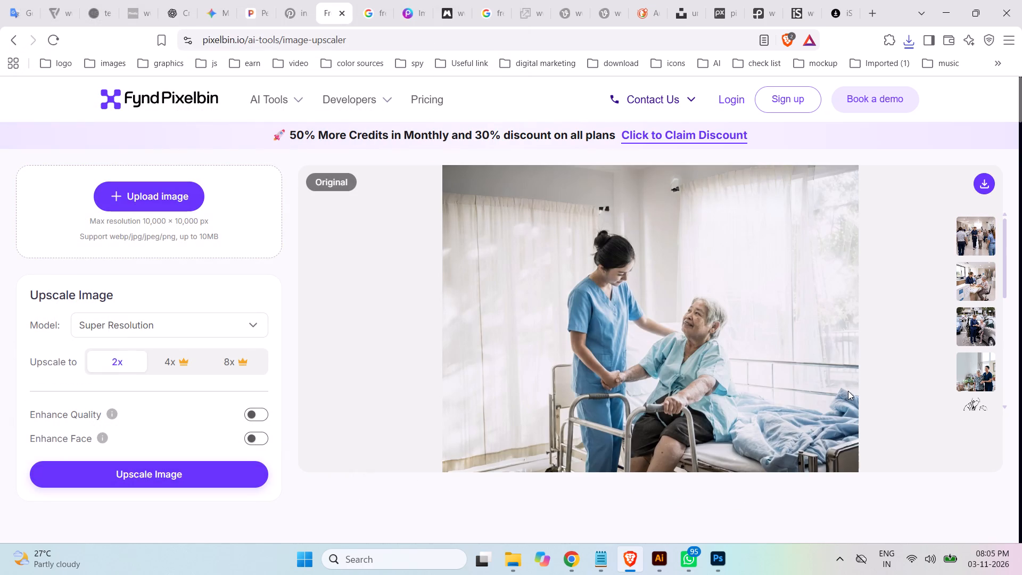
left_click(133, 471)
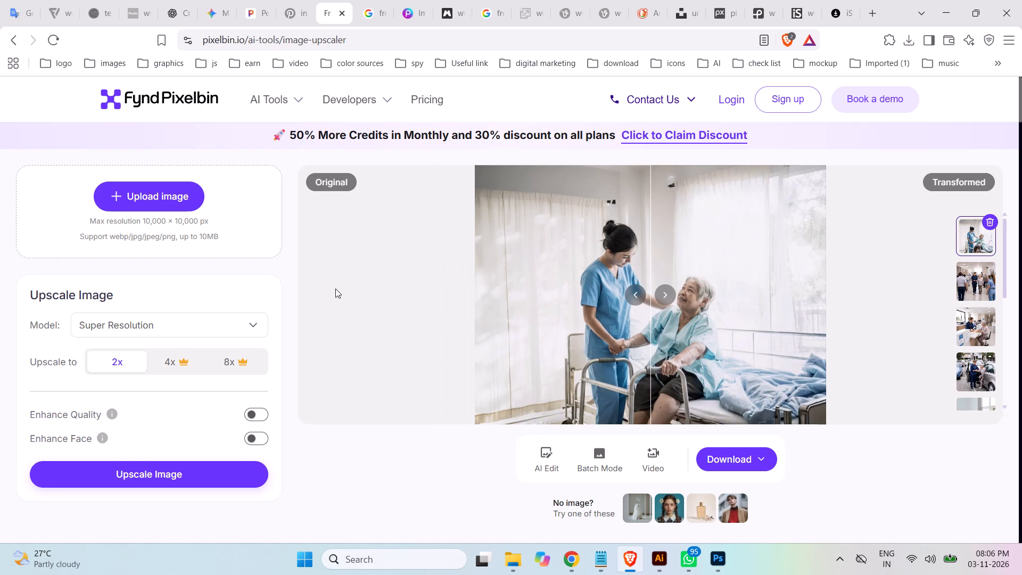
left_click(737, 460)
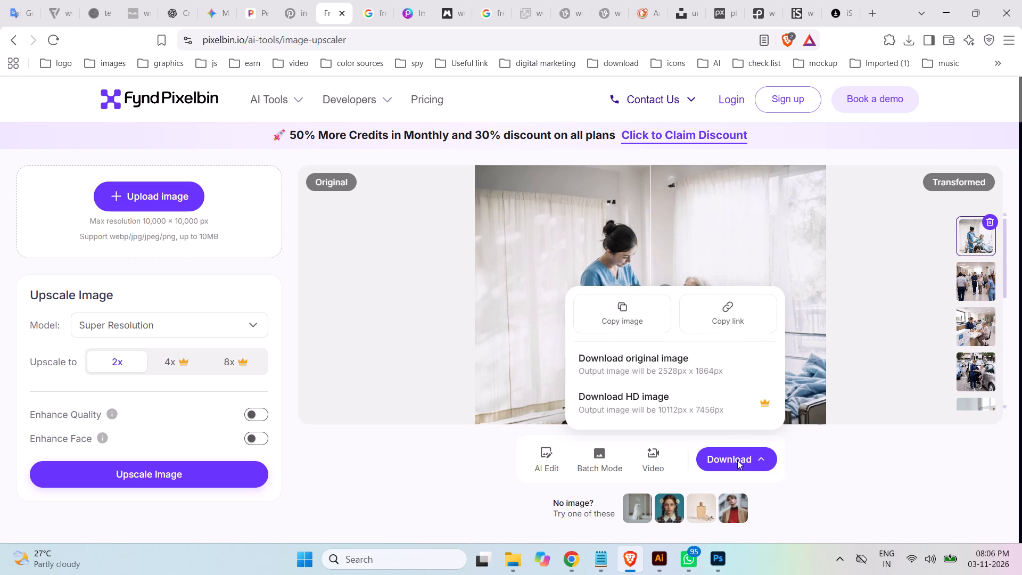
left_click(658, 364)
In the Downloads folder, copy the original Gemini image's file name and rename that file as Gemini_Generated_Image_mti756mti756mti.
left_click(509, 558)
left_click(582, 198)
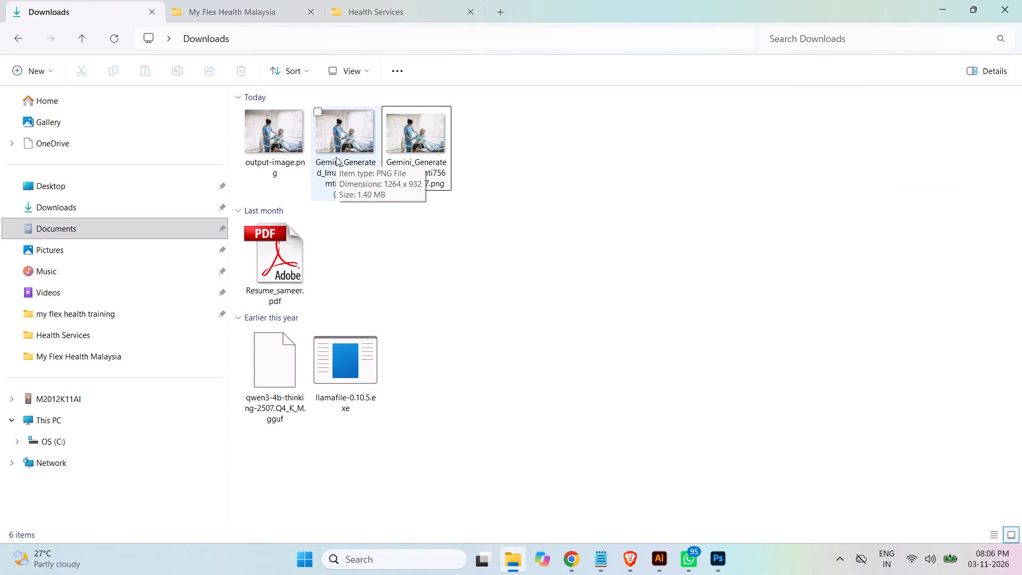
left_click(409, 248)
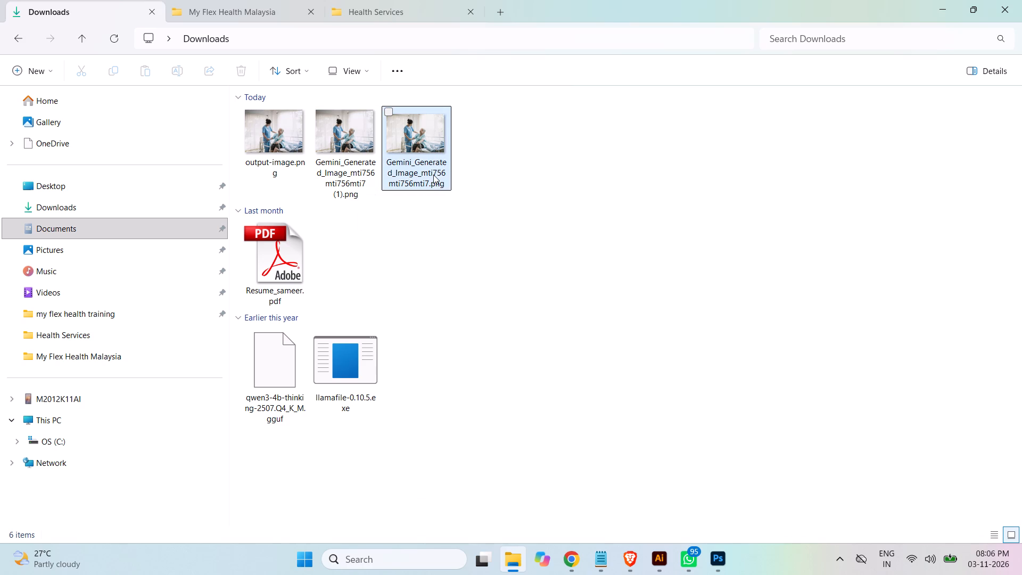
left_click(433, 175)
key("F2")
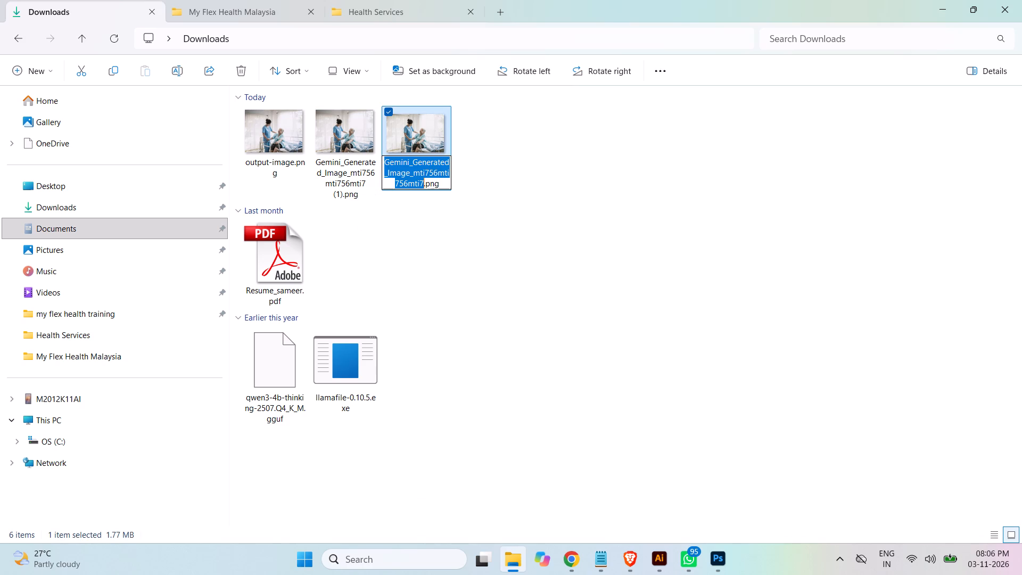
key("ctrl+c")
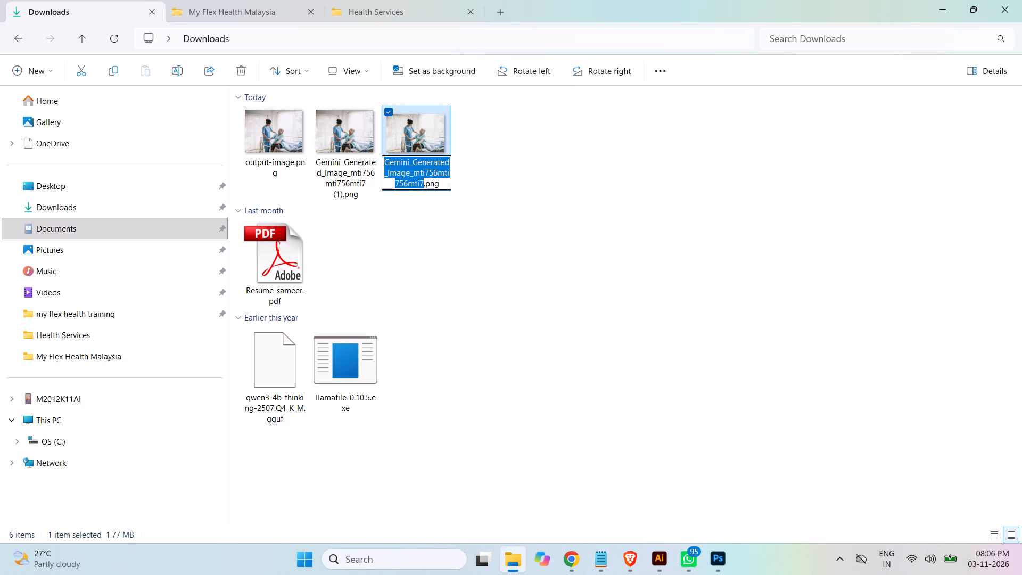
left_click(422, 185)
key("BackSpace")
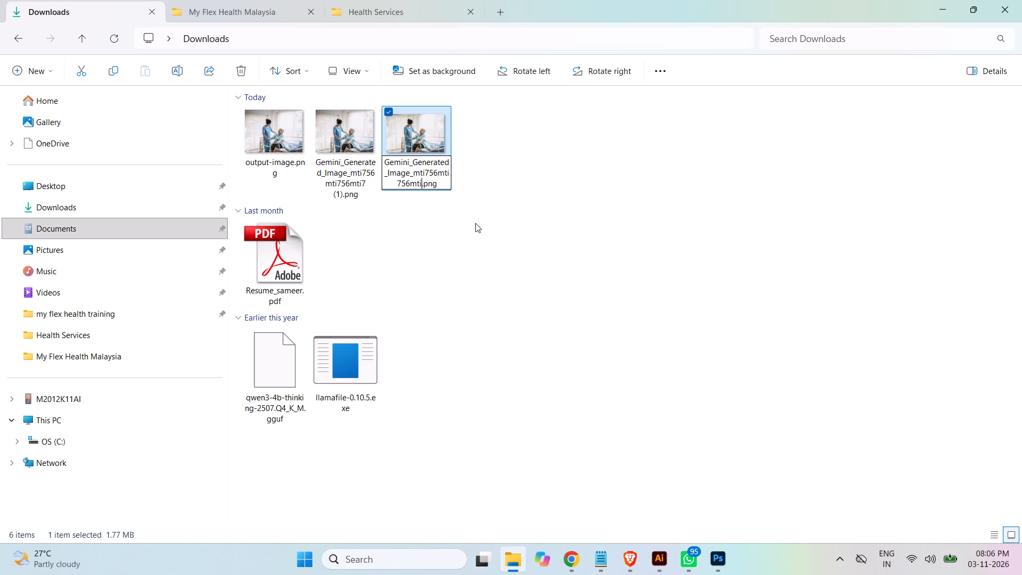
left_click(557, 217)
Rename output-image.png with the copied name Gemini_Generated_Image_mti756mti756mti7.
left_click(257, 141)
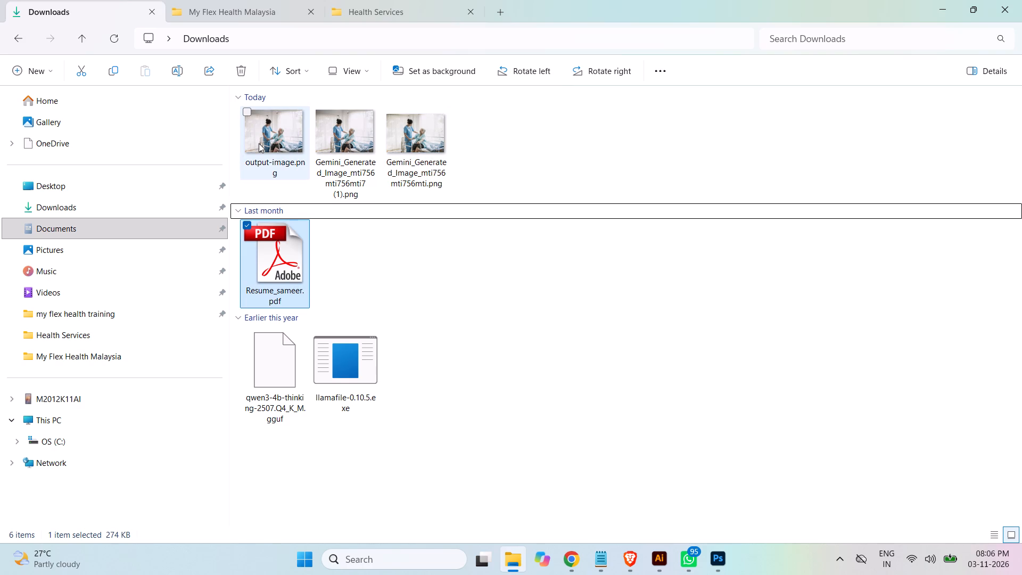
key("F2")
left_click(290, 138)
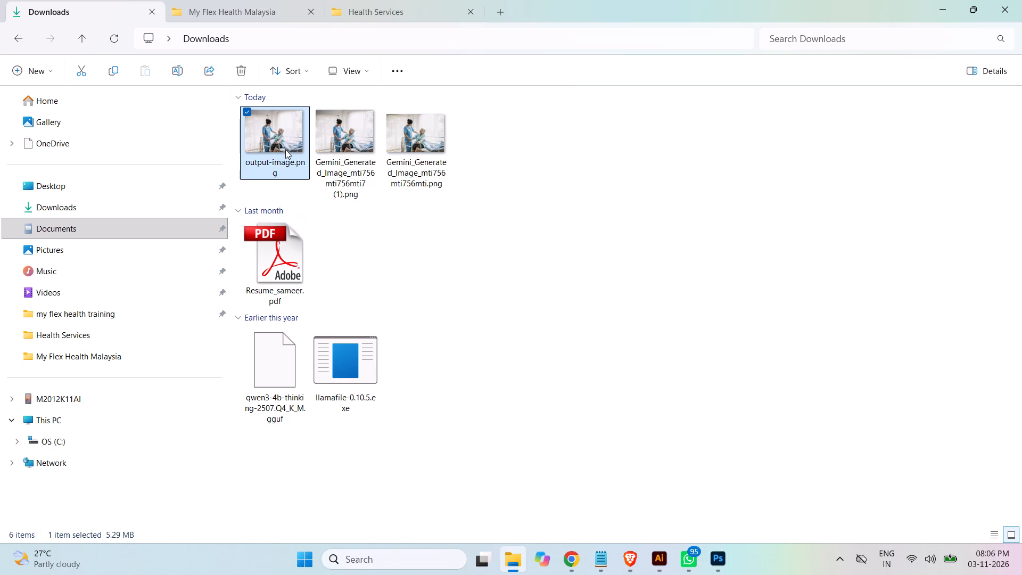
left_click(285, 150)
key("F2")
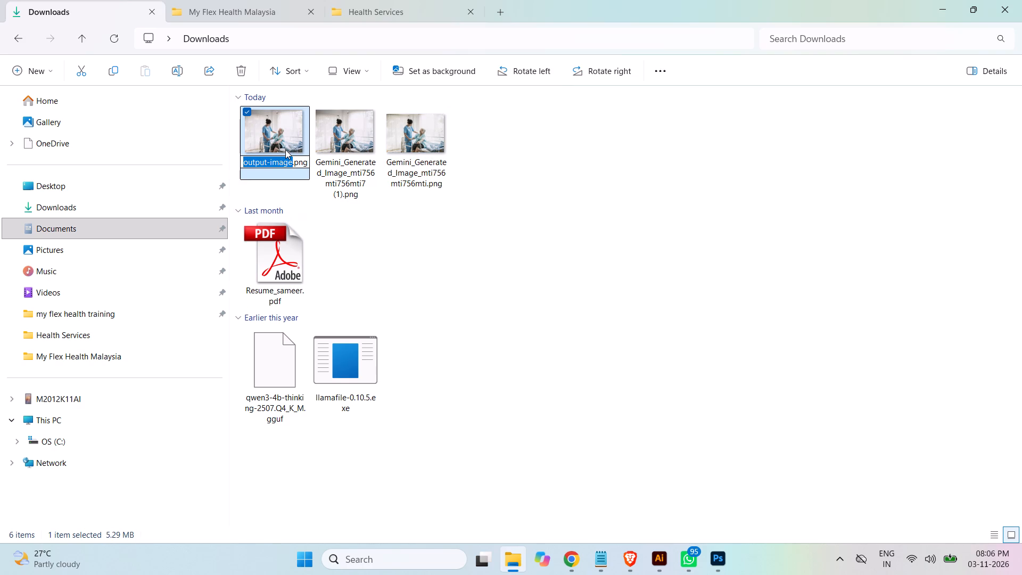
key("ctrl+v")
left_click(568, 198)
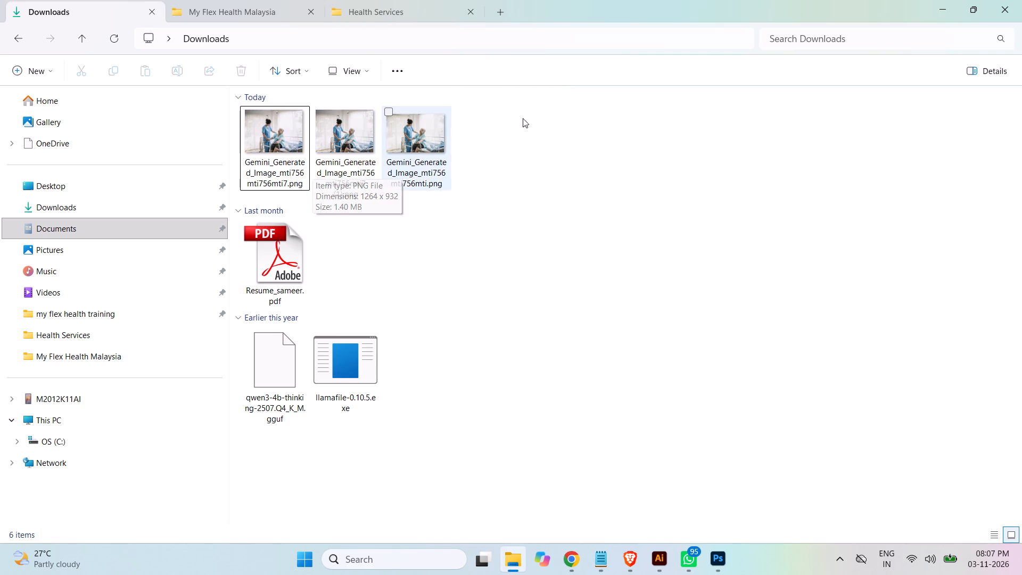
Permanently delete the two older Gemini images, ending in mti7 (1).png and mti.png, from Downloads.
left_click_drag(472, 159, 343, 133)
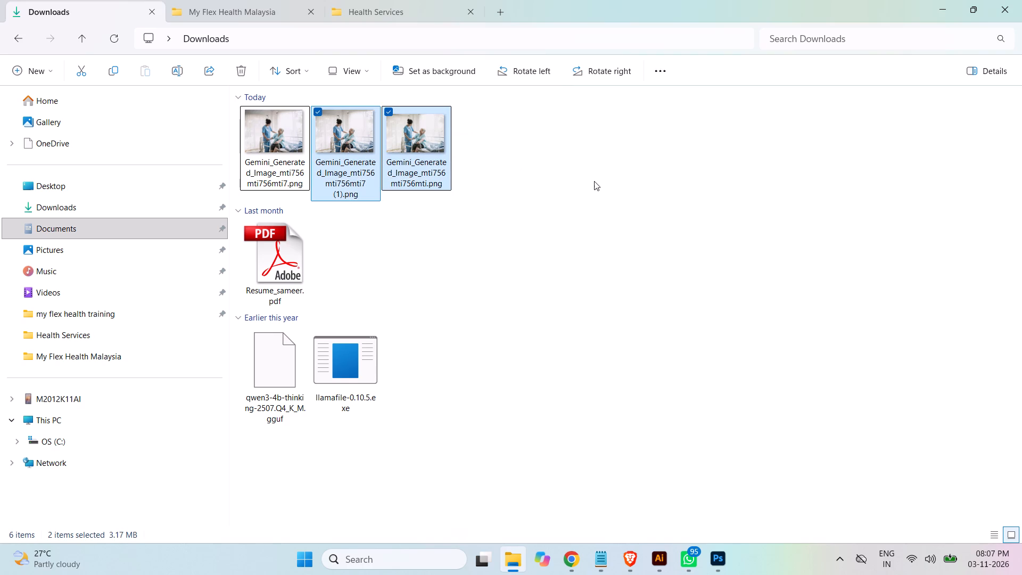
key("shift+Delete")
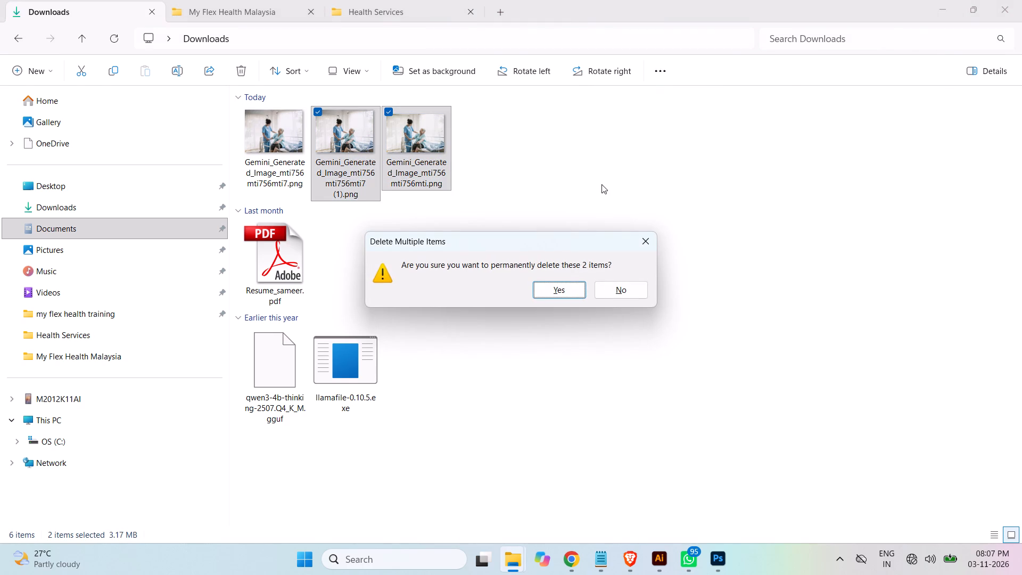
left_click(553, 294)
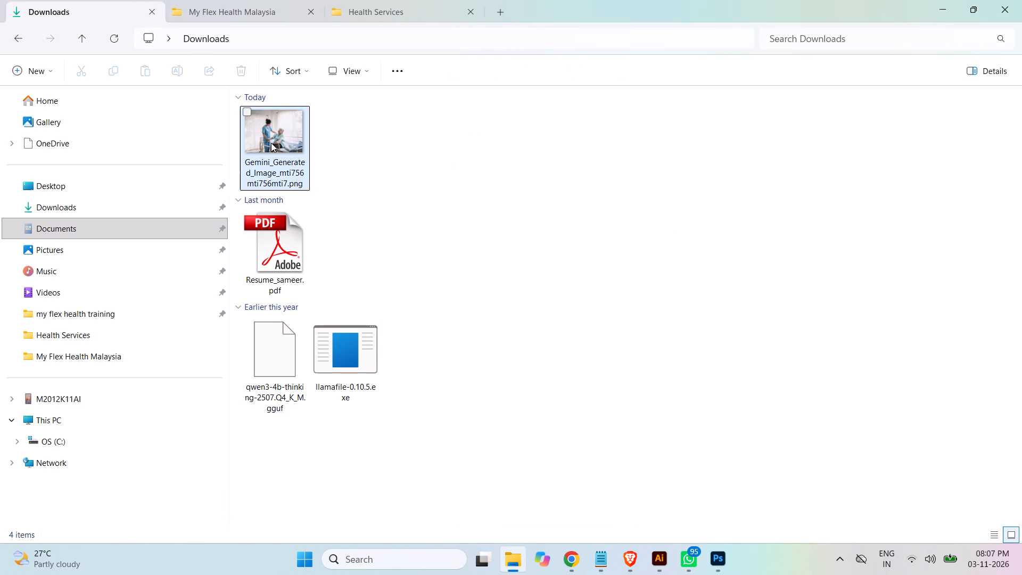
Place the upscaled Gemini_Generated_Image_mti756mti756mti7.png above Layer 907 in Post-30C's image group in Photoshop.
left_click_drag(278, 141, 518, 404)
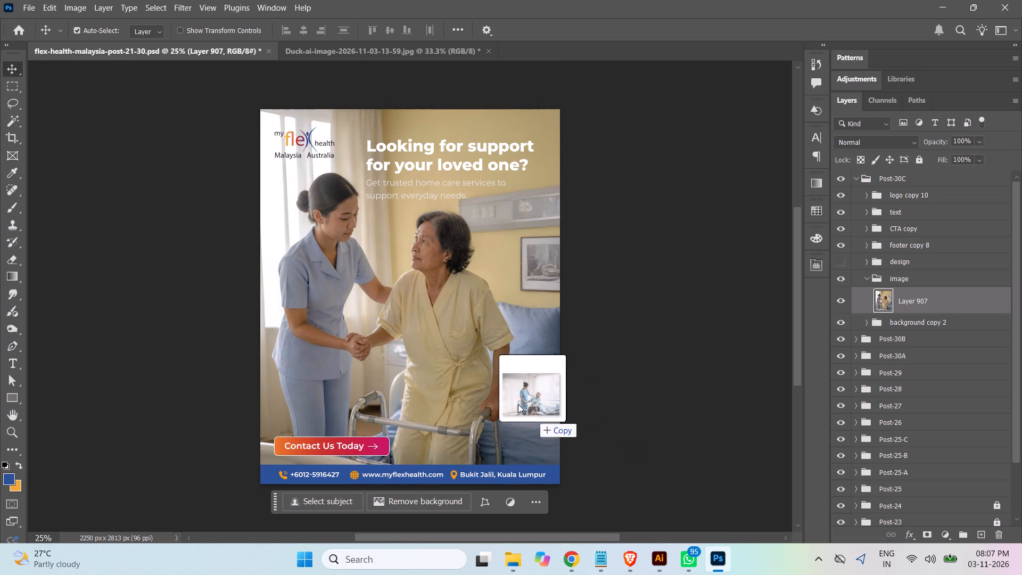
left_click_drag(518, 404, 476, 368)
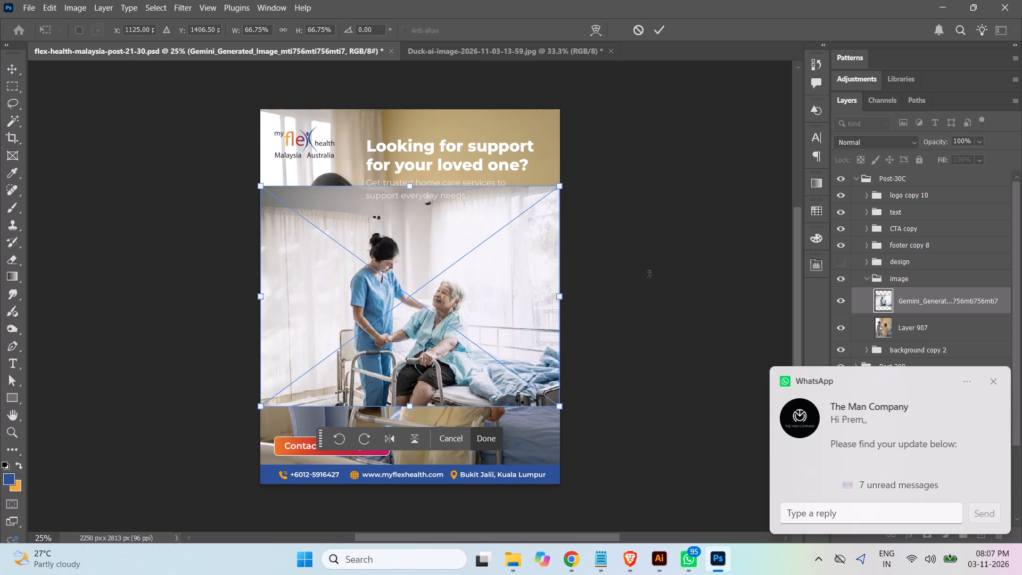
Scale the placed Gemini image to about 112.7% and position it at about X 922.7, Y 1277.8 px, covering the ad above the footer.
left_click_drag(561, 186, 571, 180, "alt+shift")
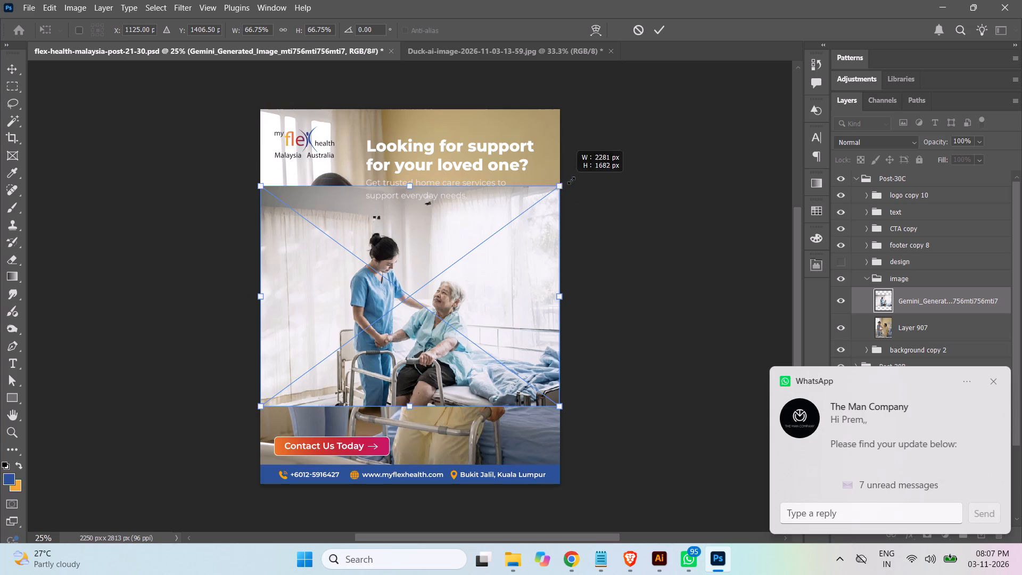
left_click_drag(571, 180, 659, 125, "alt+shift")
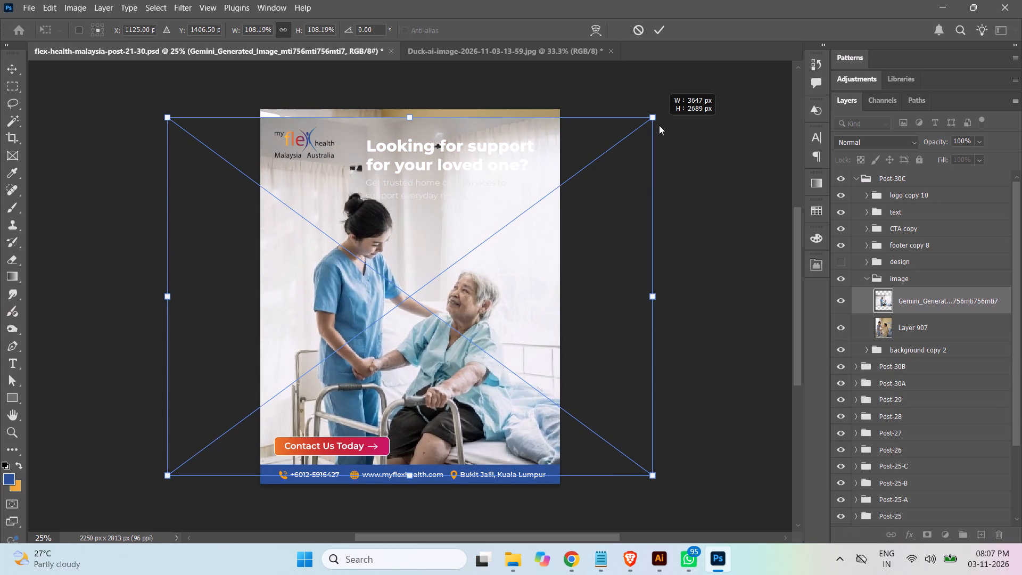
left_click_drag(659, 125, 658, 128, "alt+shift")
left_click_drag(514, 330, 510, 318)
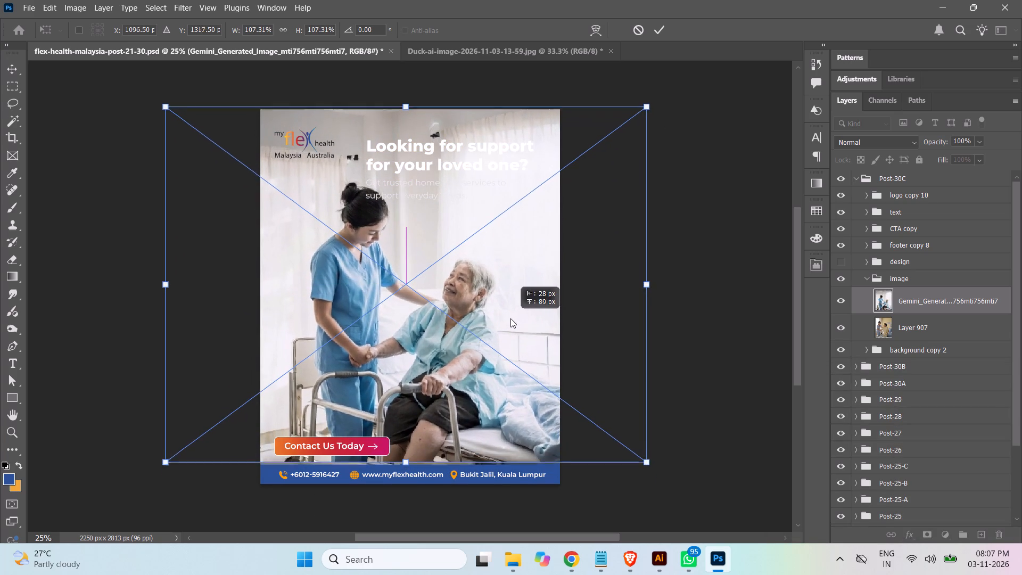
left_click_drag(510, 318, 510, 319)
left_click_drag(650, 463, 653, 470, "shift")
left_click_drag(484, 420, 449, 405)
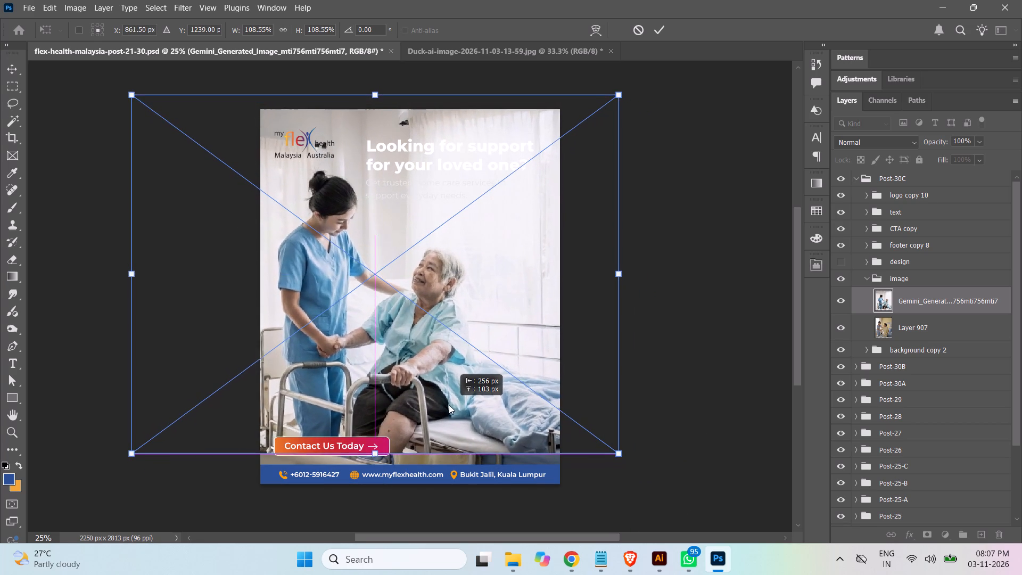
left_click_drag(449, 405, 448, 405)
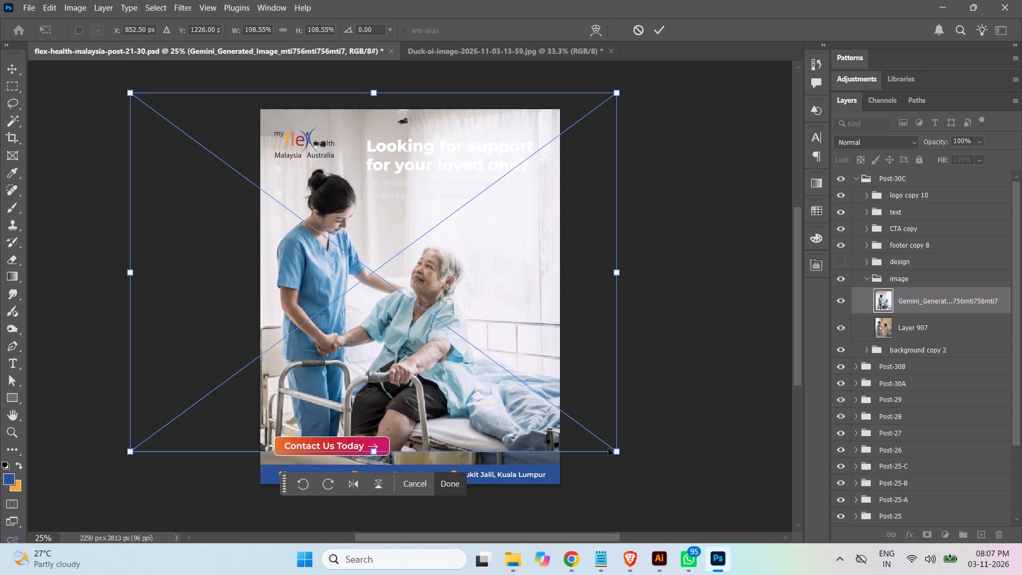
left_click_drag(616, 451, 639, 469, "shift")
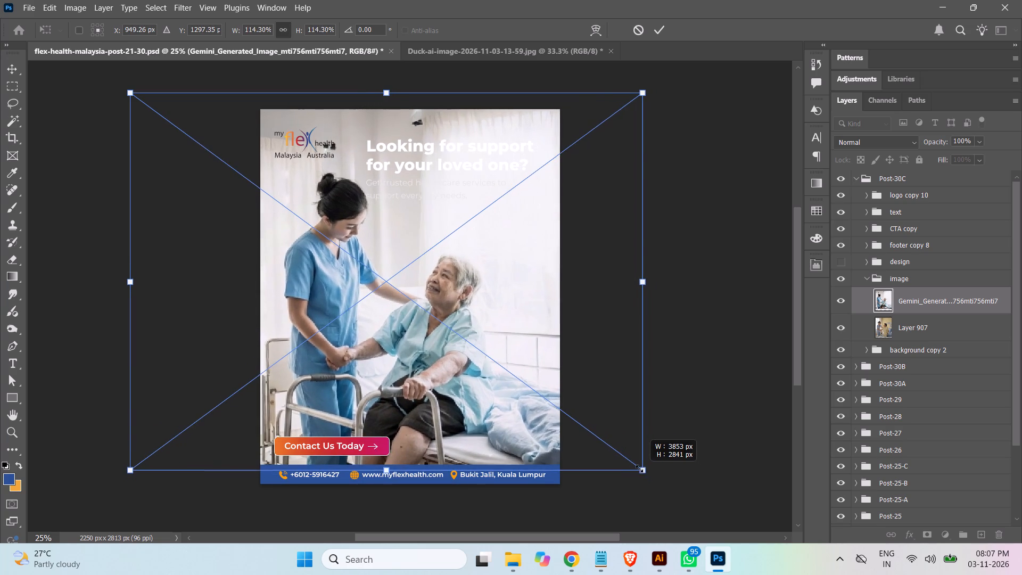
left_click_drag(639, 469, 636, 463, "shift")
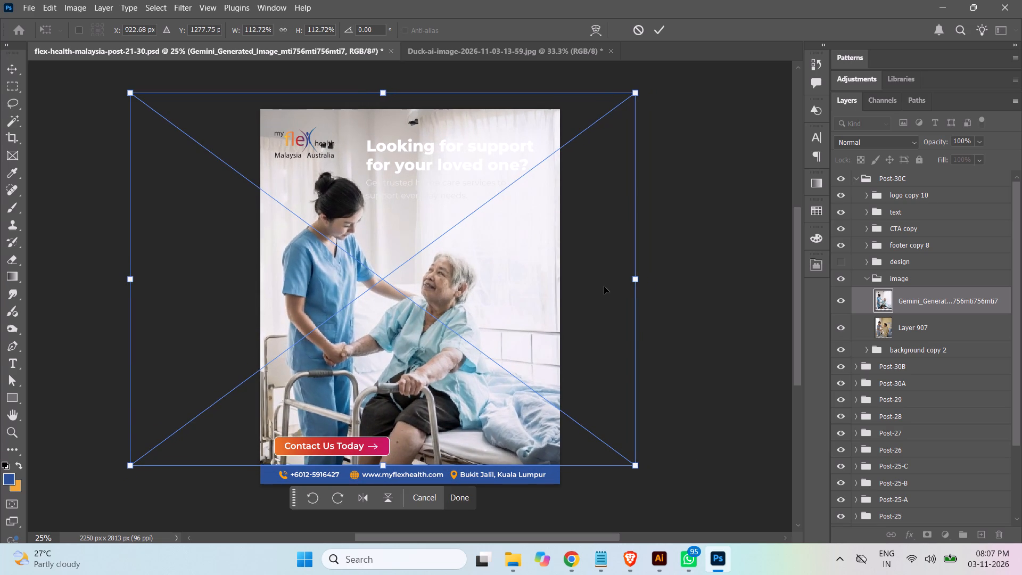
key("Return")
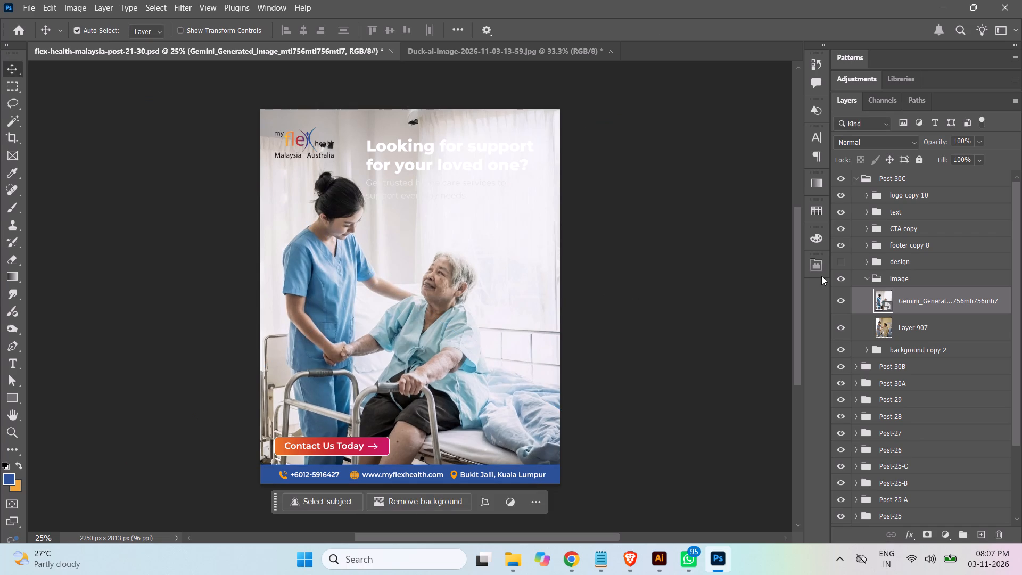
Make Post-30C's design group visible and delete its result_0 cut-out layer, leaving the image and design groups collapsed.
left_click(868, 278)
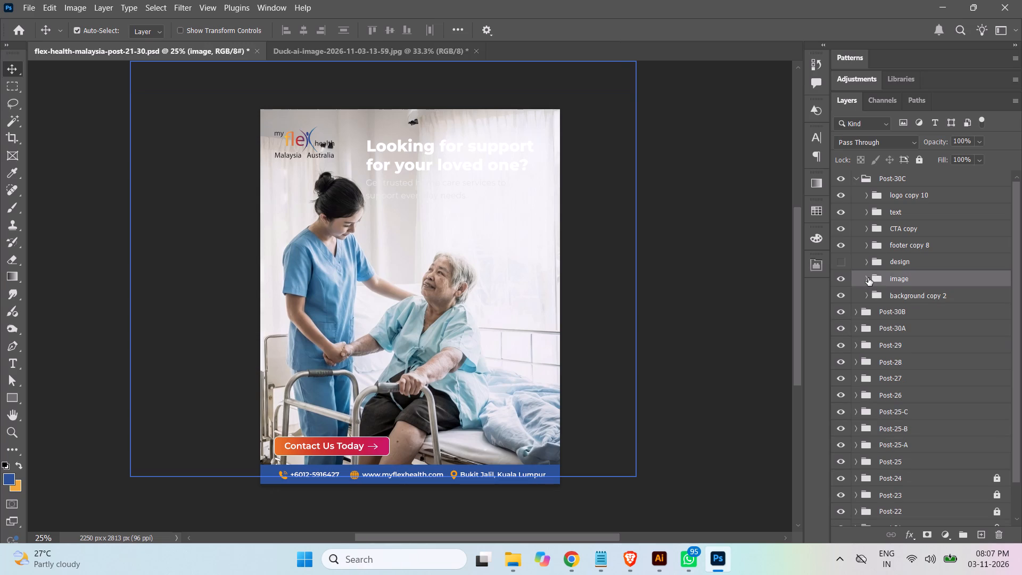
left_click(842, 261)
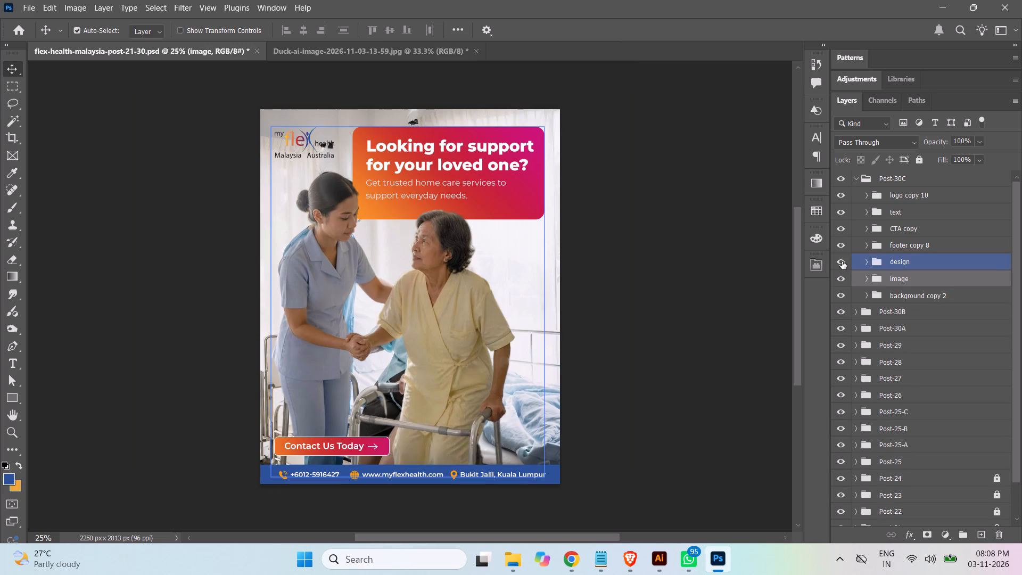
left_click(869, 263)
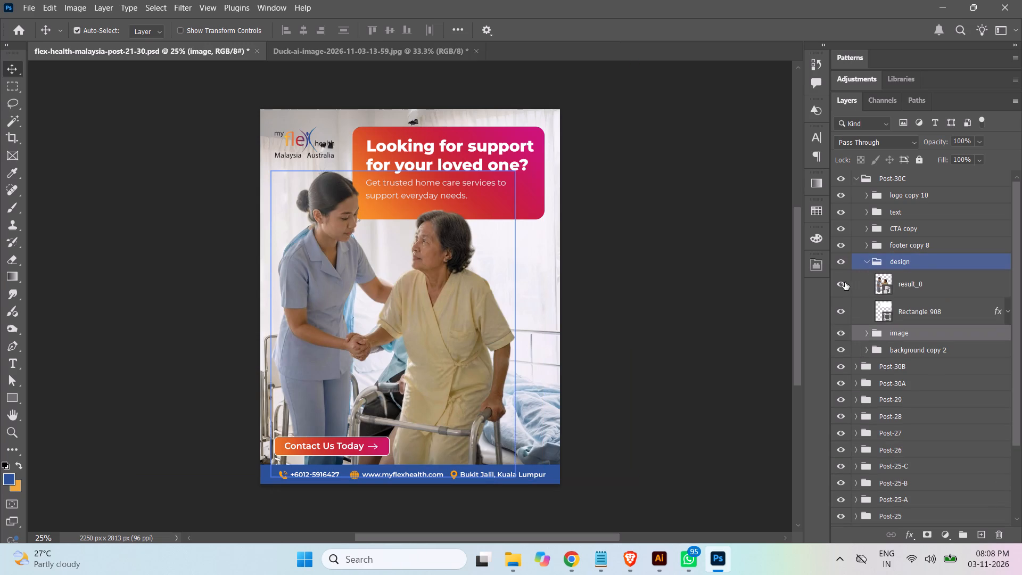
left_click(942, 287)
left_click_drag(949, 288, 1006, 532)
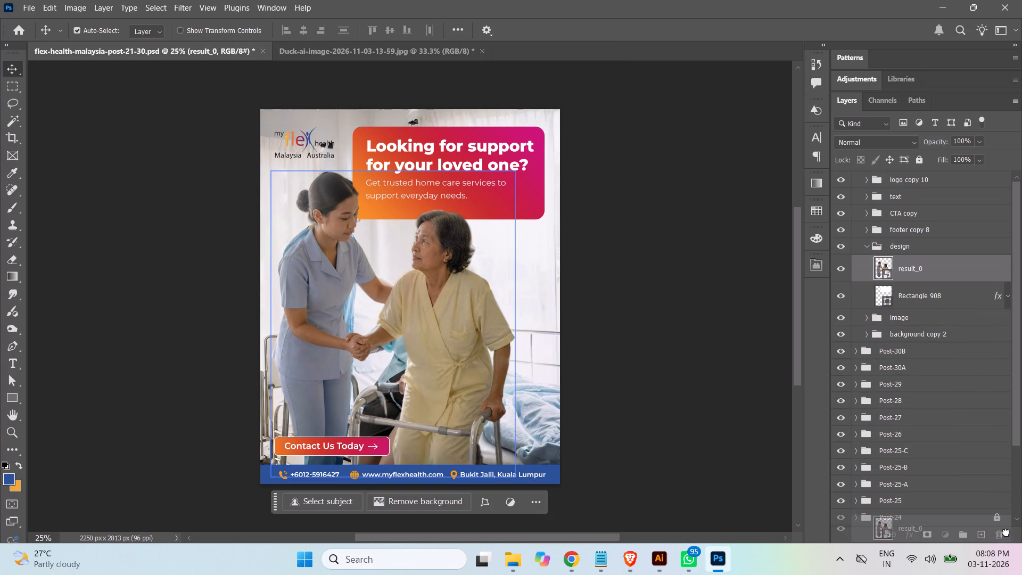
left_click_drag(1006, 532, 1000, 533)
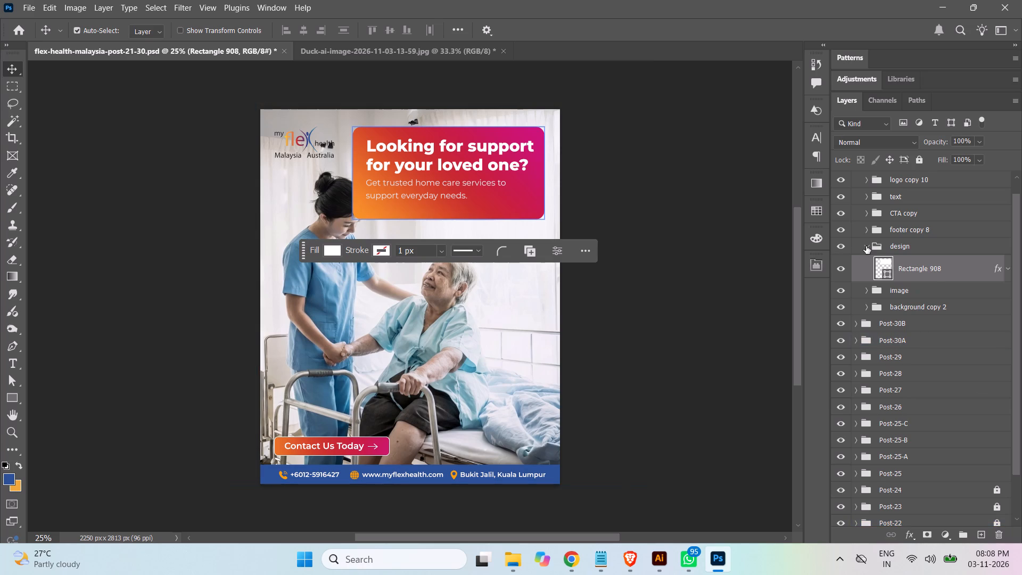
left_click(866, 246)
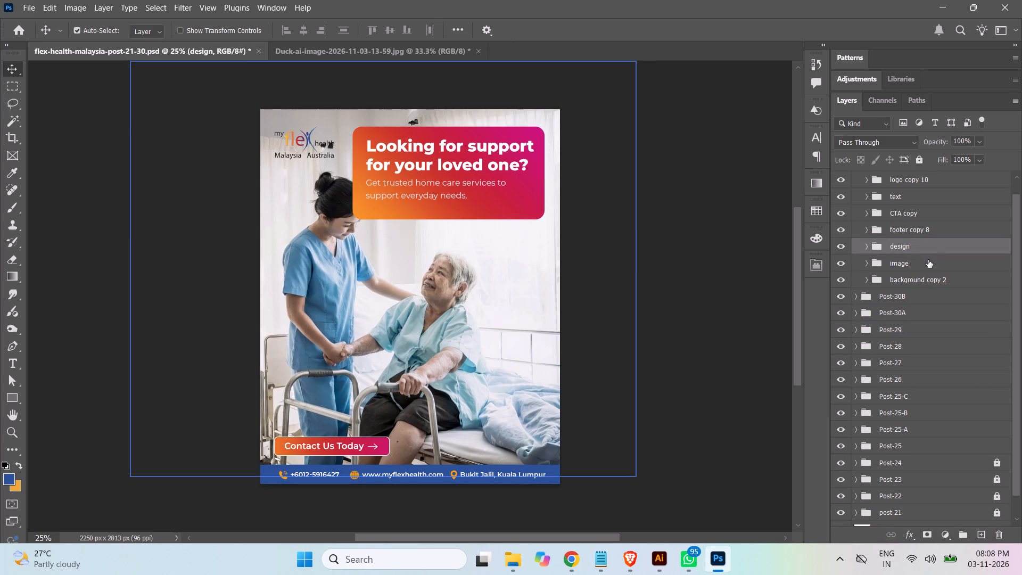
Move the design group's gradient headline box slightly right and down, to about X 1437.5, Y 490.5 px.
left_click(927, 242)
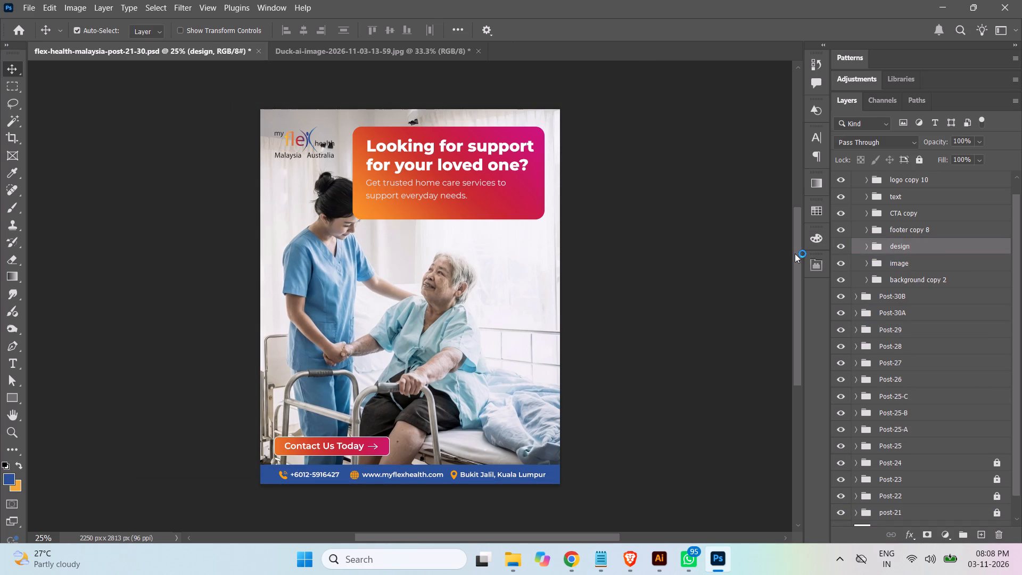
key("ctrl+t")
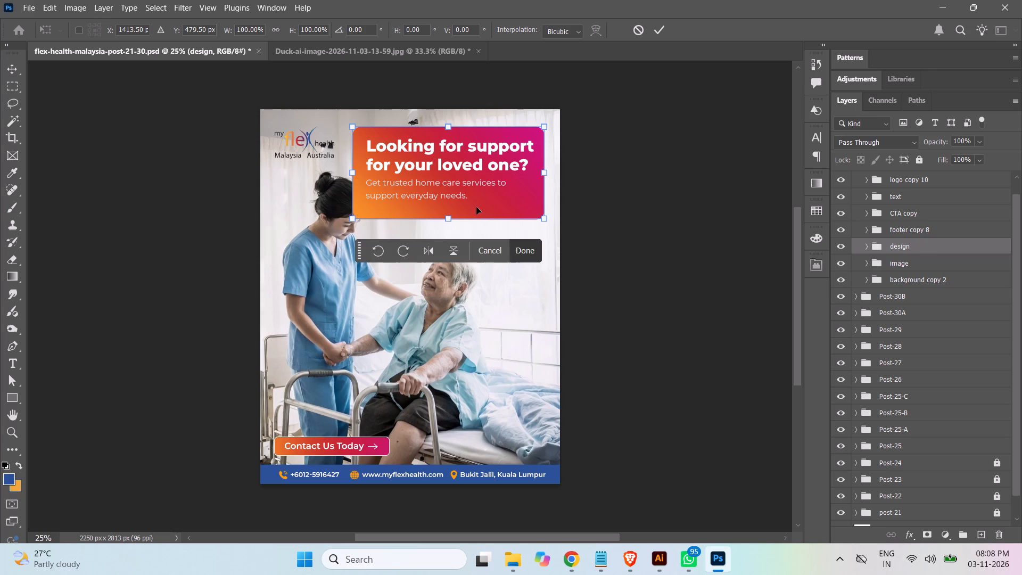
left_click(477, 207)
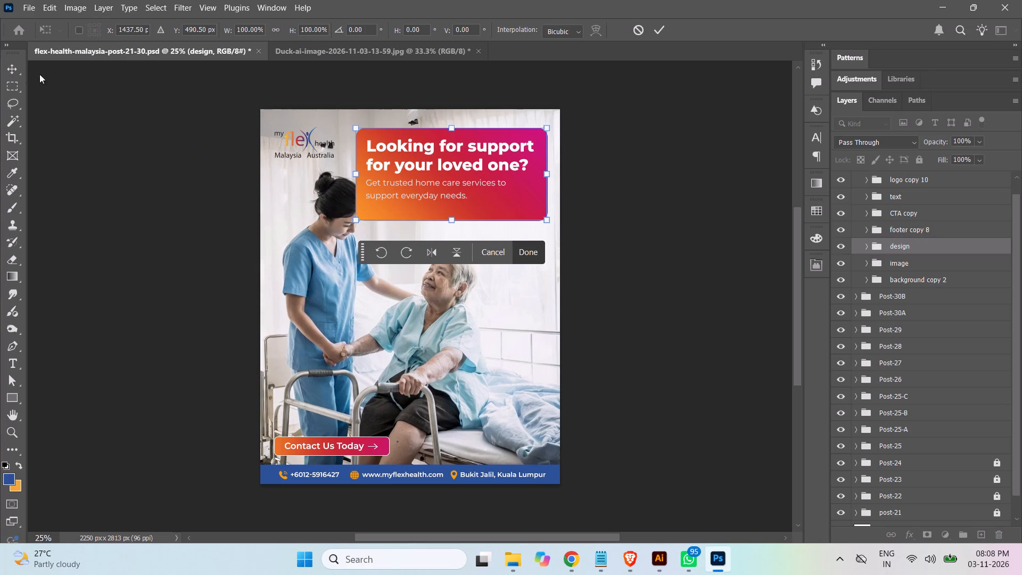
left_click(10, 68)
left_click(95, 202)
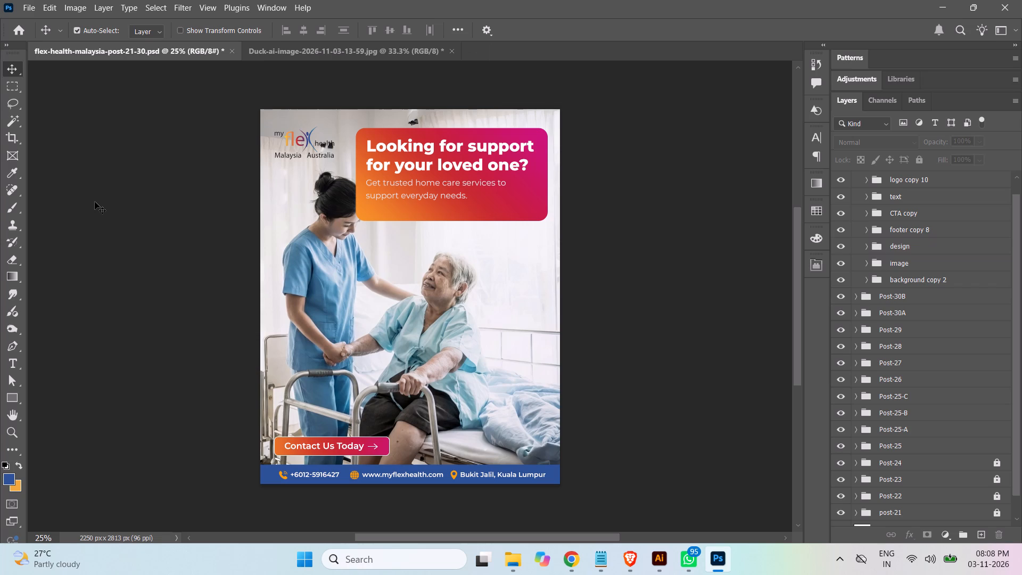
Shift the Gemini nurse image left and slightly down within the ad, to about X 790.5, Y 1291 px.
left_click(867, 265)
left_click(980, 287)
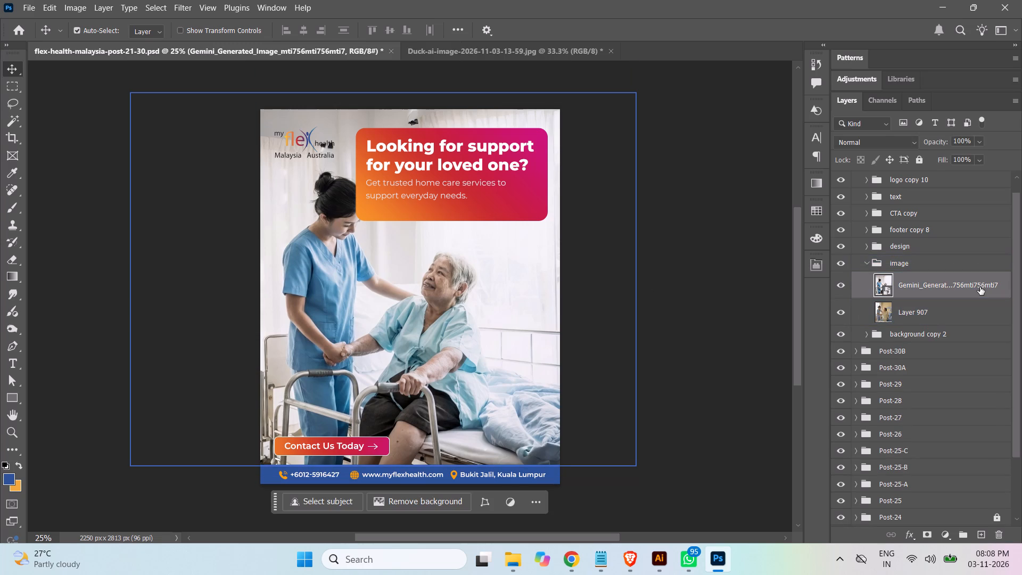
key("ctrl+t")
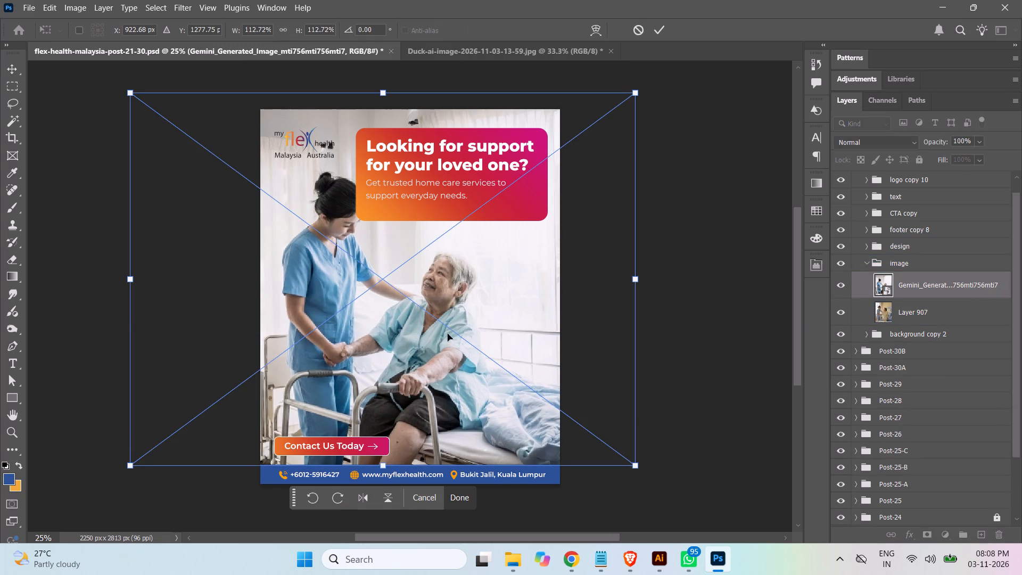
left_click_drag(455, 351, 431, 354)
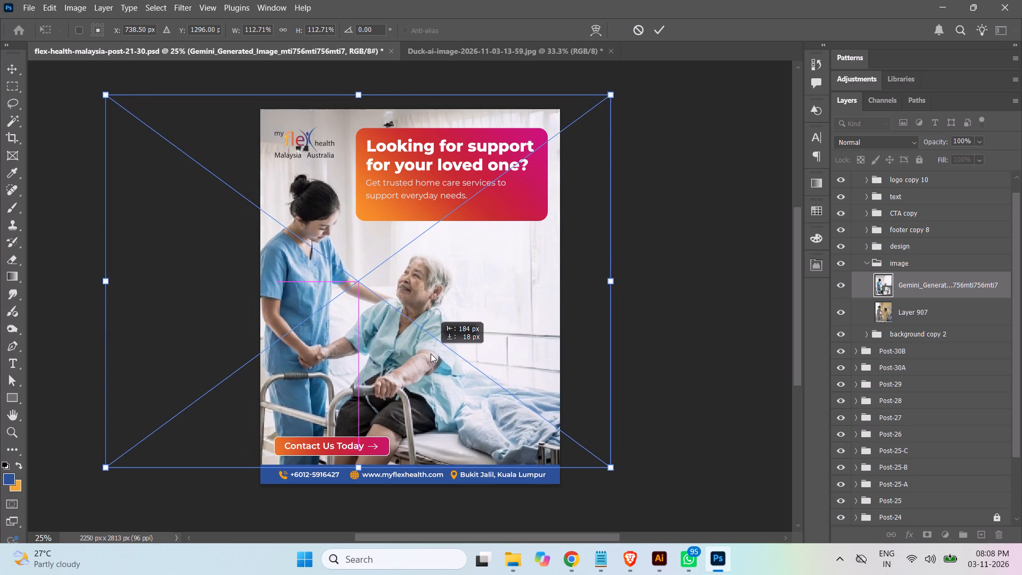
left_click_drag(431, 354, 432, 354)
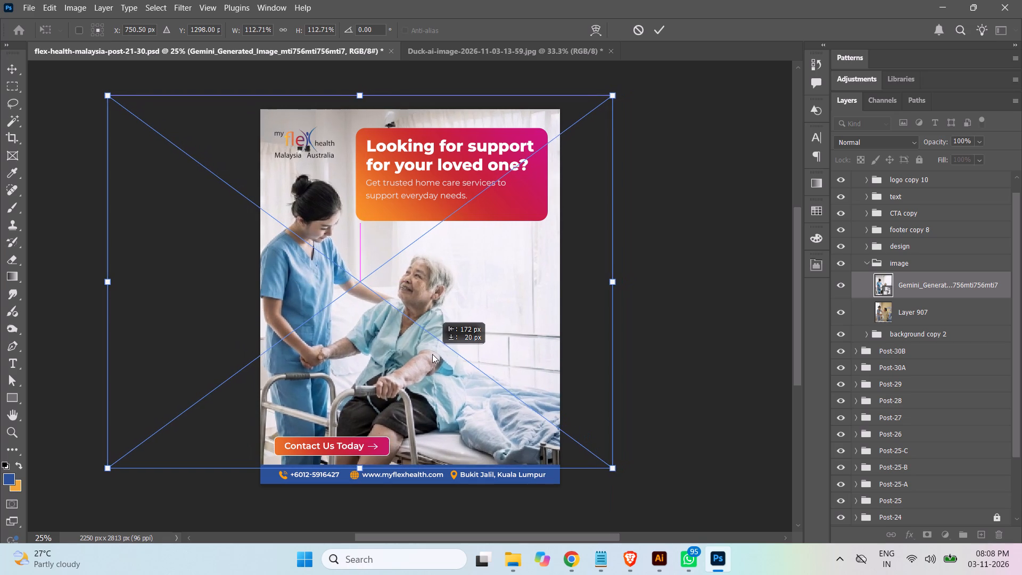
left_click_drag(432, 354, 439, 354)
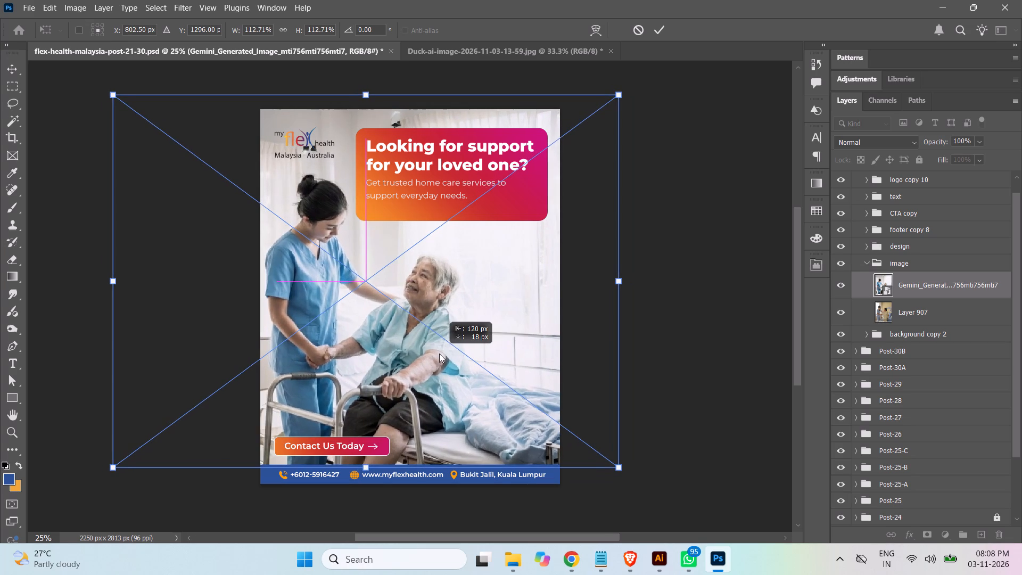
left_click_drag(439, 354, 436, 353)
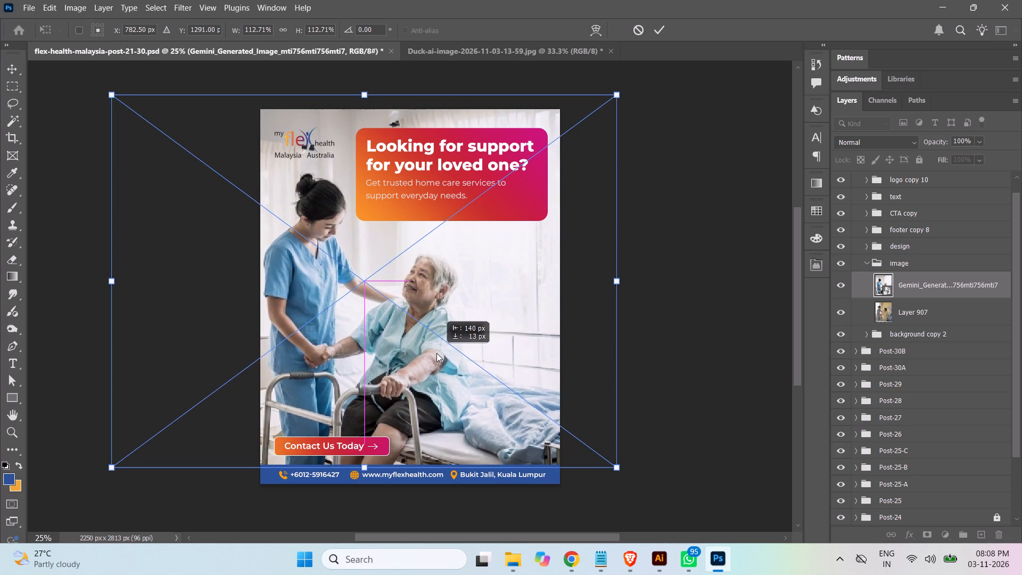
left_click_drag(436, 353, 438, 353)
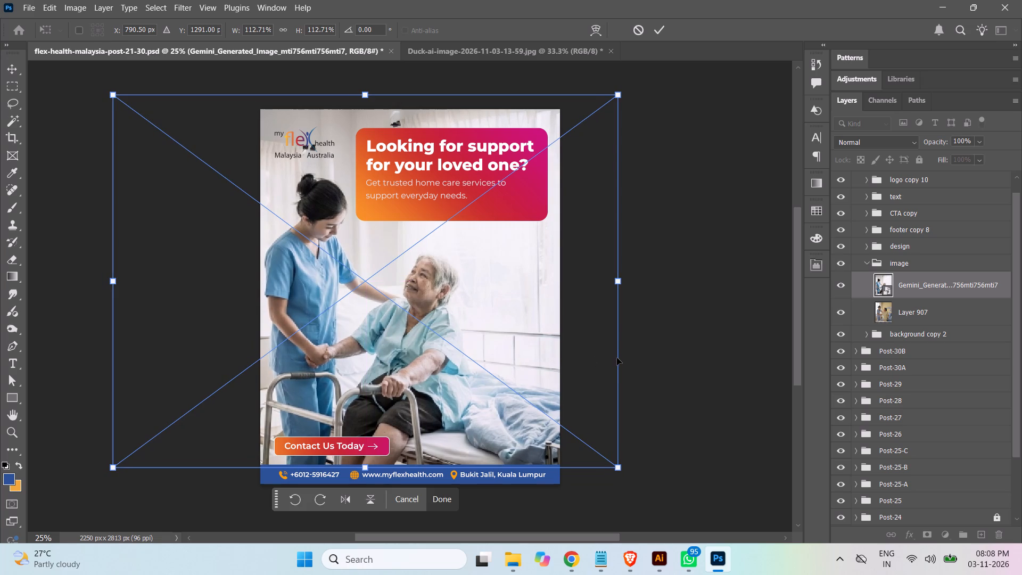
key("Return")
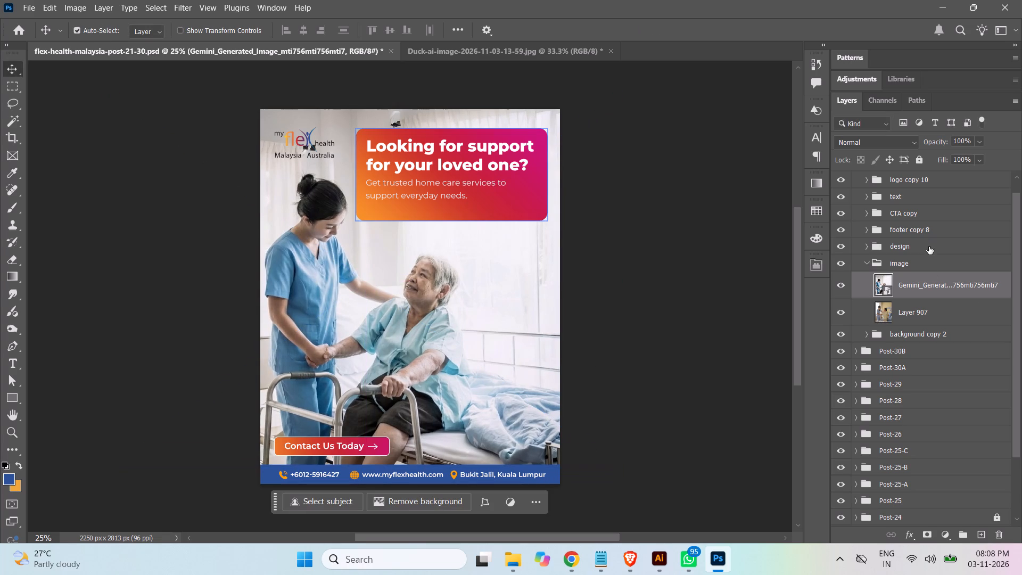
Move the gradient headline box, Rectangle 908, straight down by about 20 px behind the headline text.
left_click(929, 247)
left_click(513, 201)
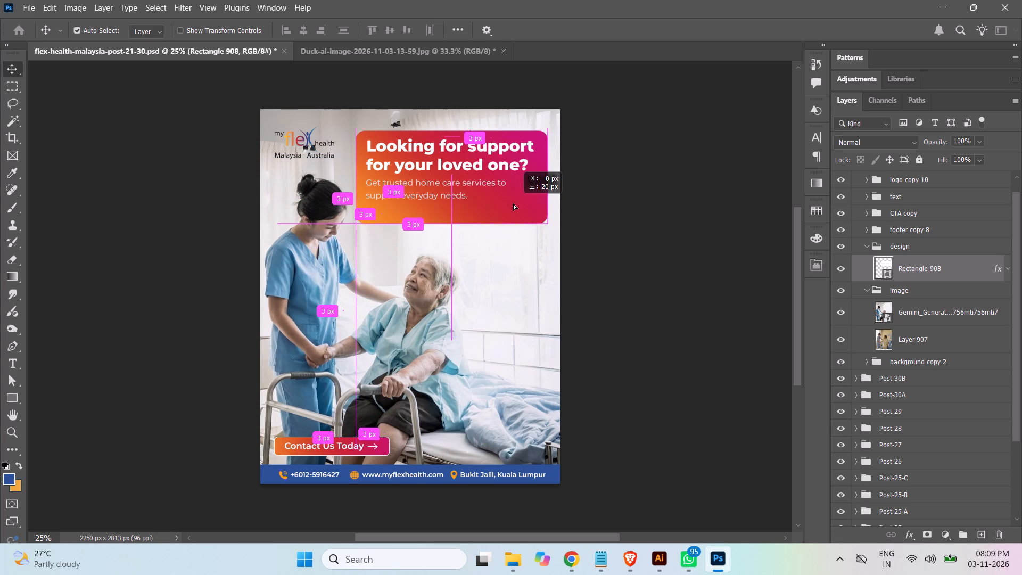
left_click(697, 261)
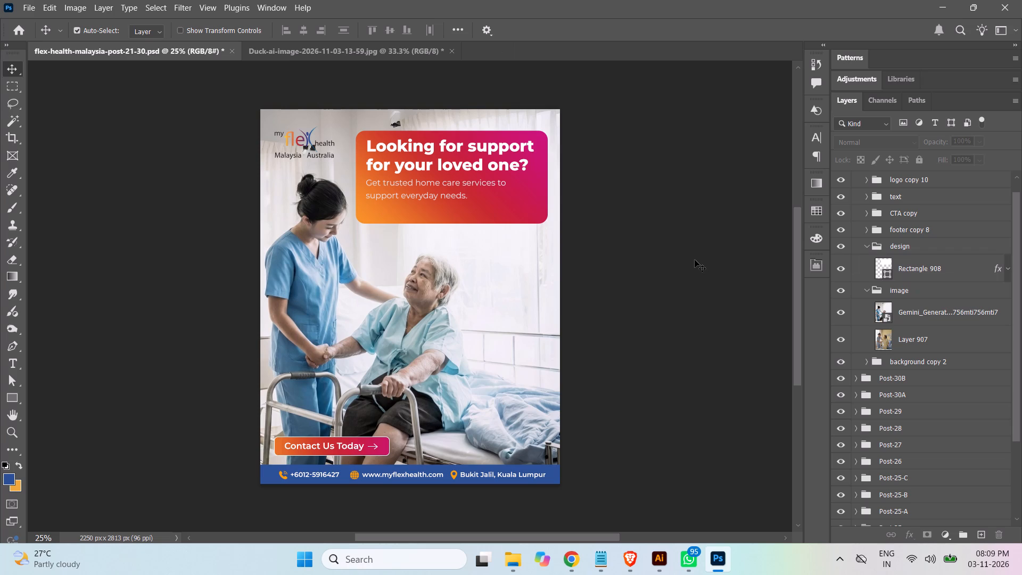
Delete Layer 907 from the image group, and collapse the image and design groups.
left_click(935, 342)
left_click_drag(962, 345, 1000, 534)
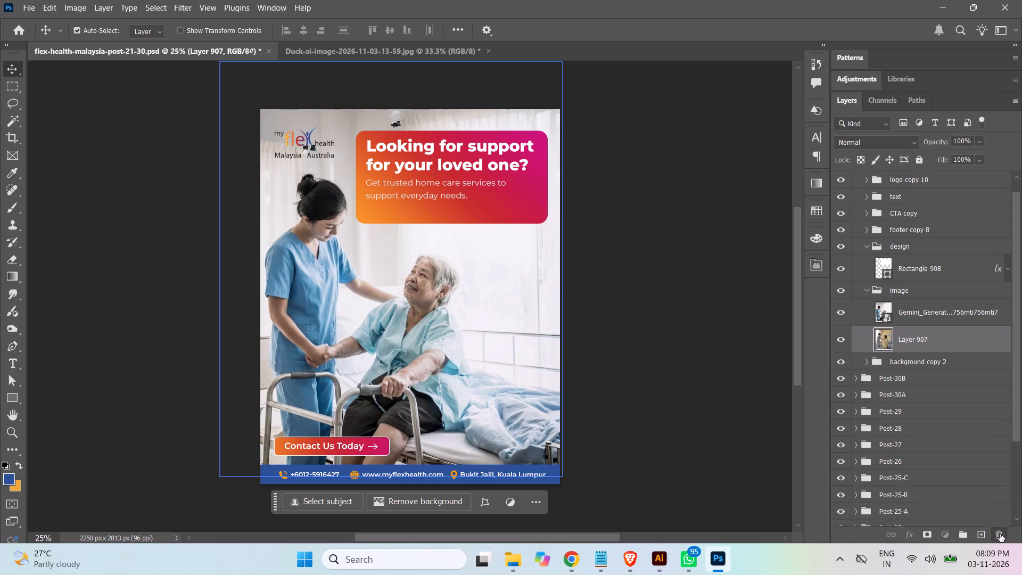
left_click(870, 292)
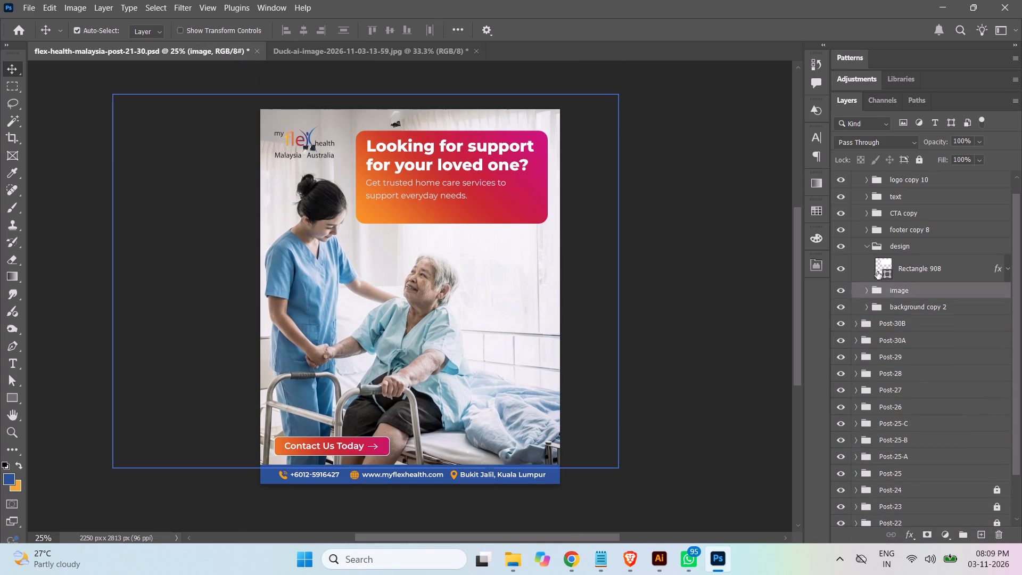
left_click(867, 245)
Move the CTA copy group to the ad's lower right, at about X 1717.5, Y 2514 px, aligned with the headline box's right edge.
left_click(923, 213)
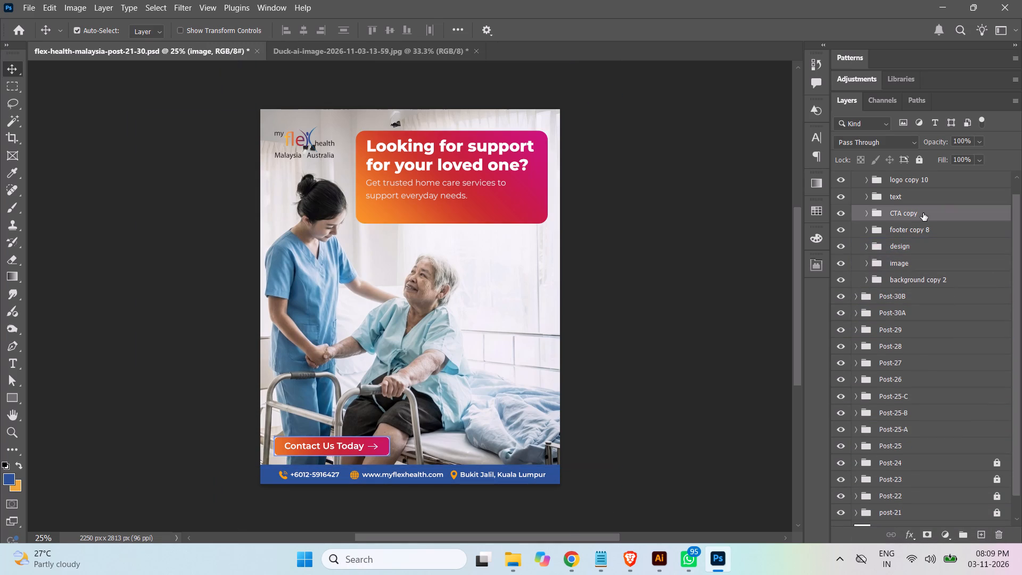
key("ctrl+t")
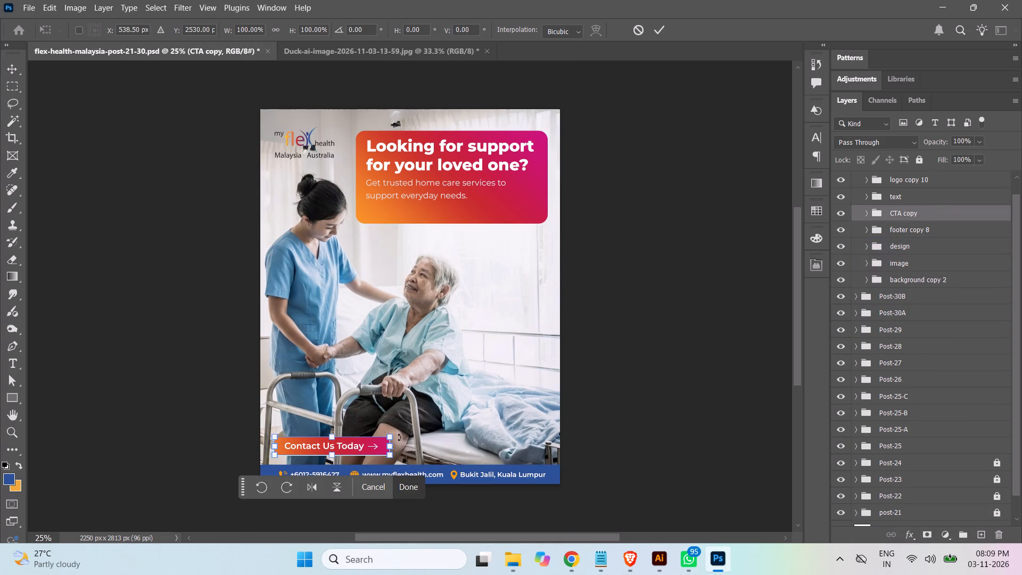
left_click_drag(365, 451, 515, 451)
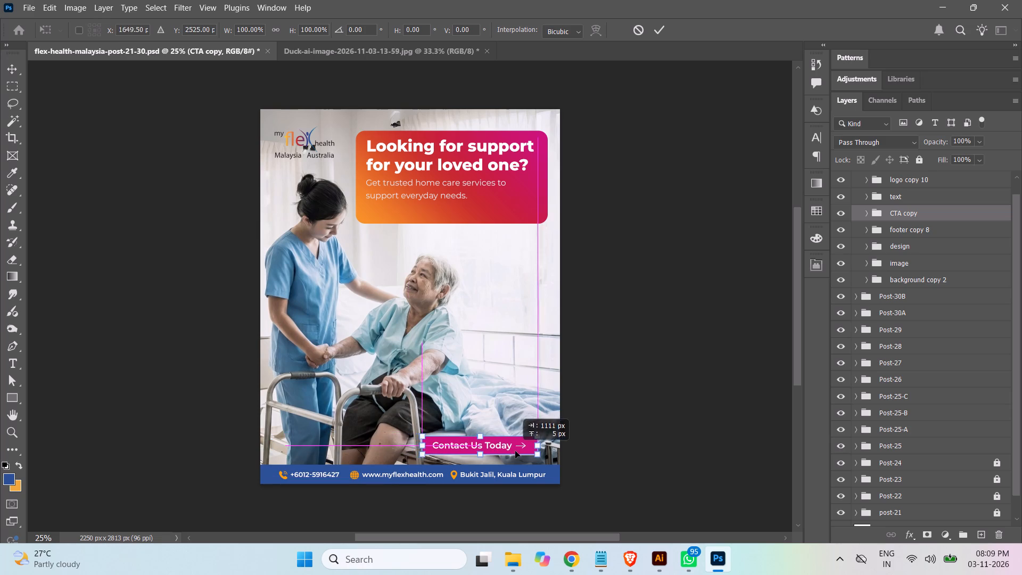
left_click_drag(515, 451, 522, 449)
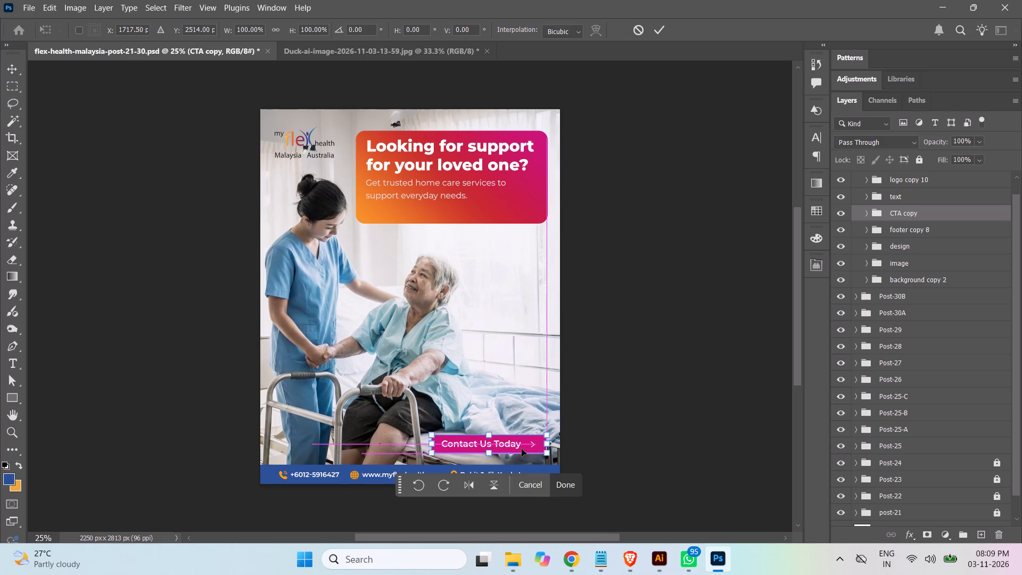
key("Return")
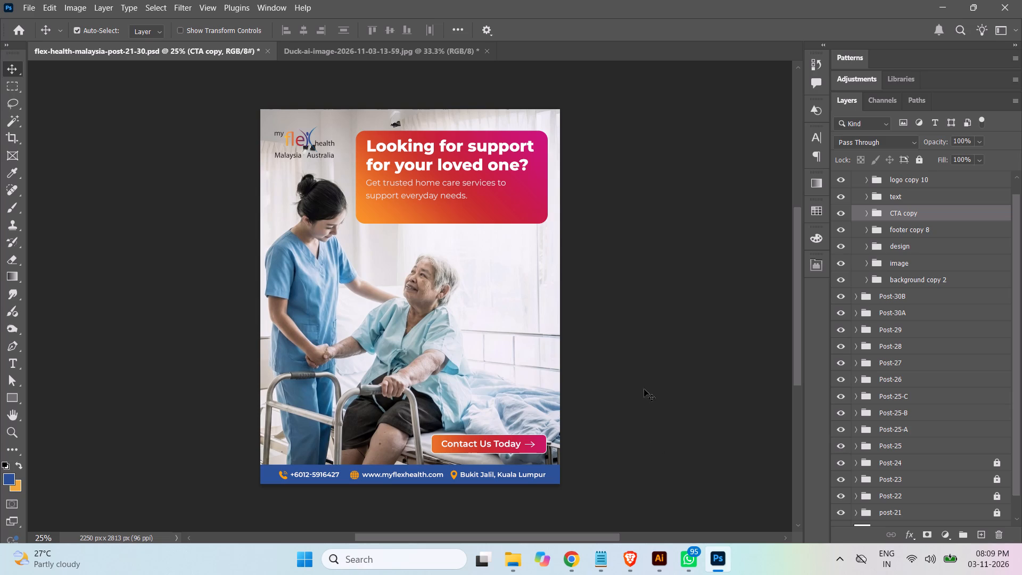
Stretch the gradient headline box, Rectangle 908, downward to about 118.65% height with its top edge fixed, and collapse the design group.
left_click(864, 248)
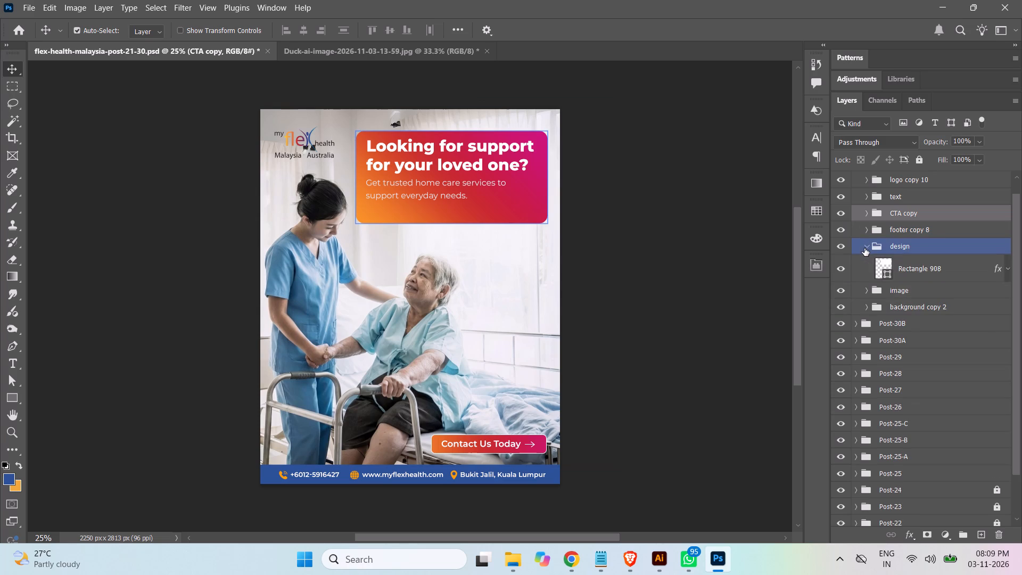
left_click(951, 273)
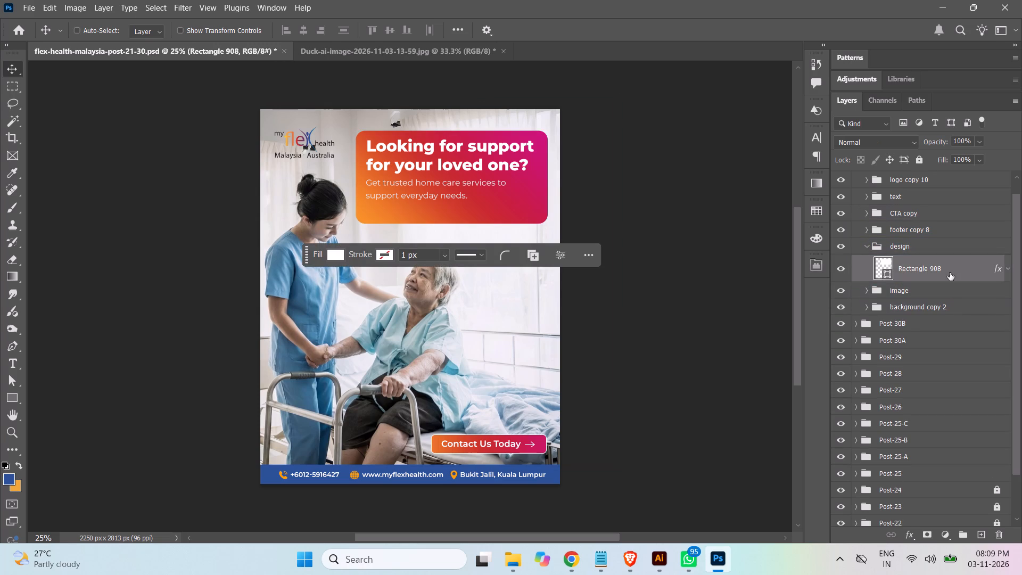
key("ctrl+t")
left_click_drag(450, 224, 450, 236)
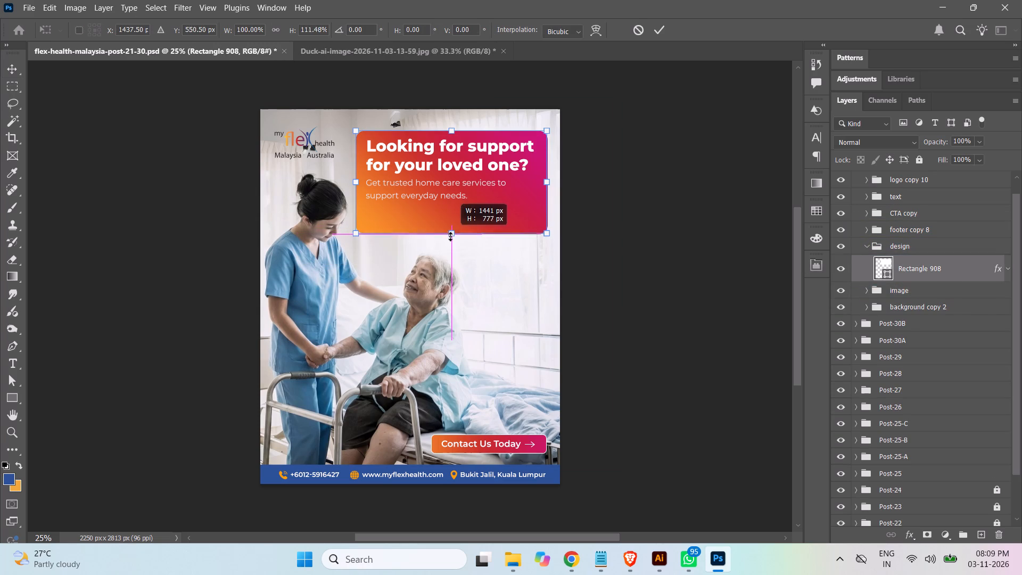
left_click_drag(450, 236, 450, 242)
key("Return")
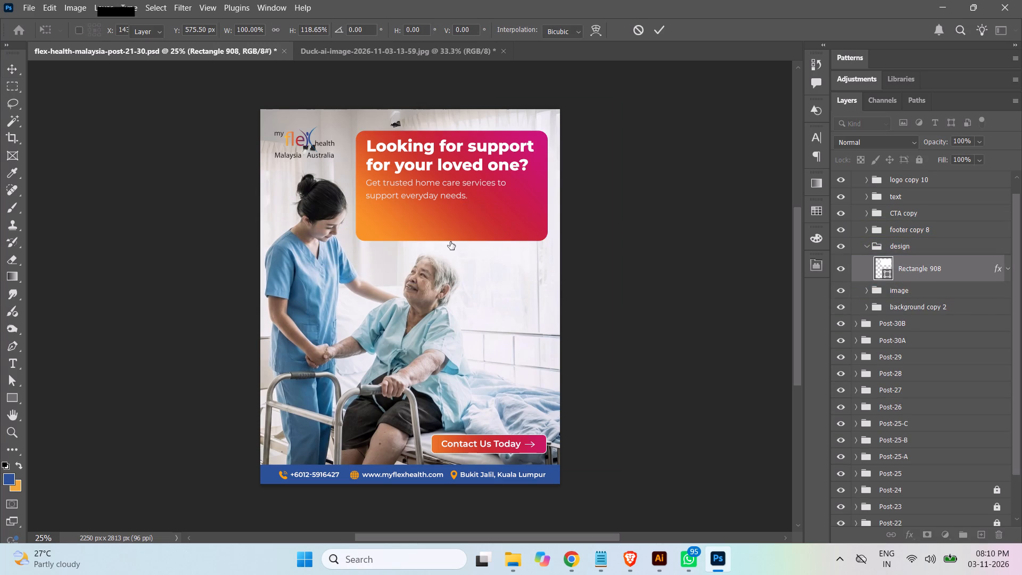
left_click(862, 248)
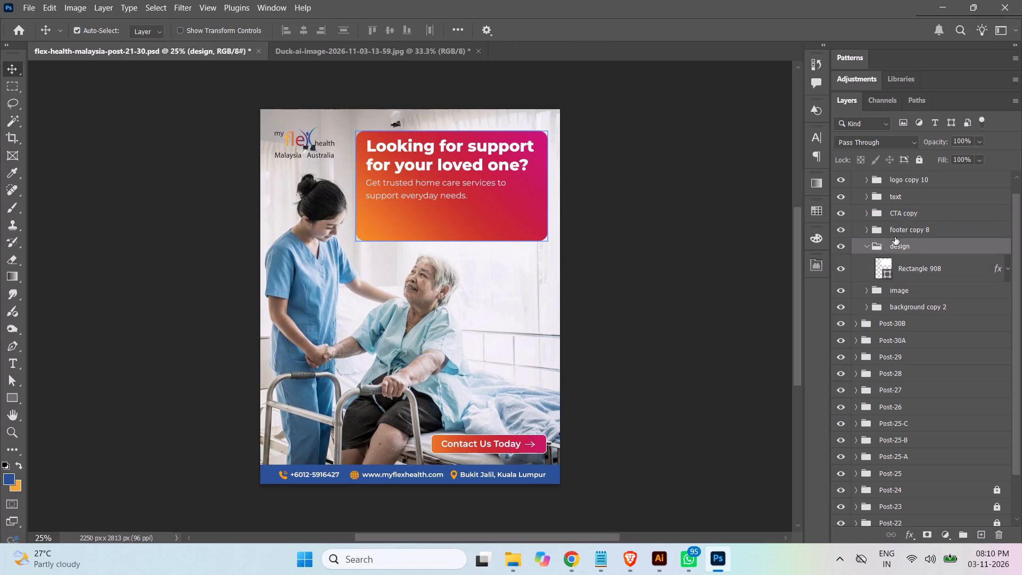
left_click(868, 247)
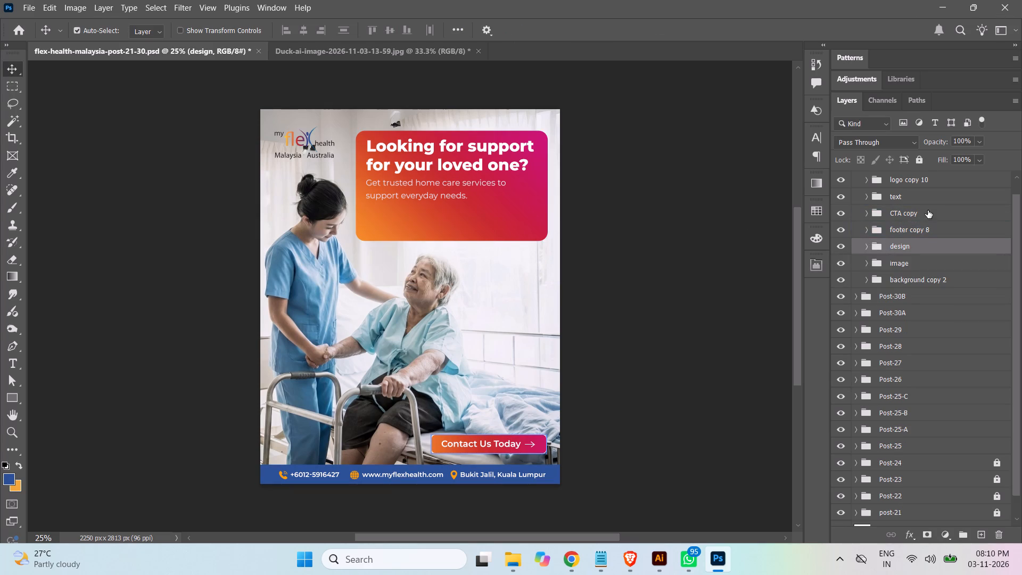
Move the CTA copy group into the gradient box beneath the subtext, at about X 1240.5, Y 840 px, and deselect it.
left_click(926, 213)
key("ctrl+t")
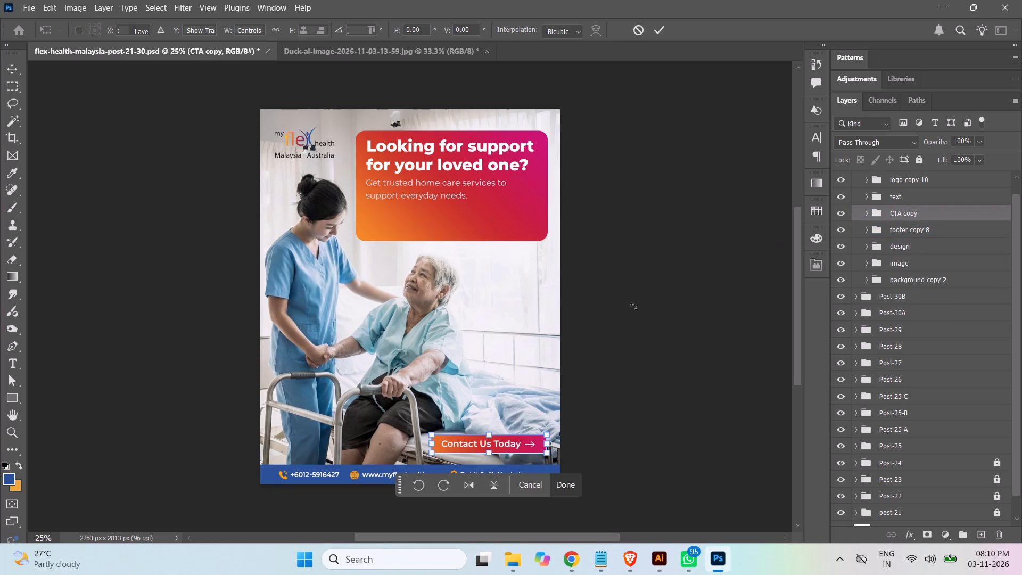
left_click_drag(509, 448, 445, 227)
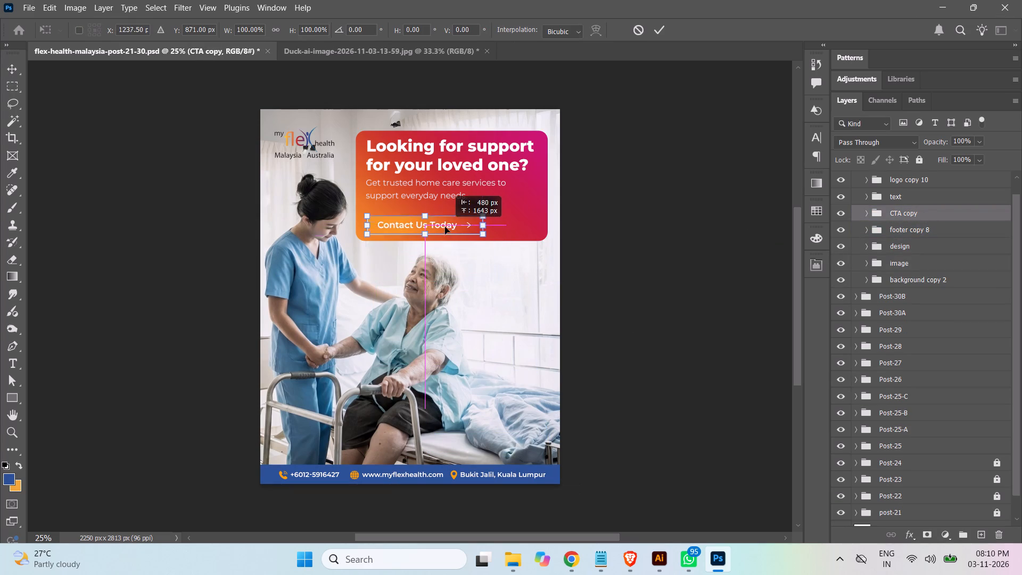
left_click_drag(445, 227, 446, 225)
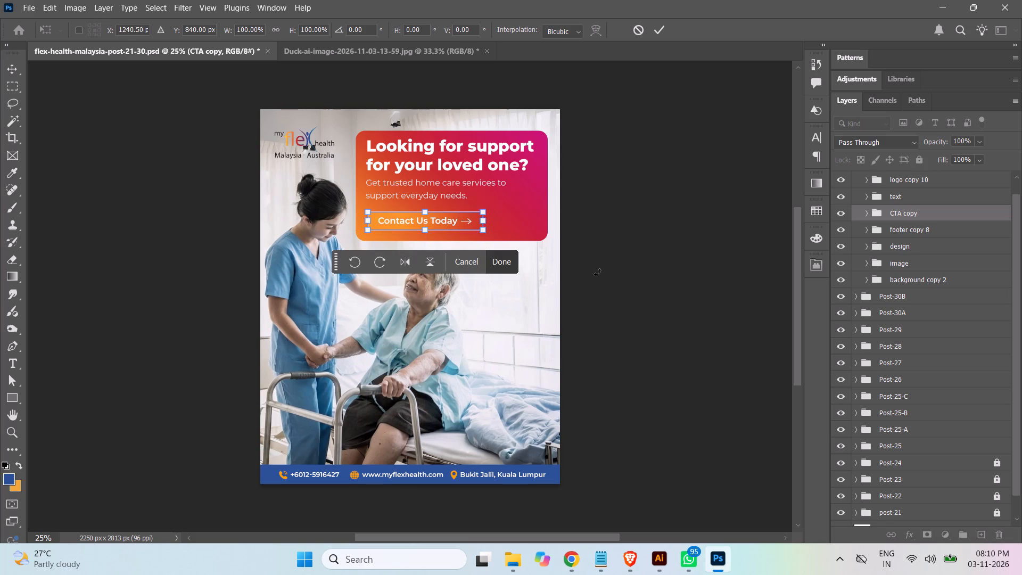
key("Return")
left_click(679, 285)
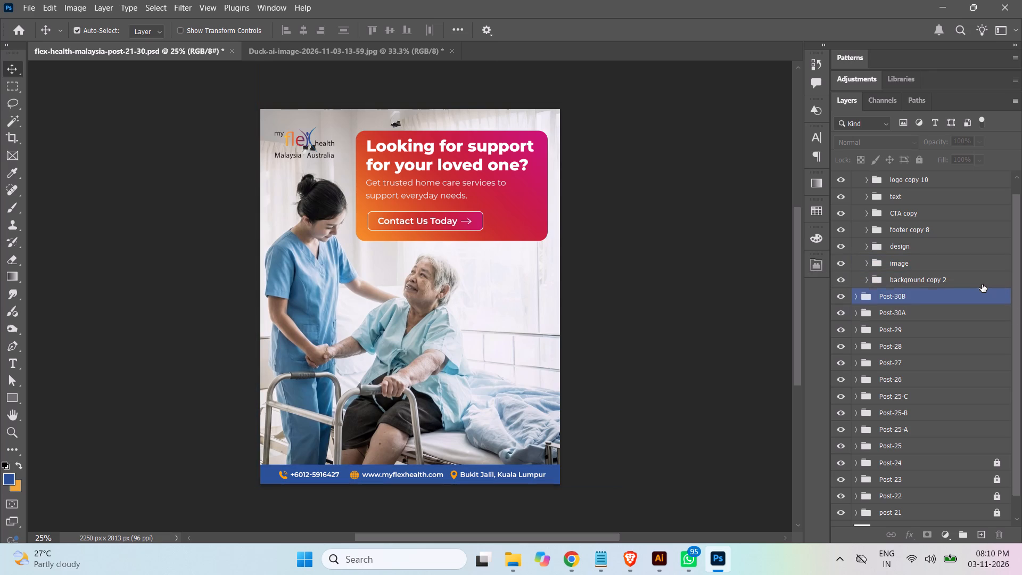
Expand the image group and open the Gemini nurse smart object's contents for editing.
left_click(868, 215)
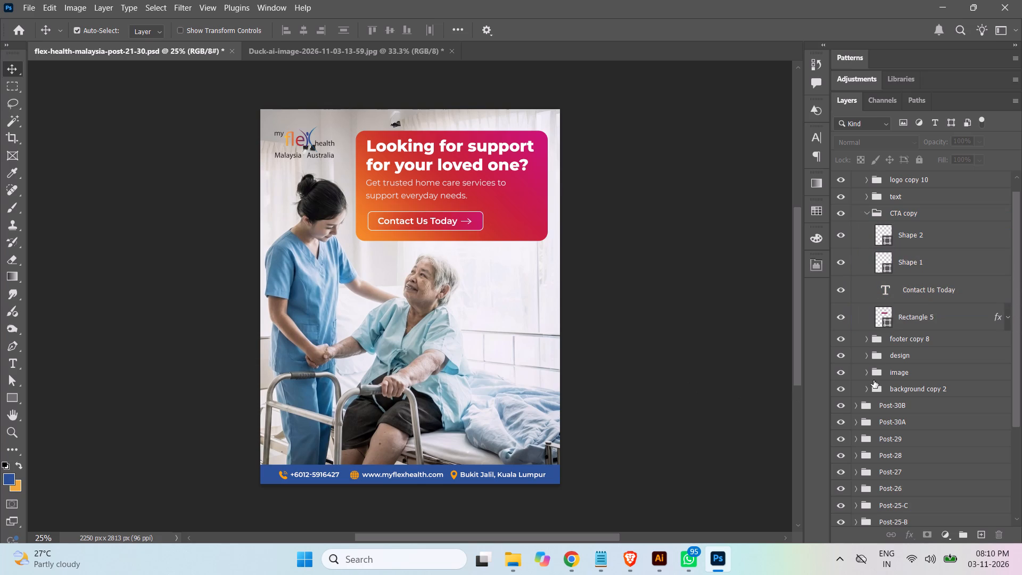
left_click(868, 215)
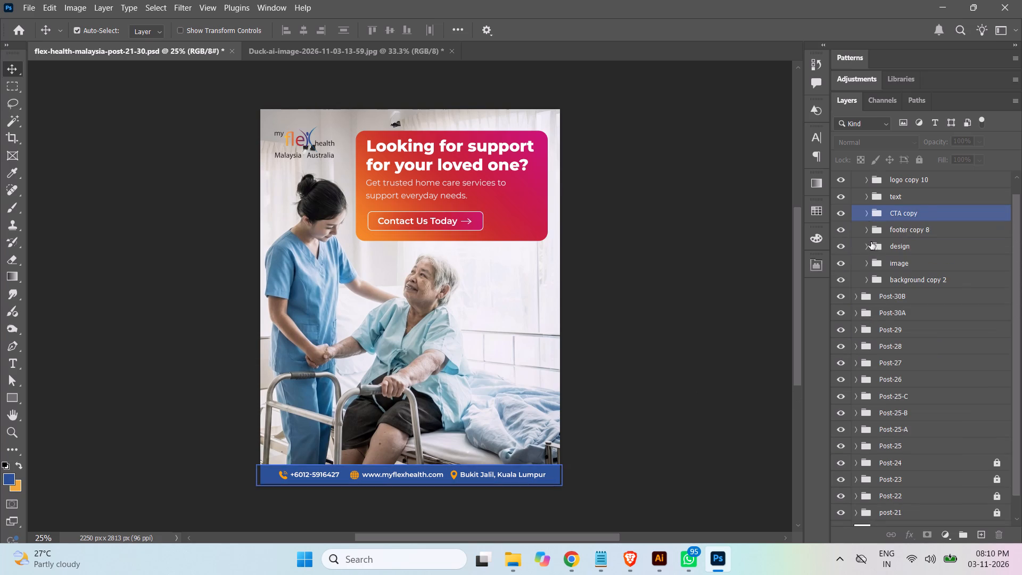
left_click(869, 262)
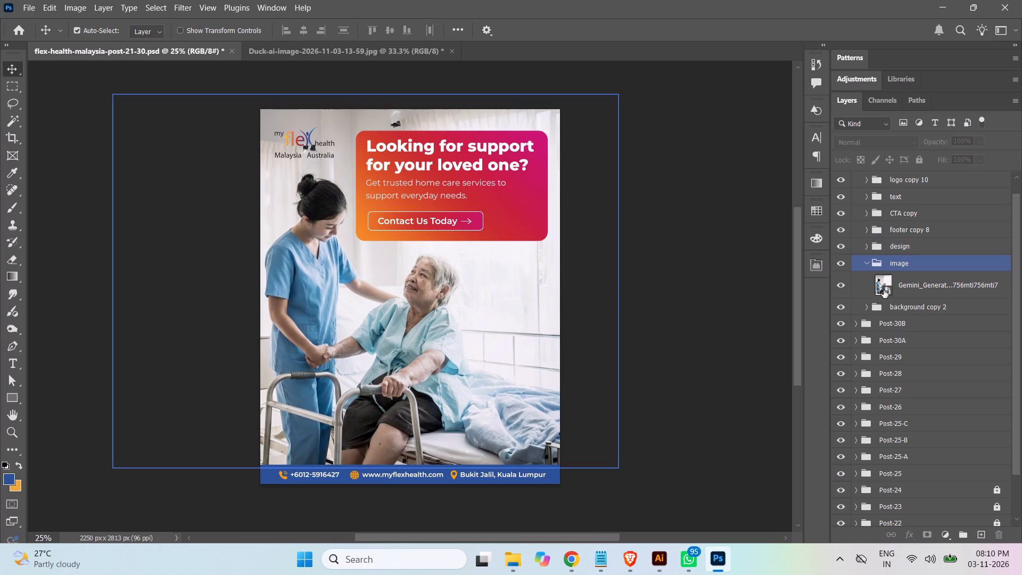
double_click(884, 290)
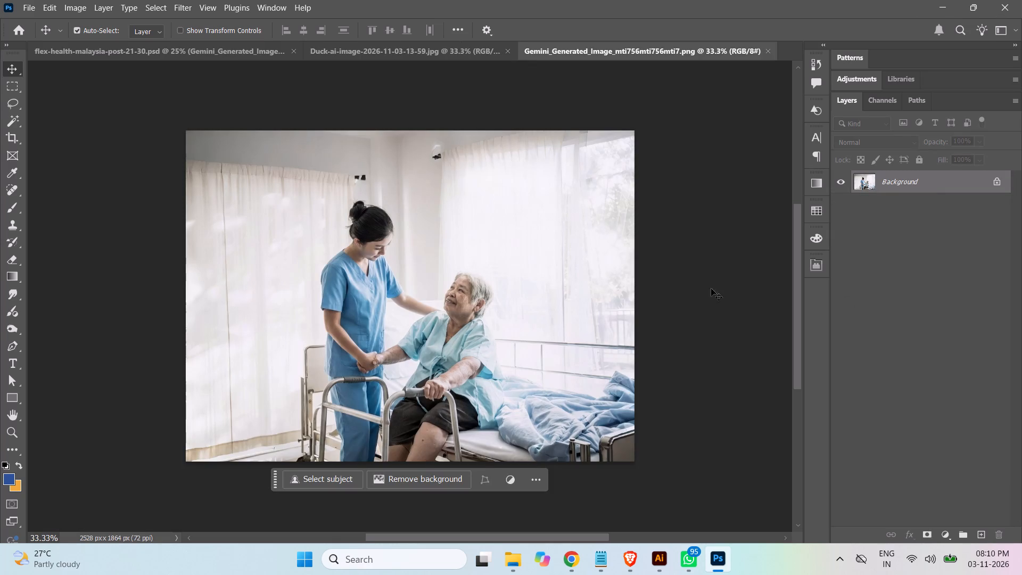
Paint over the left black patch on the wall above the nurse's head in white with an 8 px Hard Round brush.
key("z")
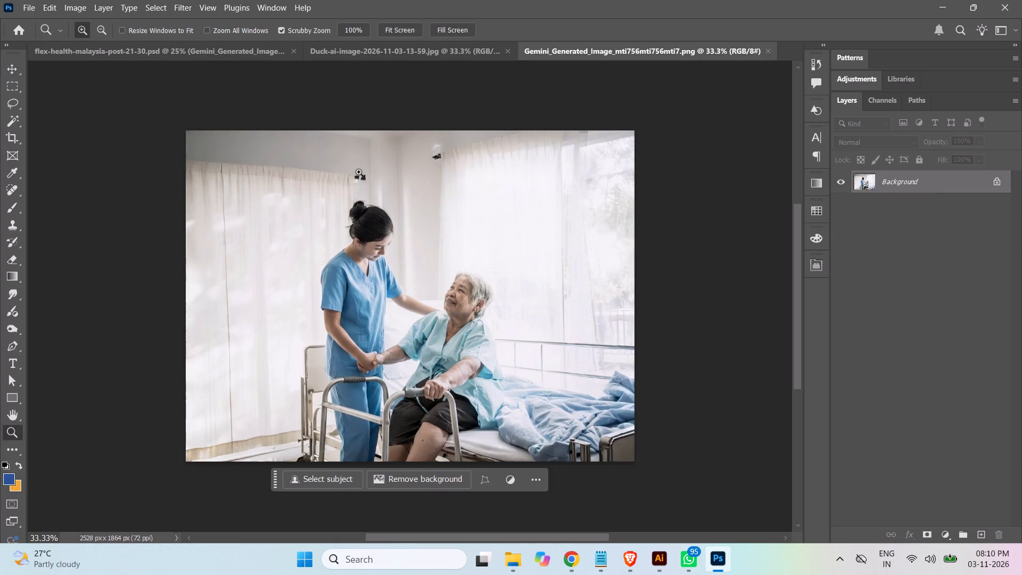
left_click_drag(352, 169, 454, 327)
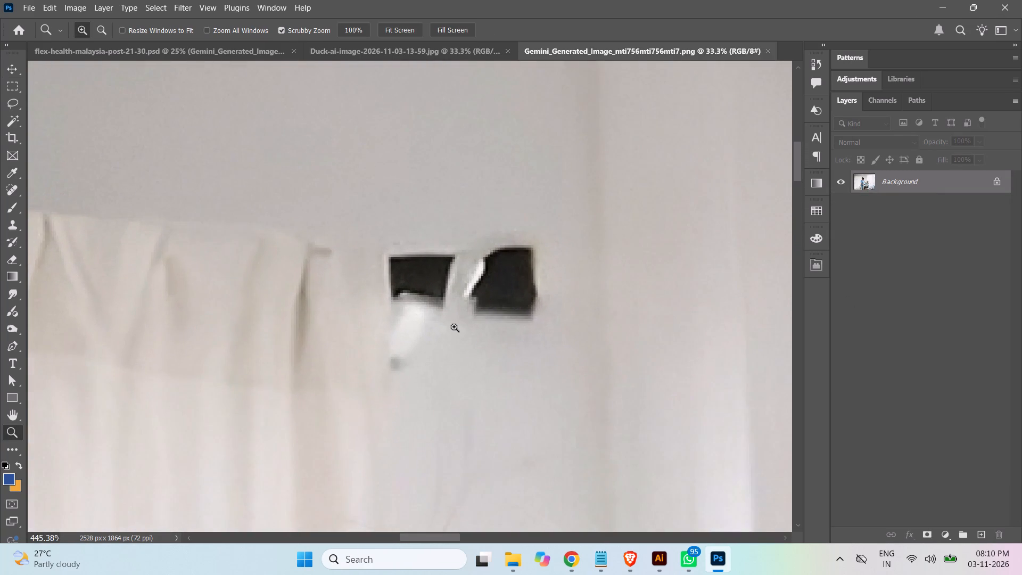
left_click_drag(454, 327, 449, 324)
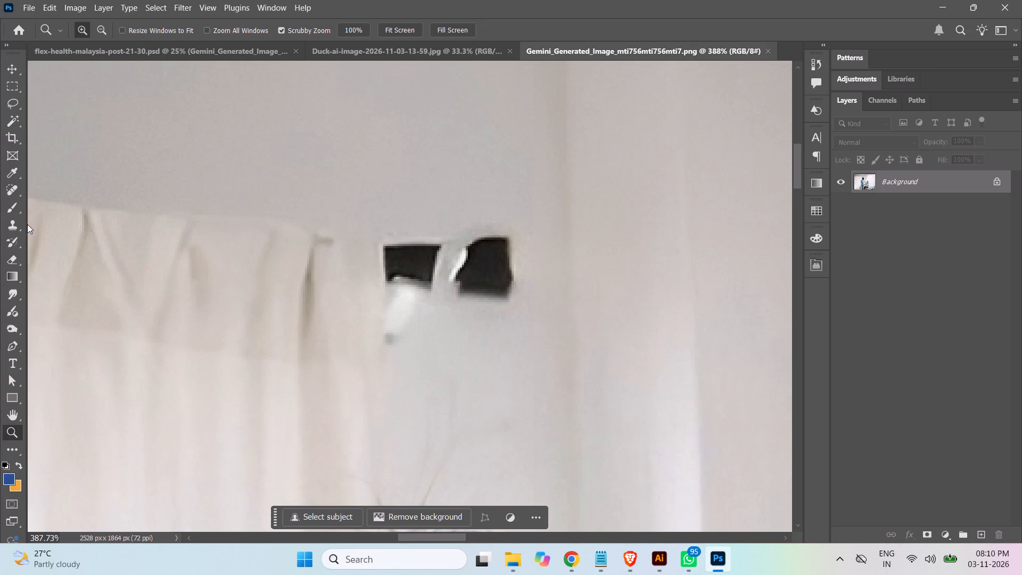
left_click(11, 209)
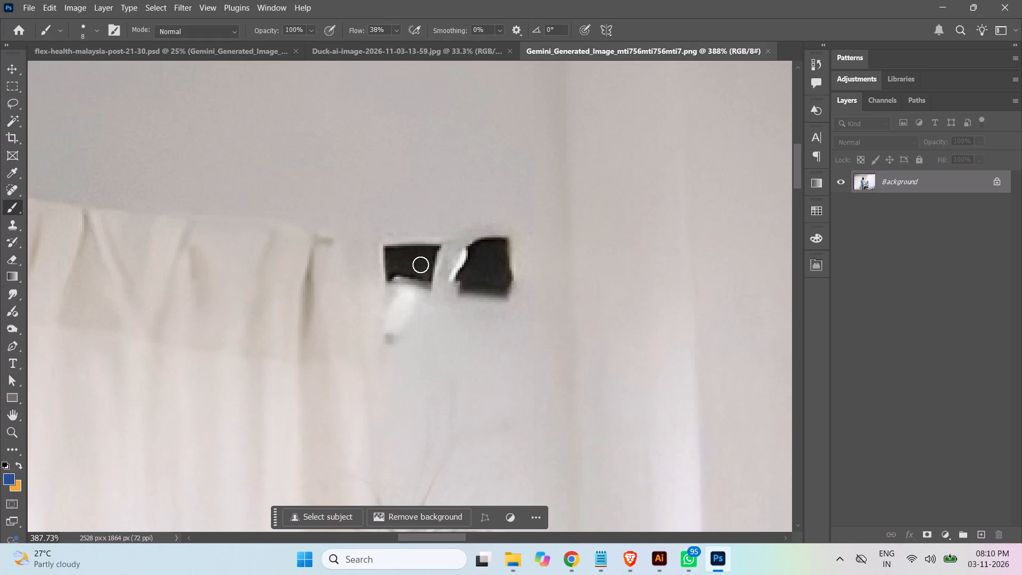
right_click(404, 253)
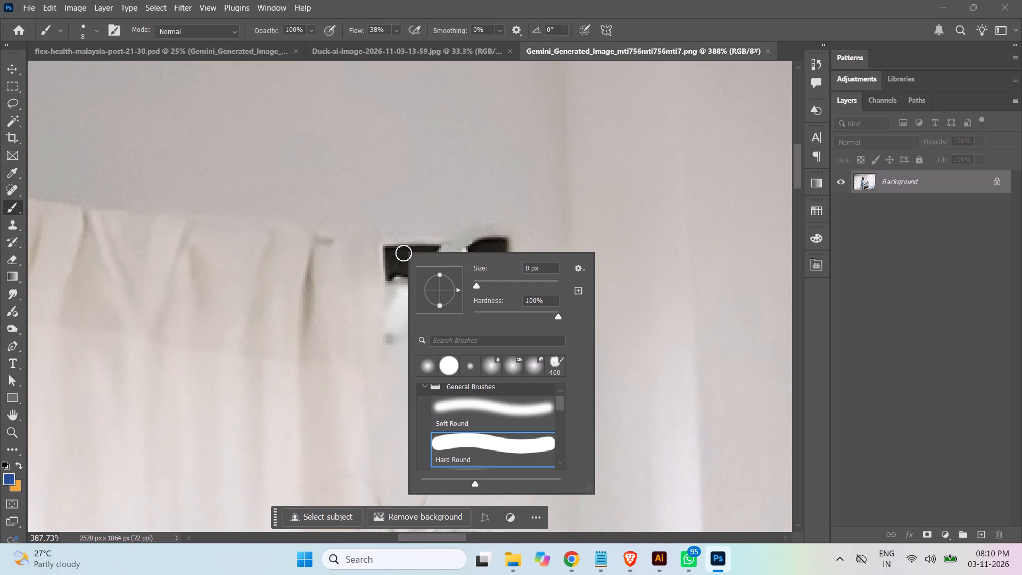
left_click(451, 370)
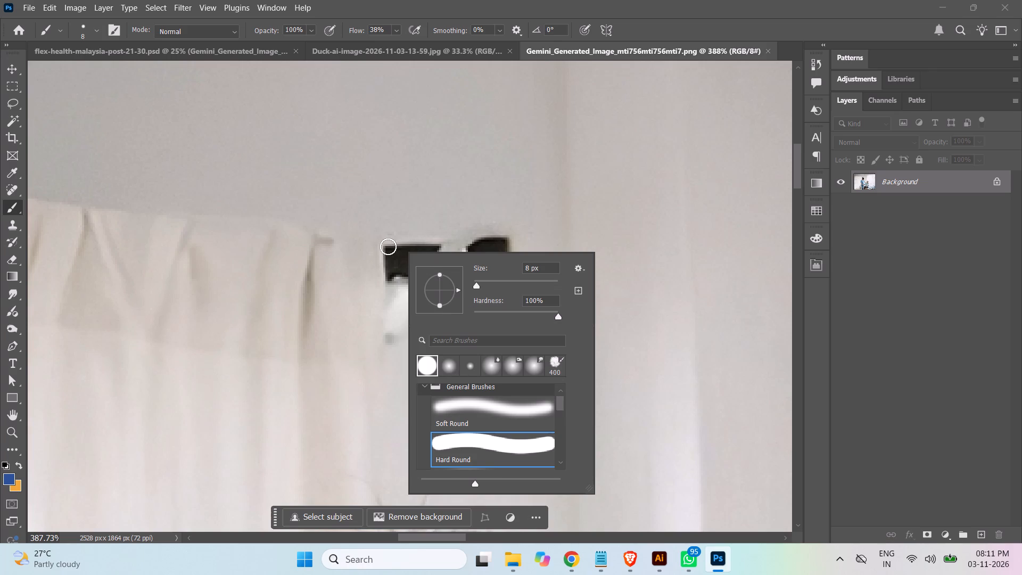
left_click(388, 251)
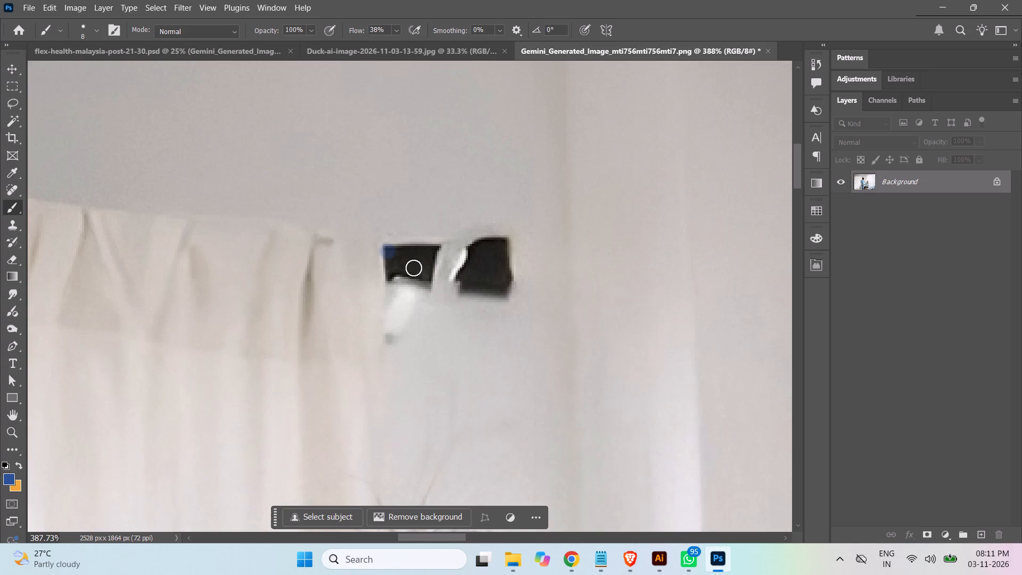
key("ctrl+z")
left_click(13, 479)
left_click_drag(586, 156, 525, 121)
left_click(861, 134)
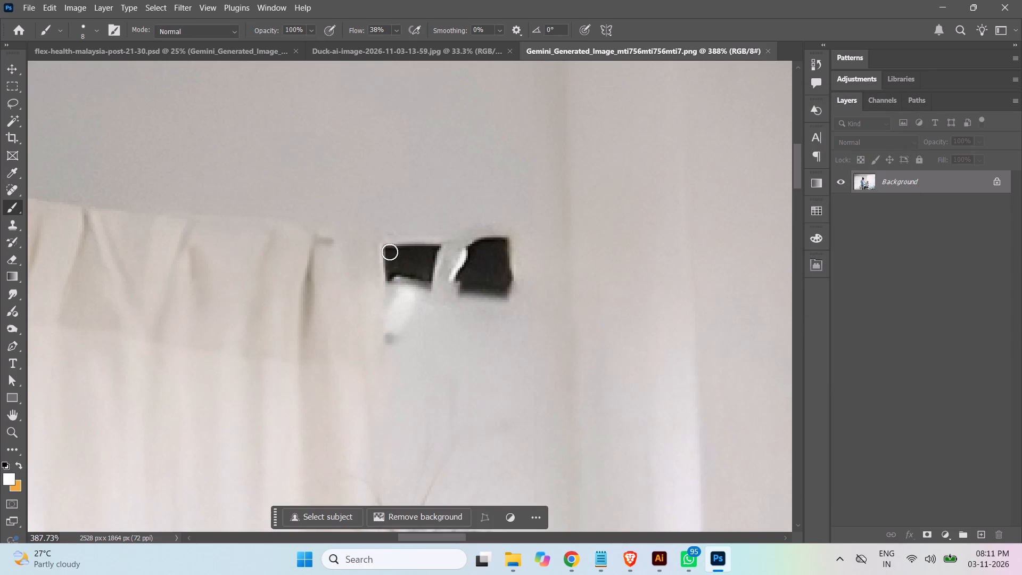
left_click_drag(388, 251, 428, 249)
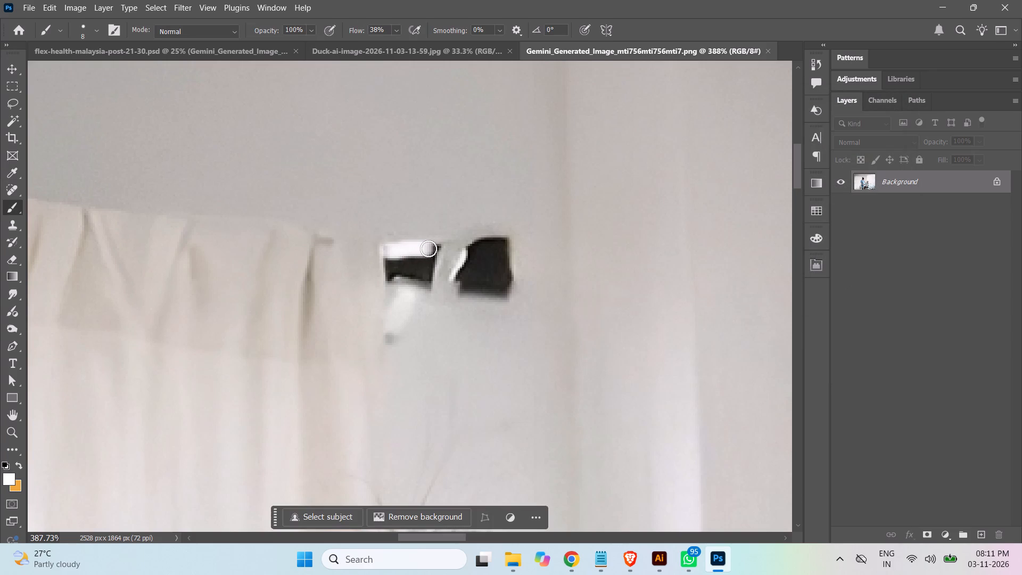
left_click_drag(428, 249, 433, 284)
left_click_drag(433, 284, 387, 264)
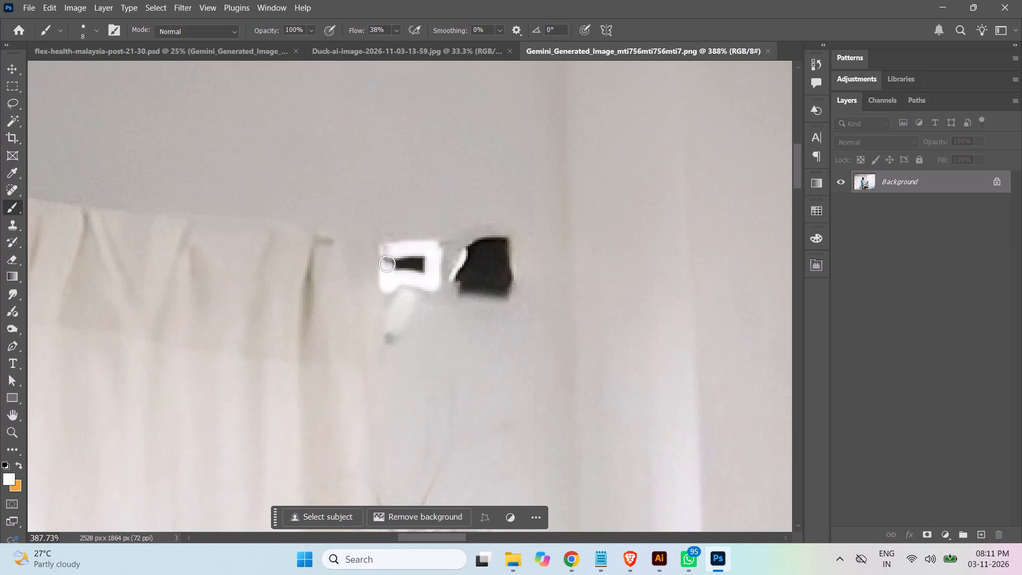
left_click_drag(387, 264, 398, 268)
left_click_drag(398, 268, 396, 270)
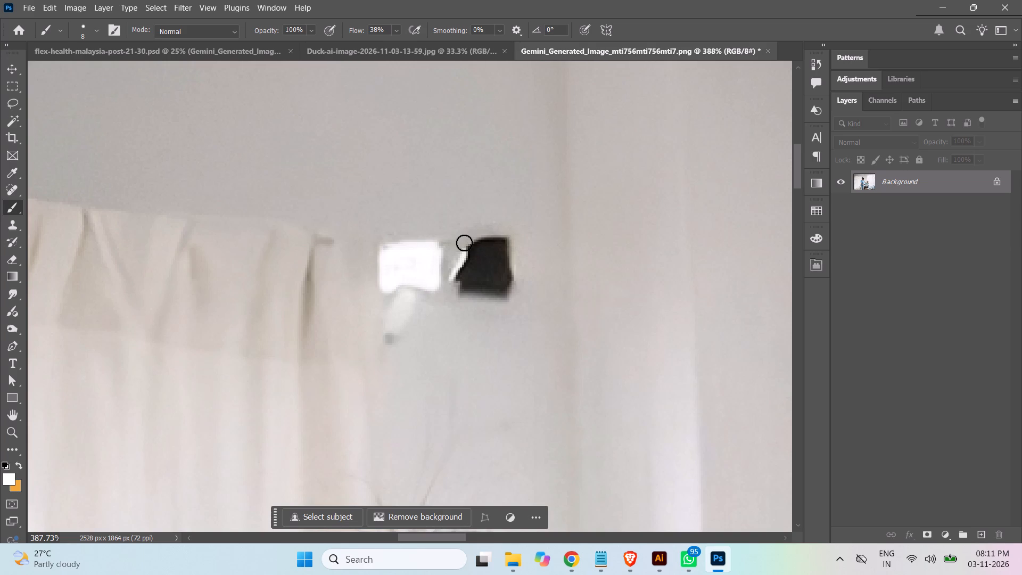
Paint the right black patch on the wall above the nurse's head fully white with the same brush.
left_click_drag(464, 243, 512, 287)
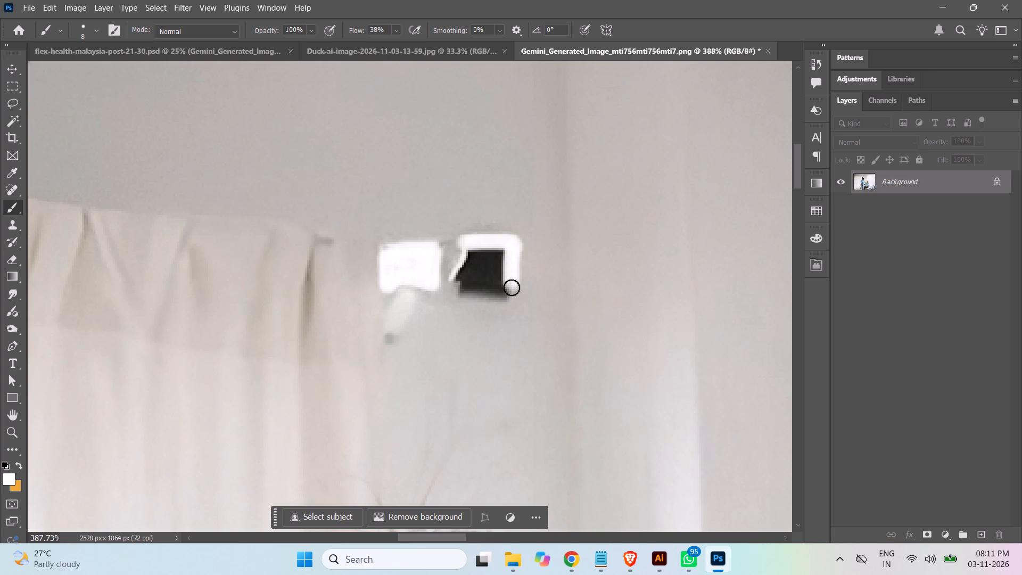
left_click_drag(512, 287, 456, 276)
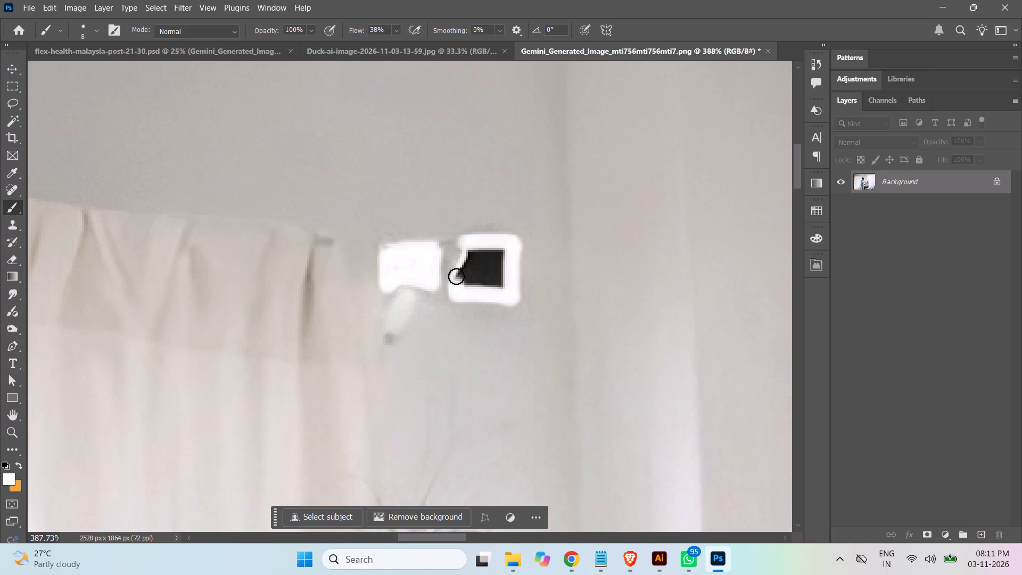
left_click_drag(456, 276, 492, 286)
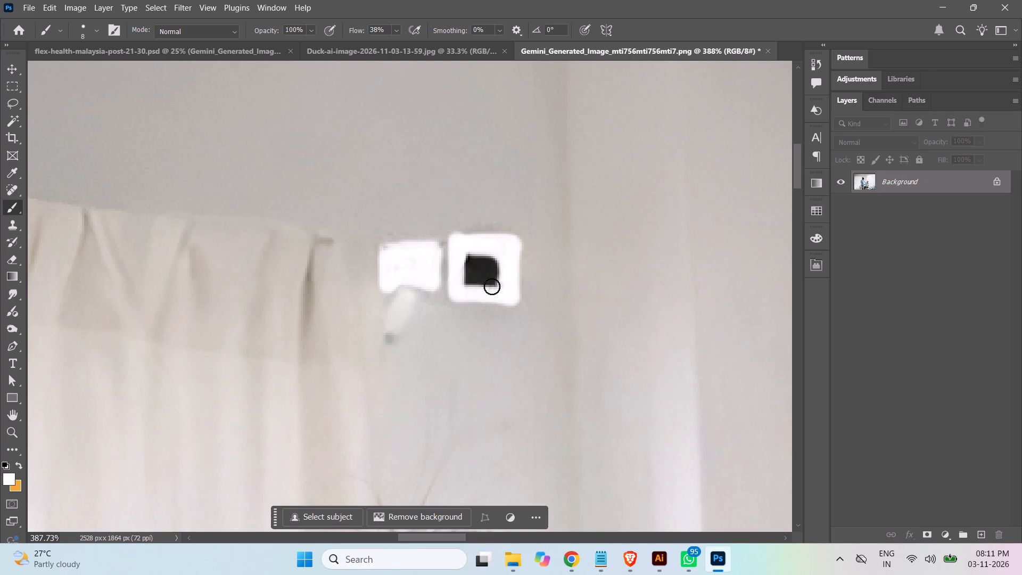
left_click_drag(492, 286, 472, 256)
left_click_drag(472, 256, 481, 271)
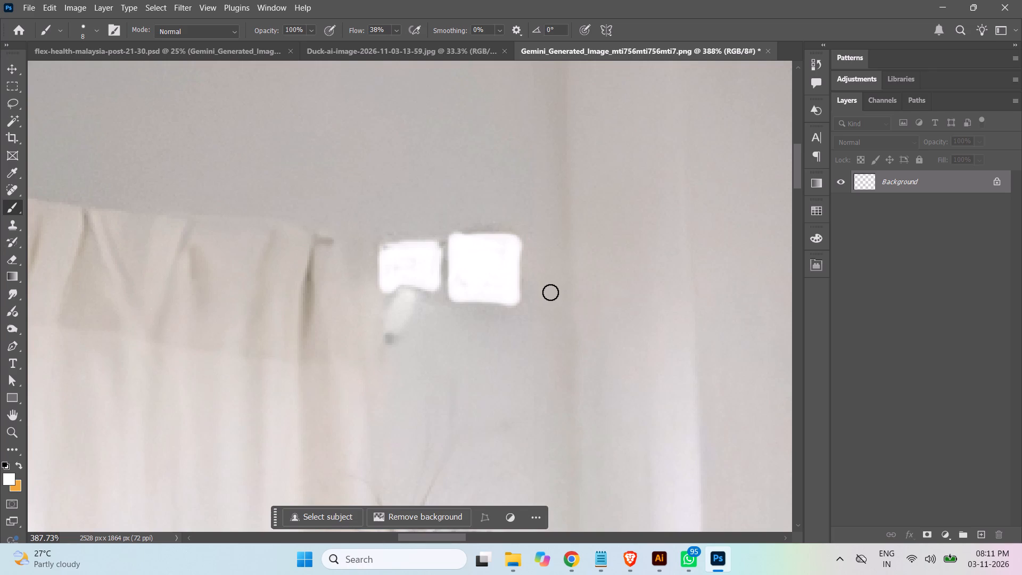
Save the retouched Gemini image and return to the flex-health-malaysia-post-21-30.psd document.
key("ctrl+s")
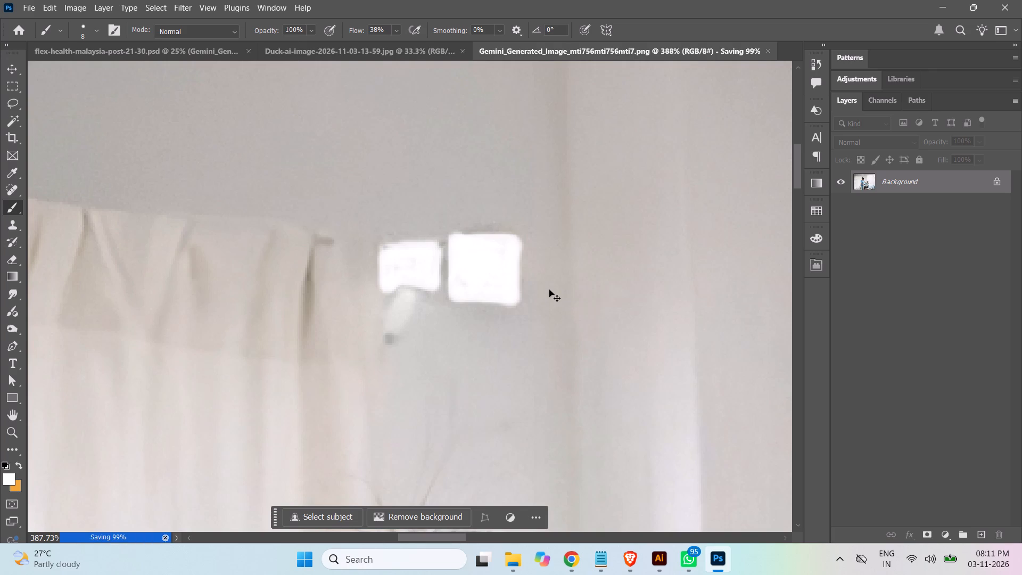
left_click(156, 56)
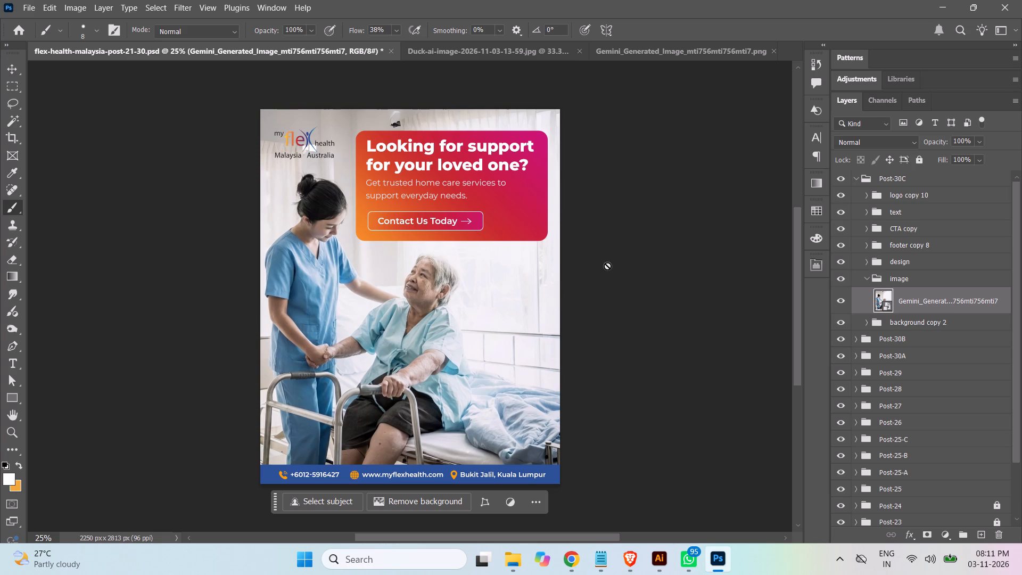
Undo the last smart object update in flex-health-malaysia-post-21-30.psd, removing the white retouch from the nurse image.
key("ctrl+z")
left_click(485, 52)
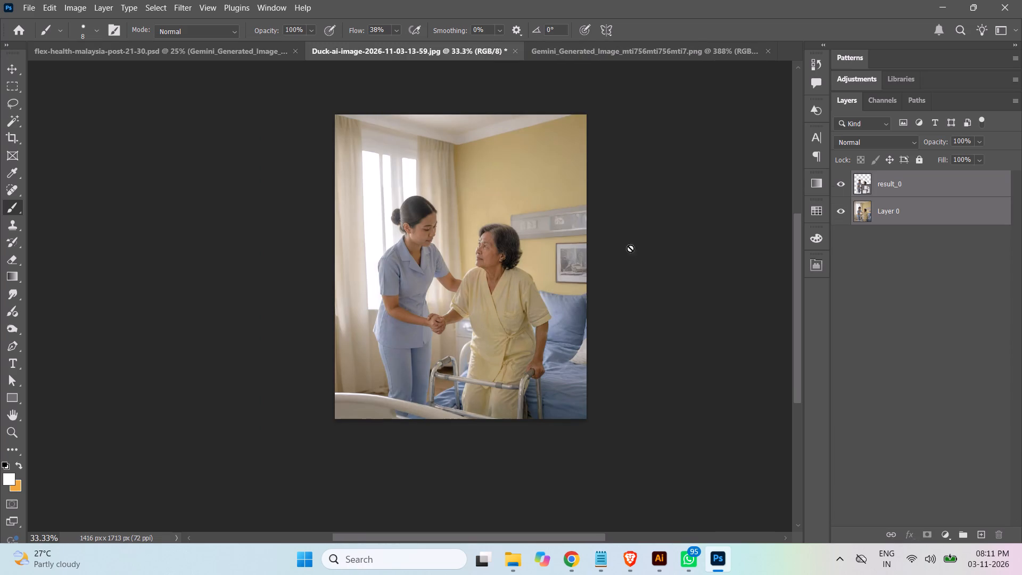
left_click(514, 51)
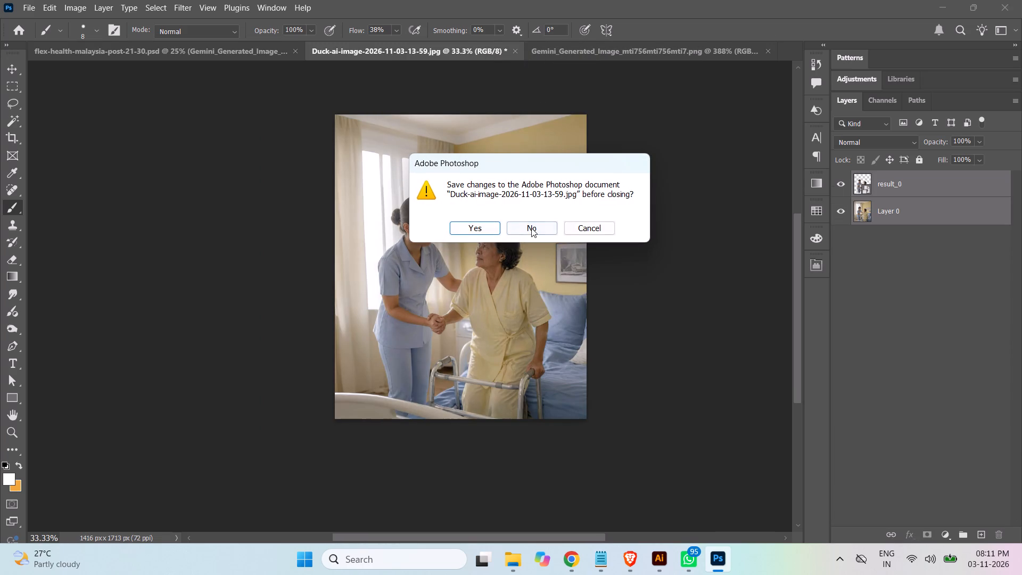
left_click(531, 228)
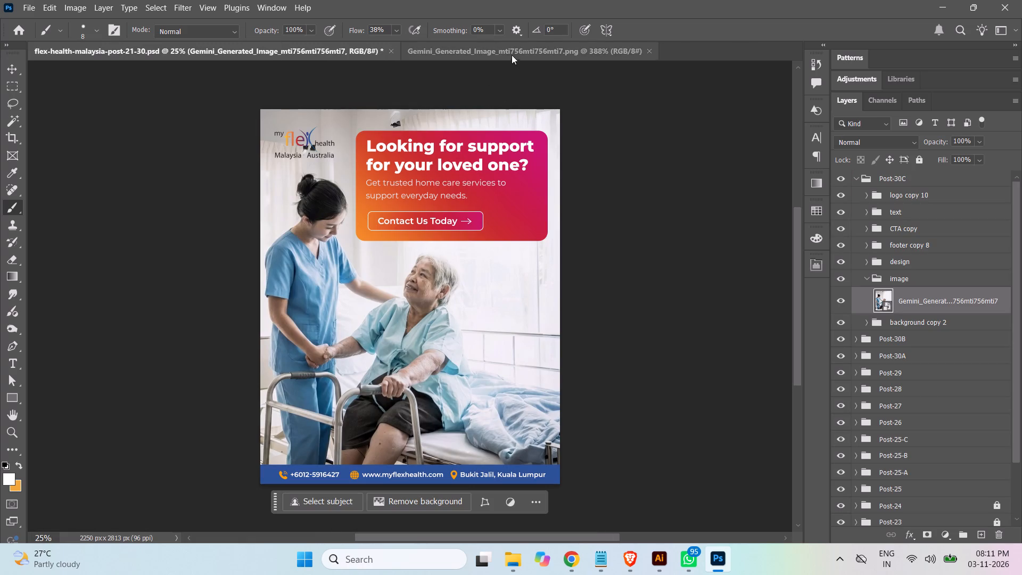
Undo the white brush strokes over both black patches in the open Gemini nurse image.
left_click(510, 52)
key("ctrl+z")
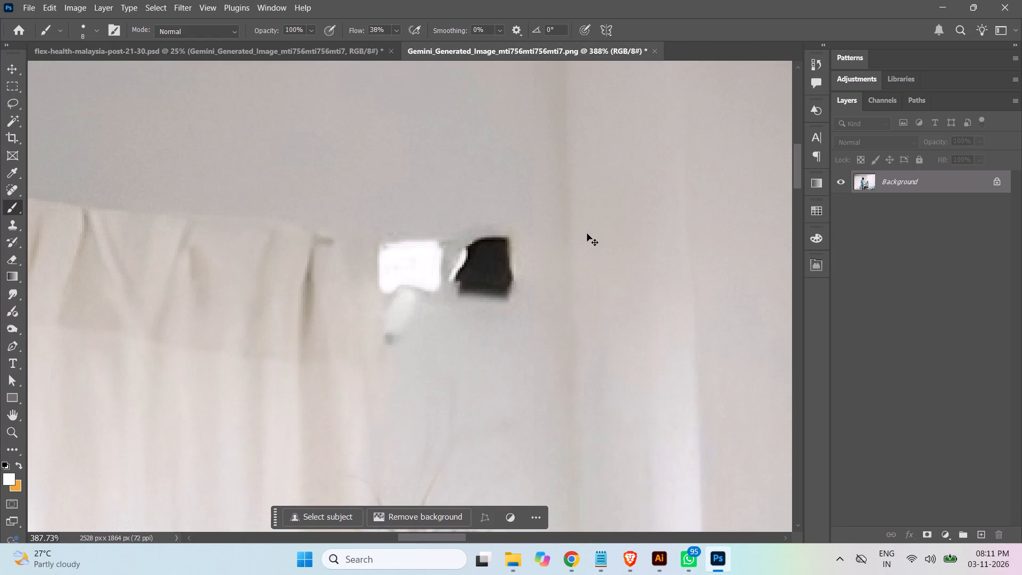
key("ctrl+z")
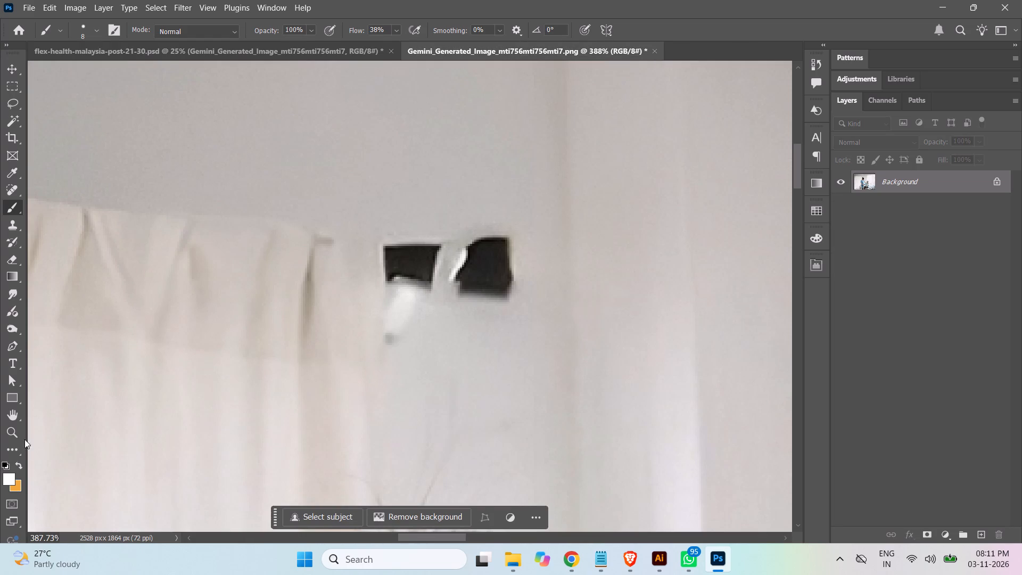
Set the foreground colour to the wall grey (#b9b8b4) sampled just above the left black patch.
left_click(7, 474)
left_click(405, 211)
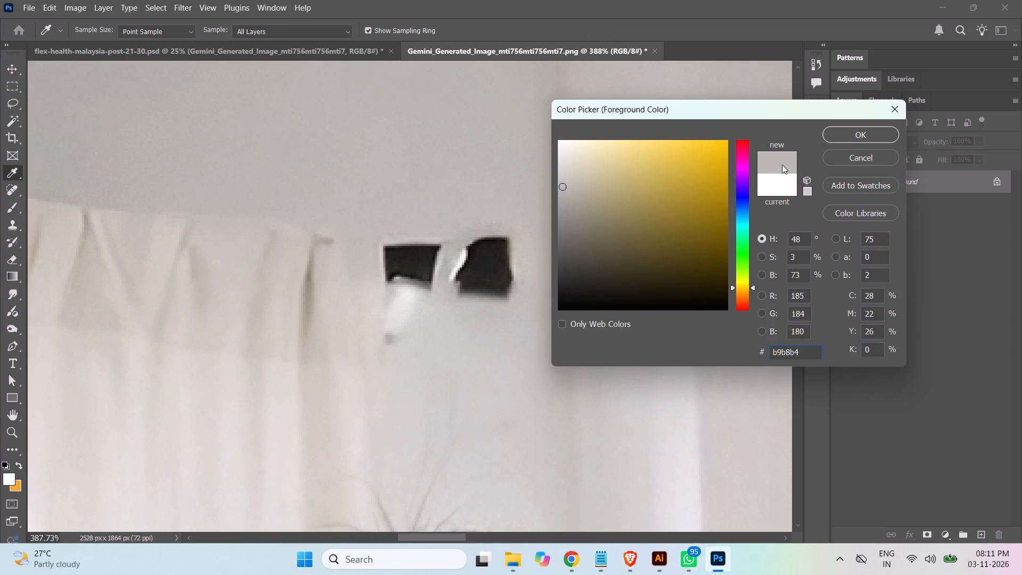
left_click(851, 129)
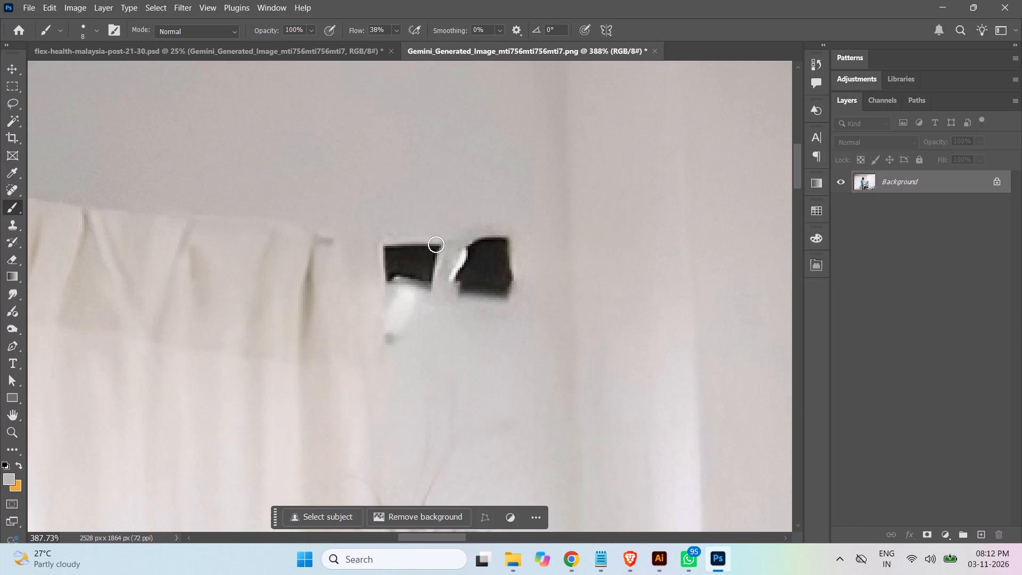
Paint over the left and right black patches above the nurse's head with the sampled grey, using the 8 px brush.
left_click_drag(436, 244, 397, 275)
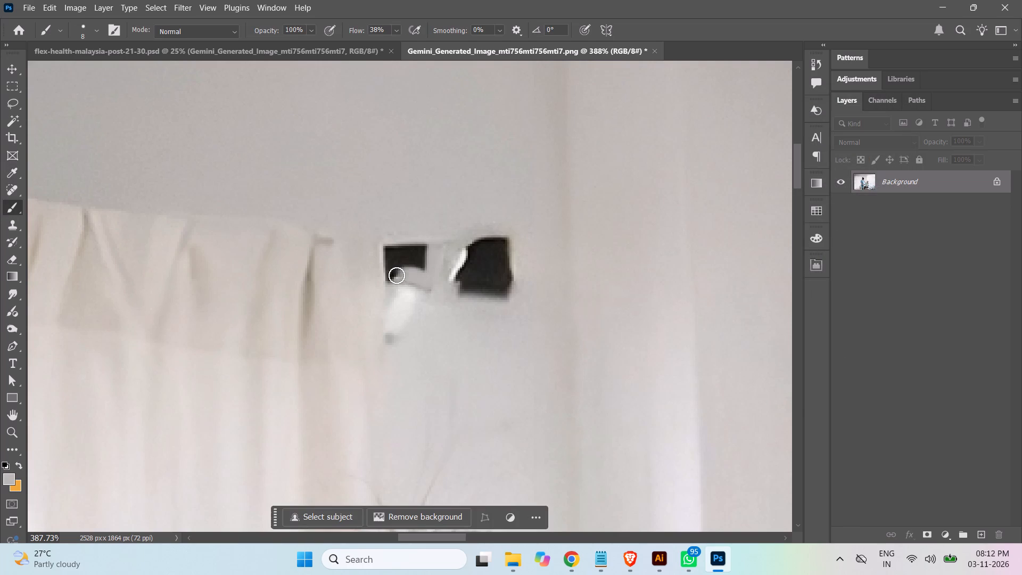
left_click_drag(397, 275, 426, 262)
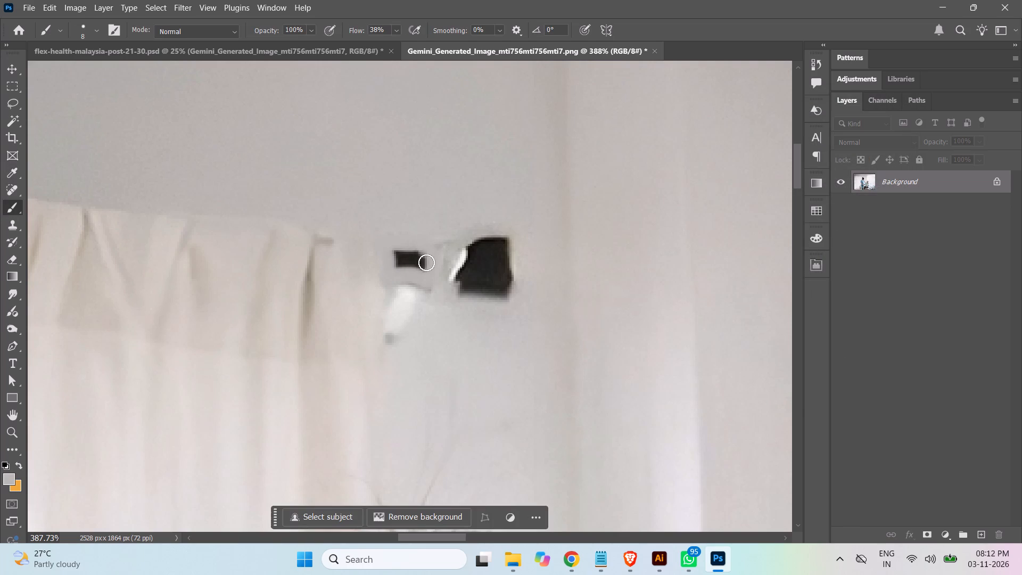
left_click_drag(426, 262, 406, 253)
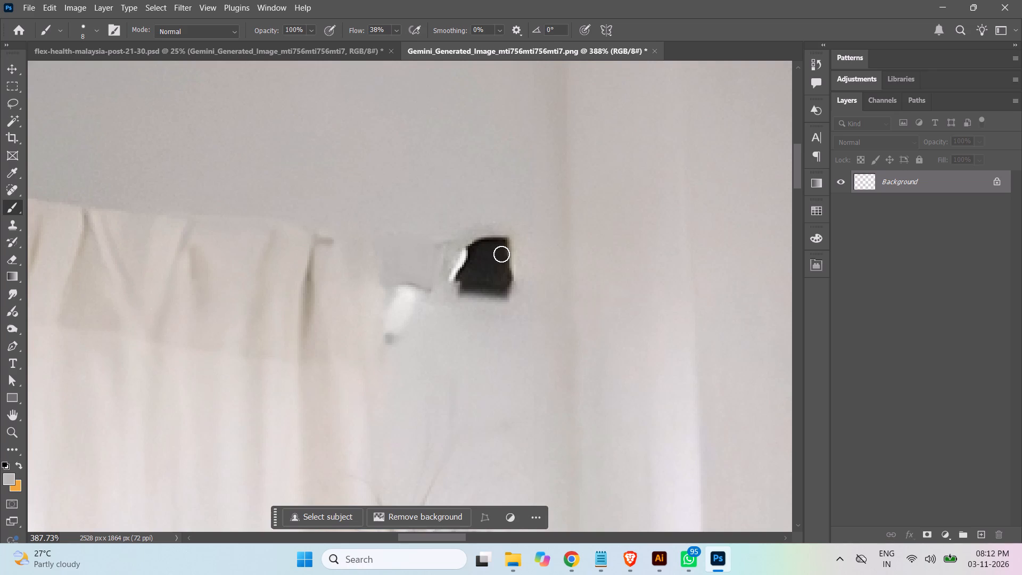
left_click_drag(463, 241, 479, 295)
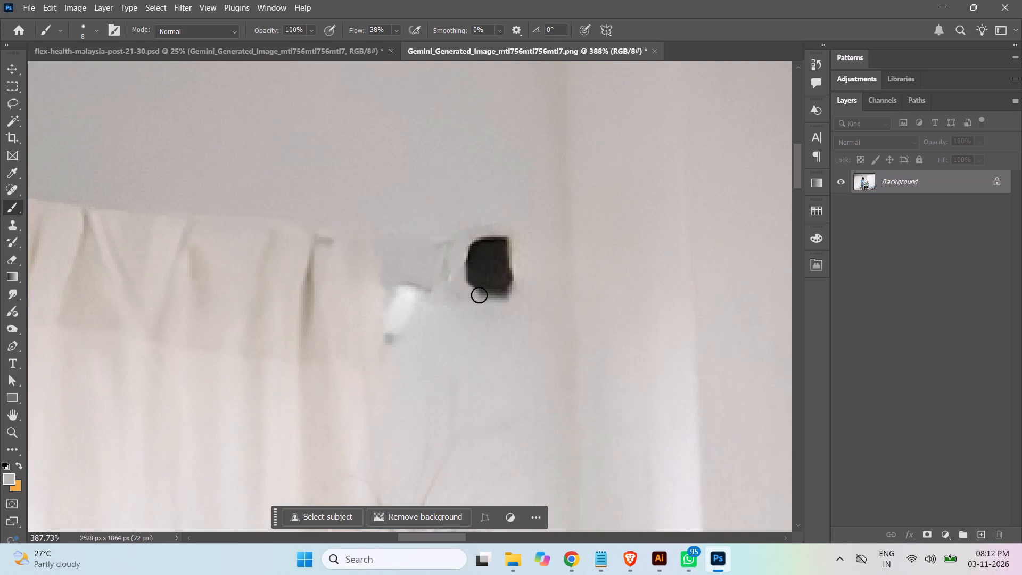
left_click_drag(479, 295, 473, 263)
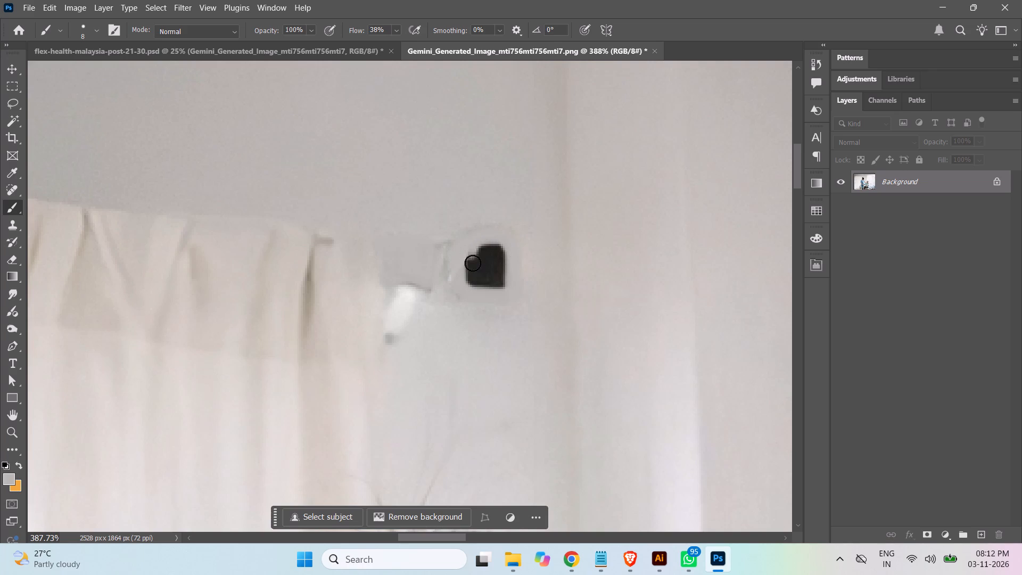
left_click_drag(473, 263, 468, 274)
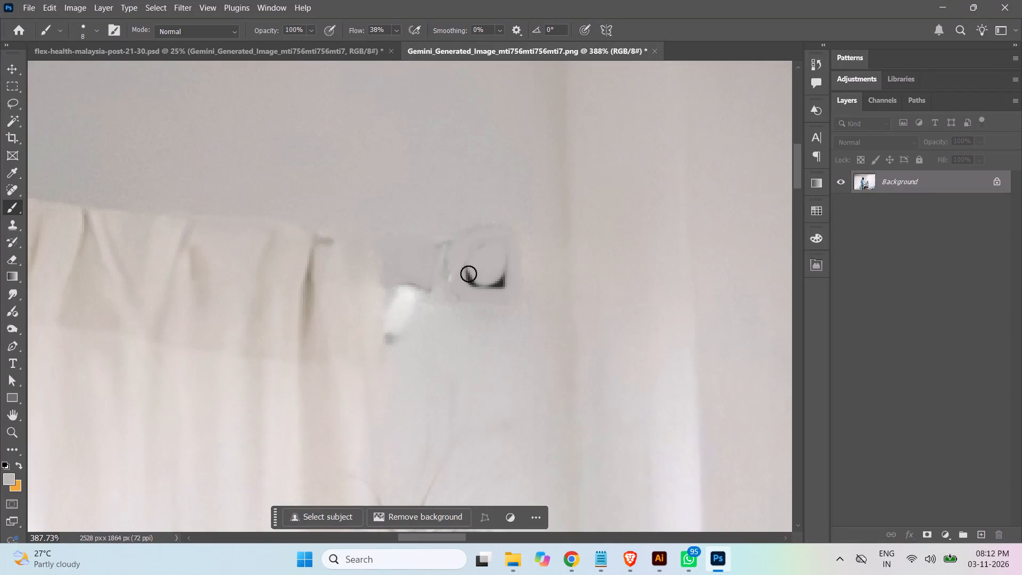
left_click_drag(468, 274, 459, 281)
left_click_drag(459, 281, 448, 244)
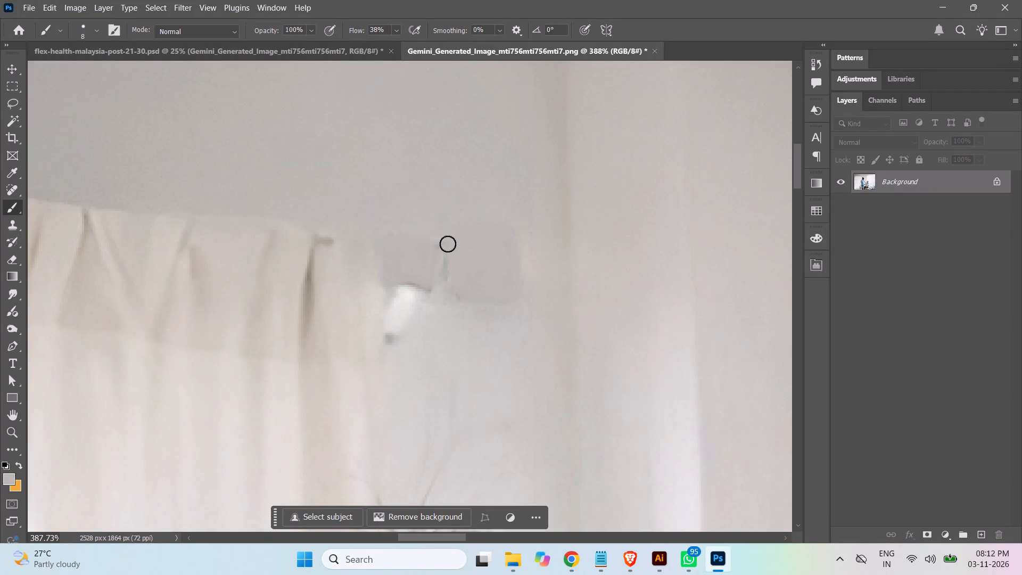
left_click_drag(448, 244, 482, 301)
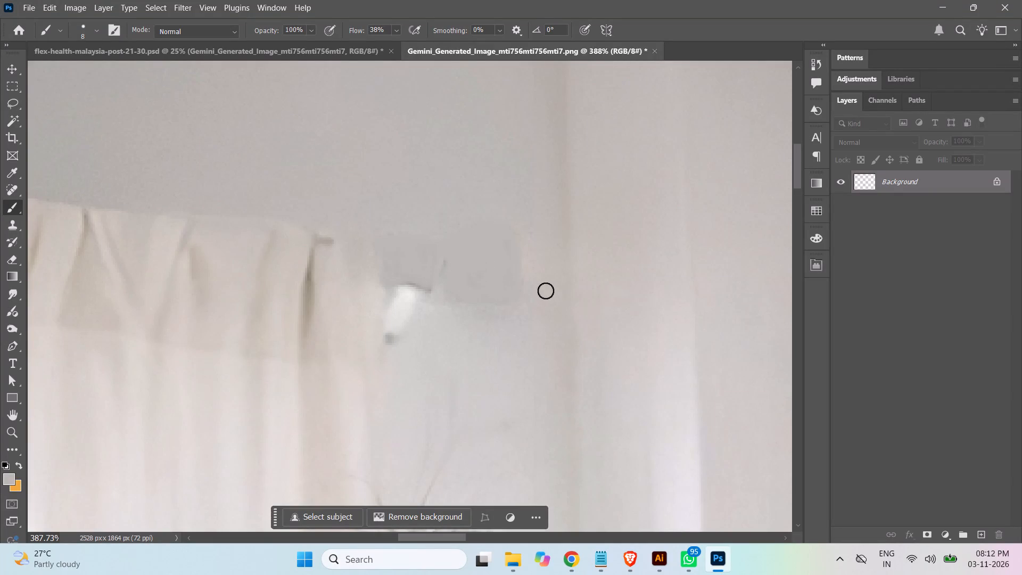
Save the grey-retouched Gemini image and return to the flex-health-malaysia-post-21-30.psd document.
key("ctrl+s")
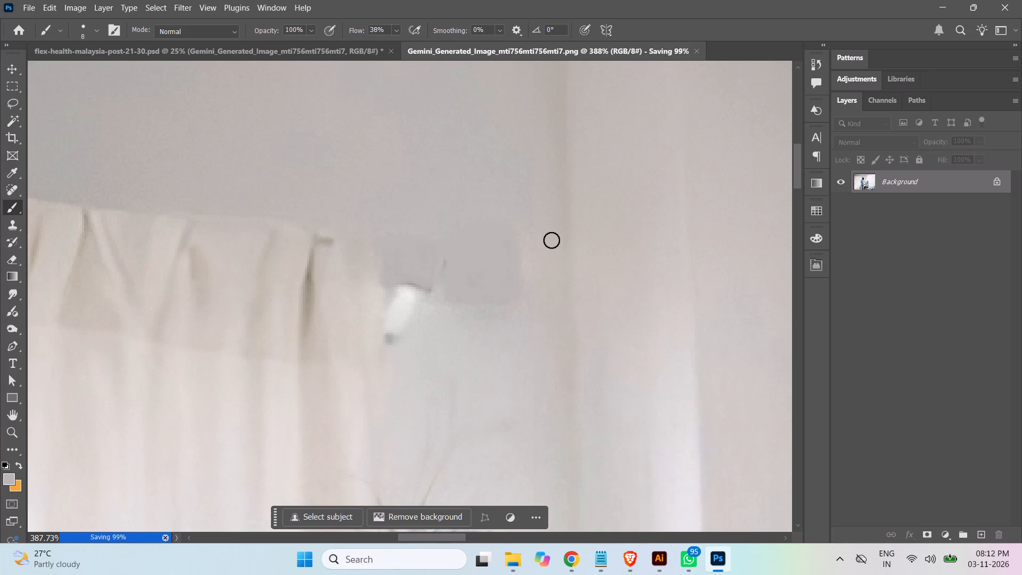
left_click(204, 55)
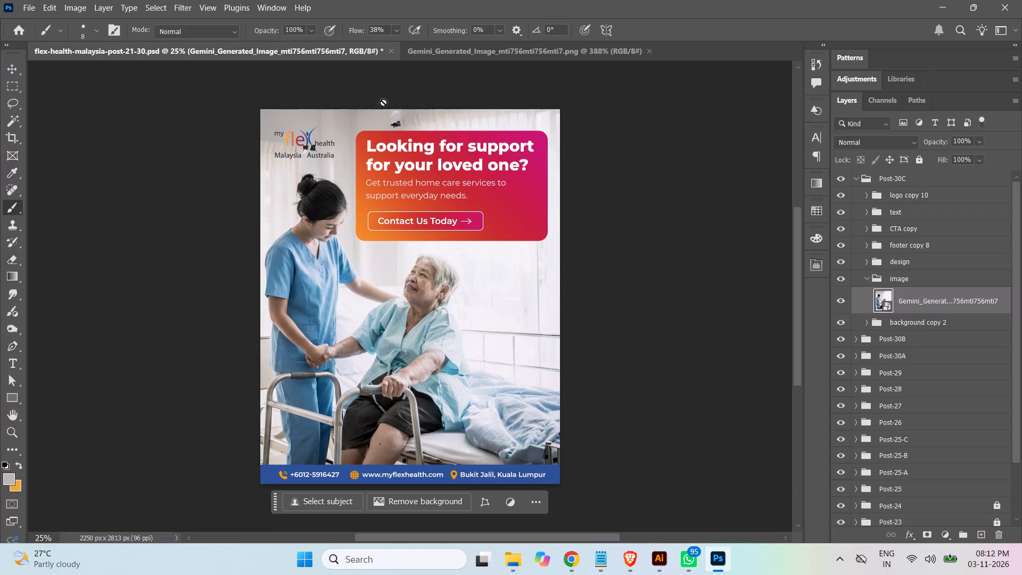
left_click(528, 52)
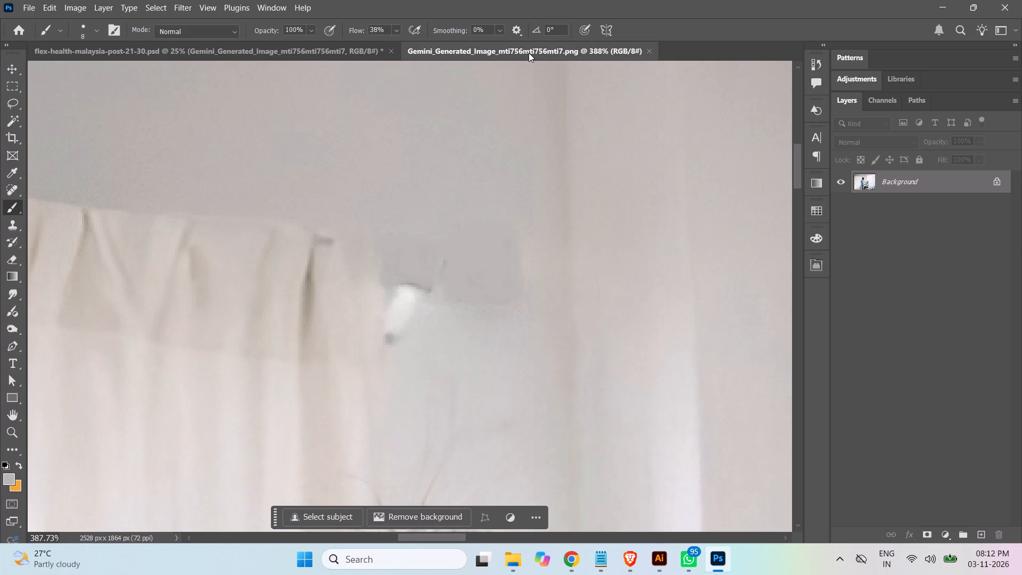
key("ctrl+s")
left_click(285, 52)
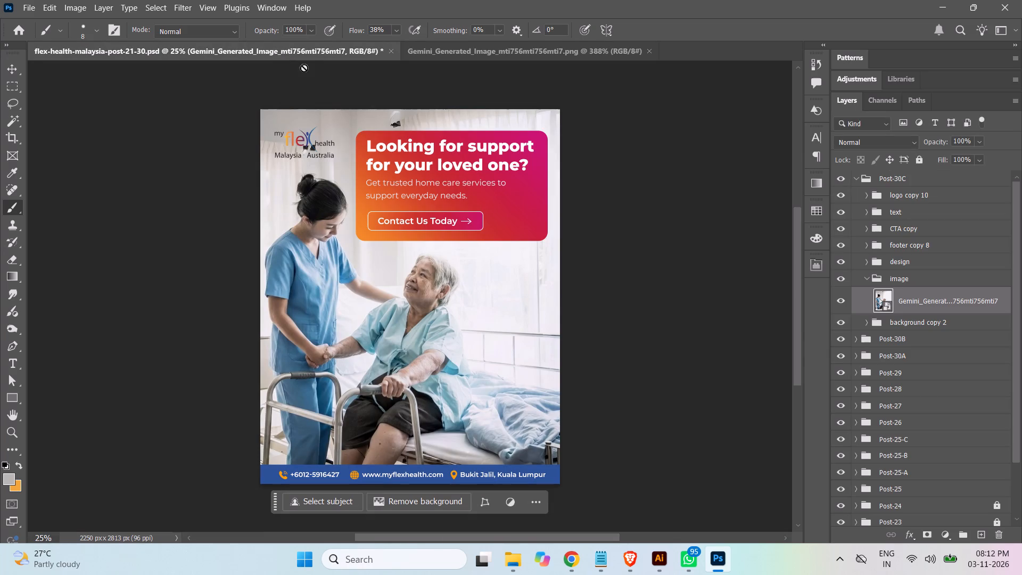
Switch to the Move tool and save the flex-health-malaysia-post-21-30.psd document.
left_click(6, 69)
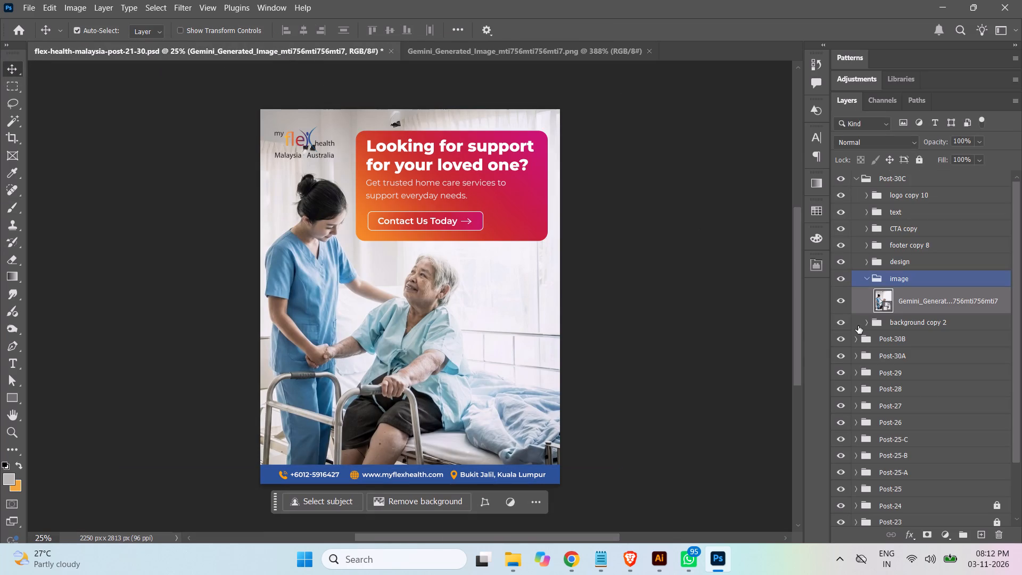
key("ctrl+s")
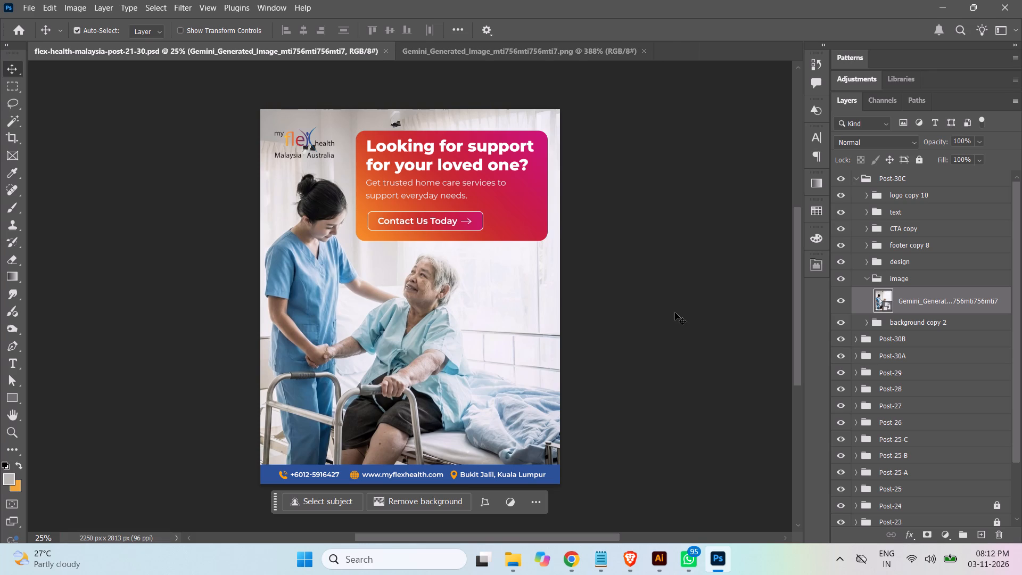
Close the open Gemini image and reopen the nurse smart object's contents from the image group.
left_click(540, 50)
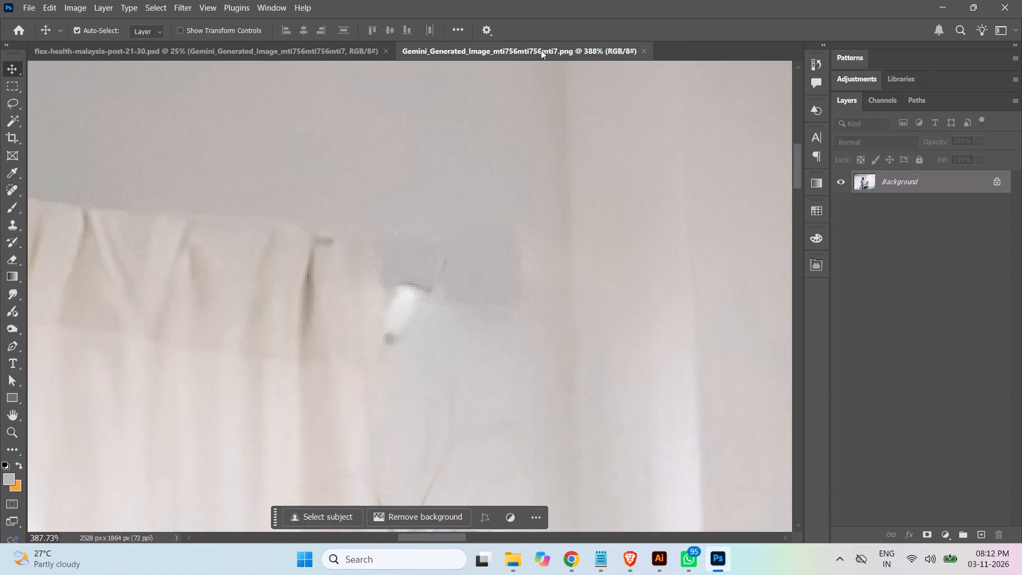
left_click(645, 51)
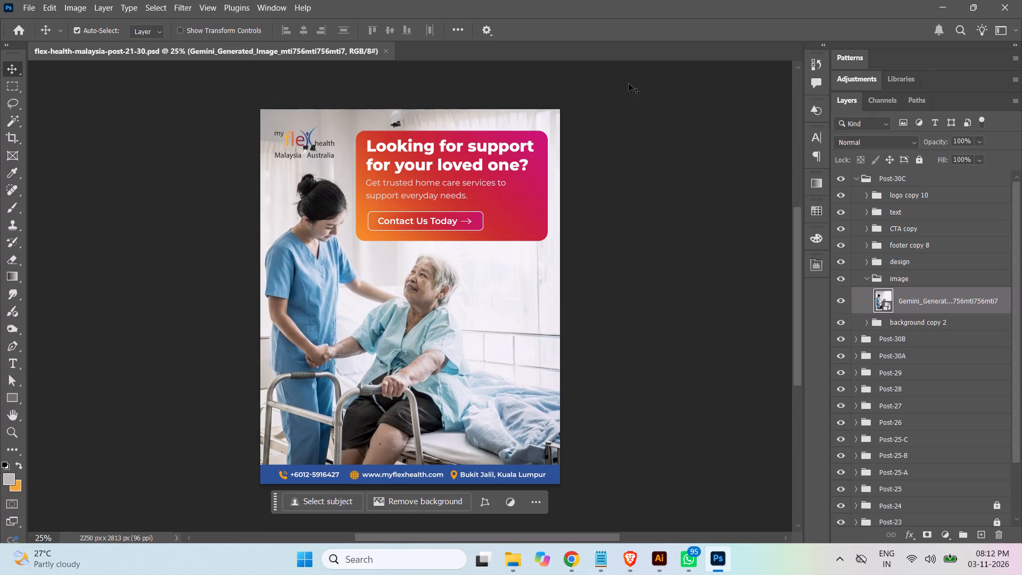
double_click(886, 306)
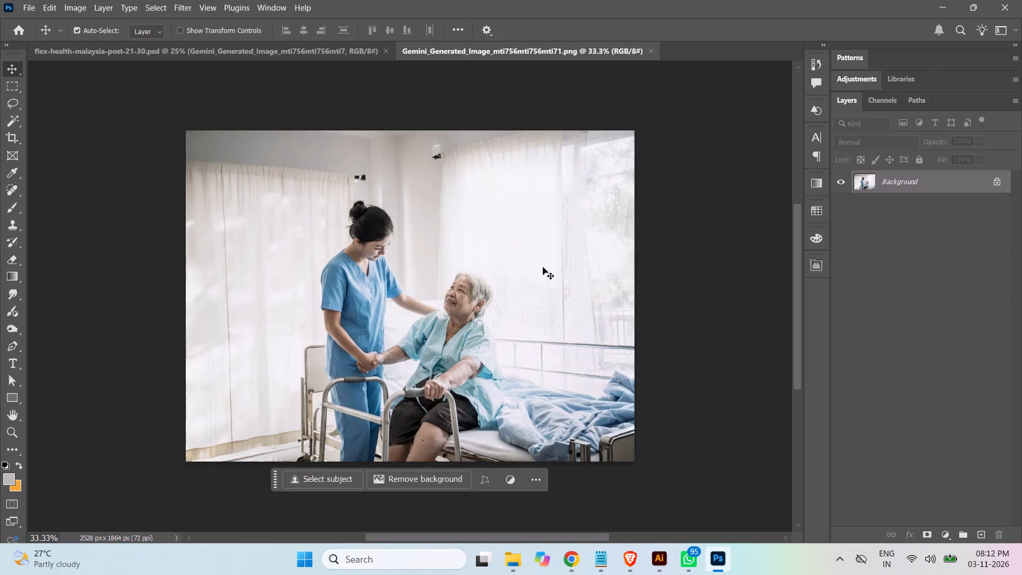
Paint over the left black patch on the wall above the nurse's head with the sampled grey, using the 8 px brush.
key("z")
left_click_drag(352, 169, 440, 252)
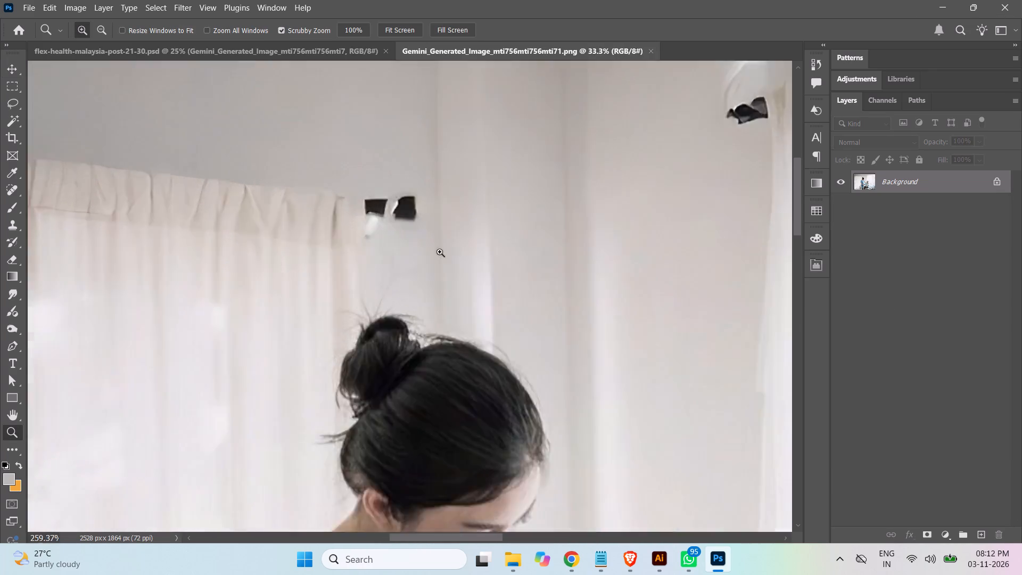
left_click_drag(440, 252, 467, 289)
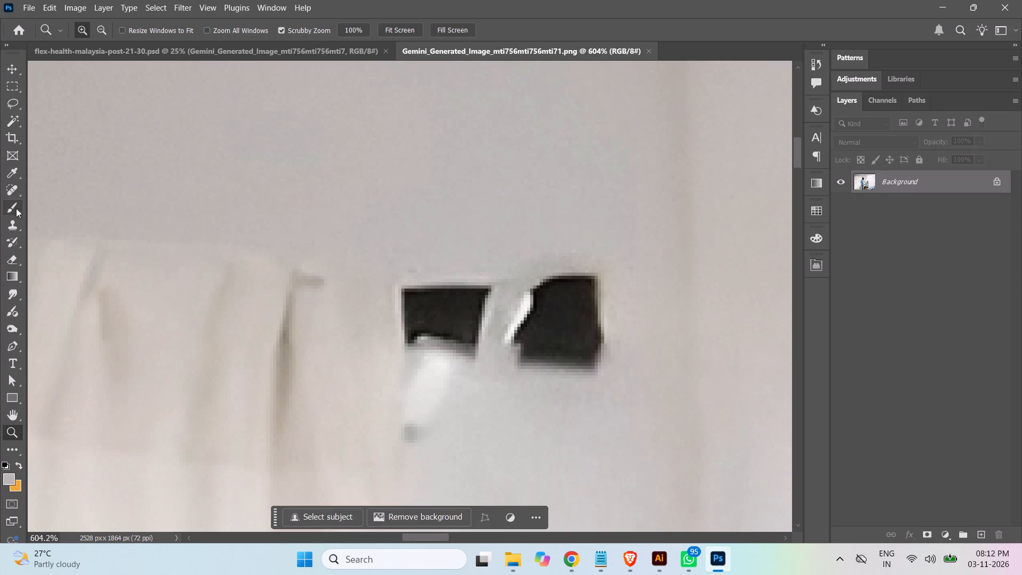
left_click(11, 208)
left_click_drag(404, 288, 405, 332)
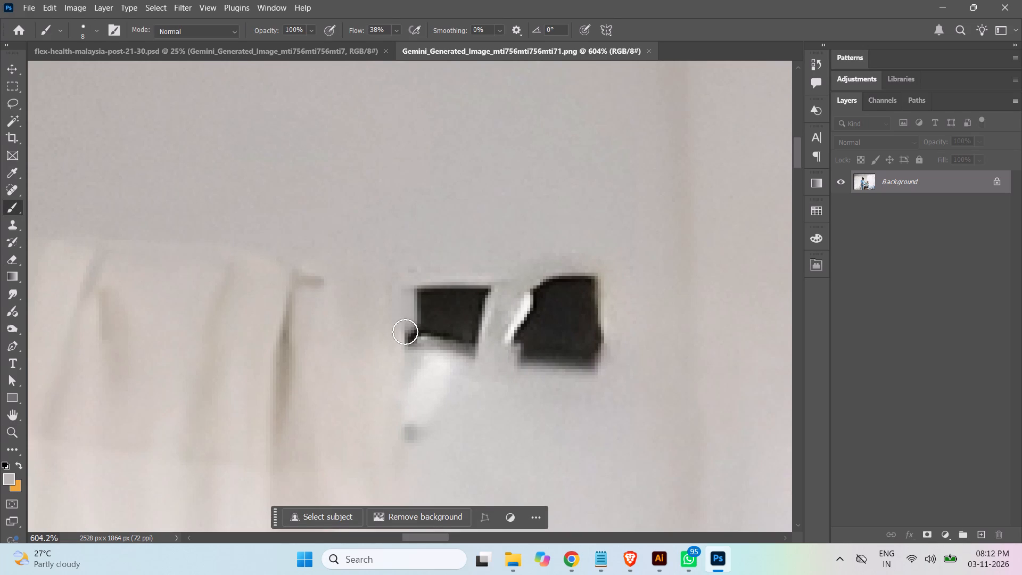
left_click_drag(405, 332, 488, 303)
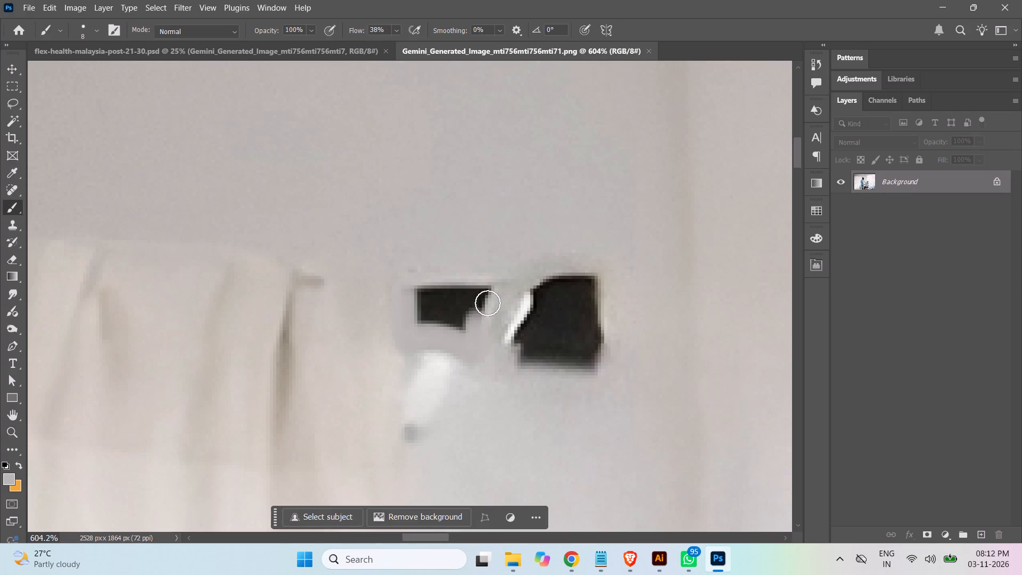
left_click_drag(488, 303, 463, 322)
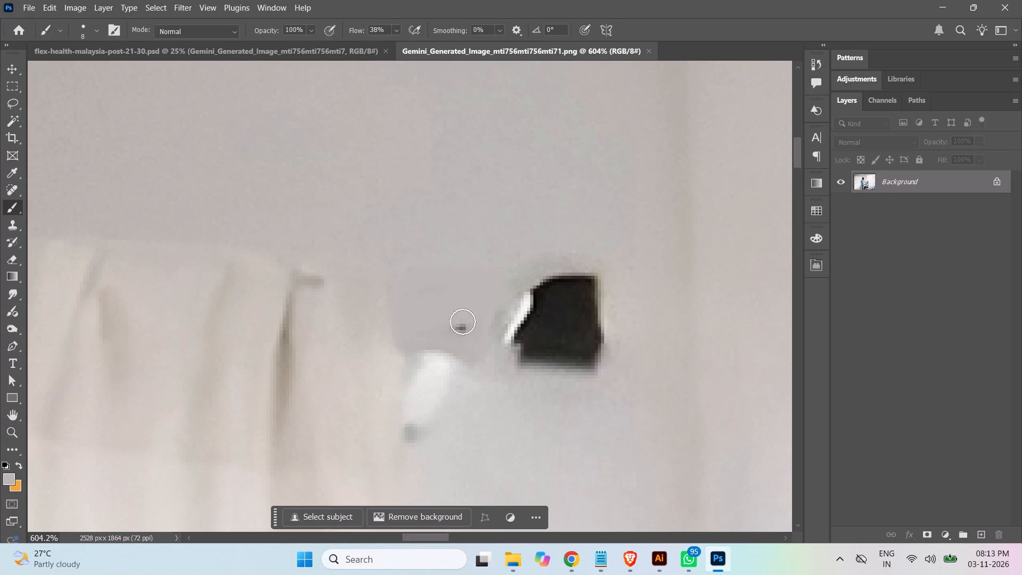
left_click_drag(463, 322, 473, 313)
Paint over the right black patch and its white edge with the same grey brush.
left_click_drag(573, 272, 513, 335)
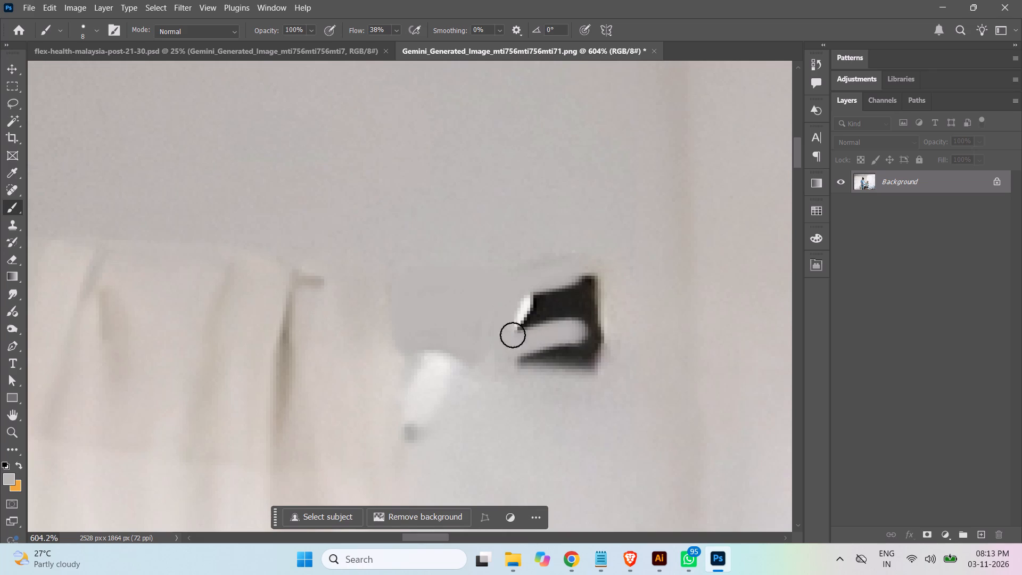
left_click_drag(513, 335, 567, 358)
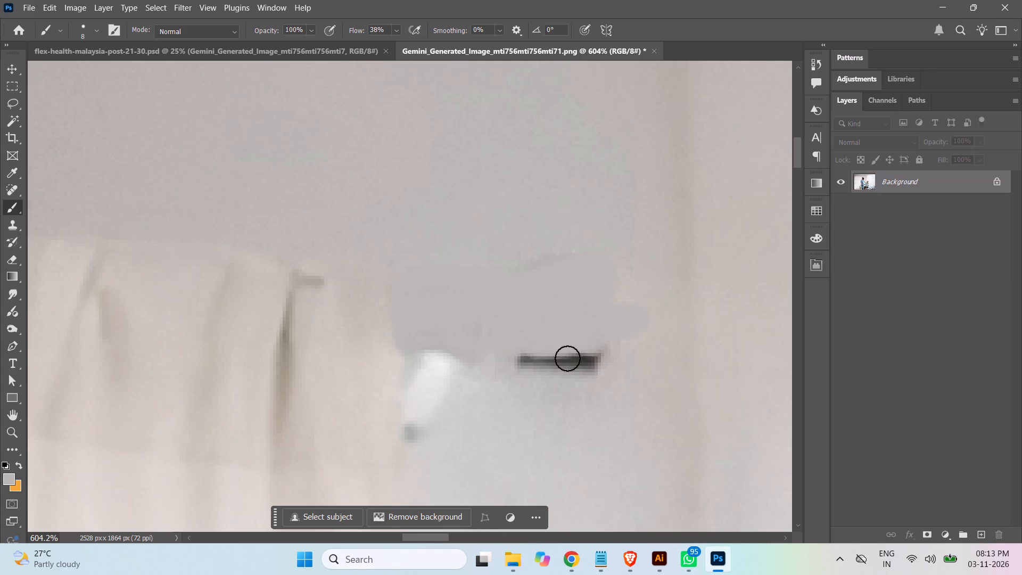
left_click_drag(567, 358, 581, 282)
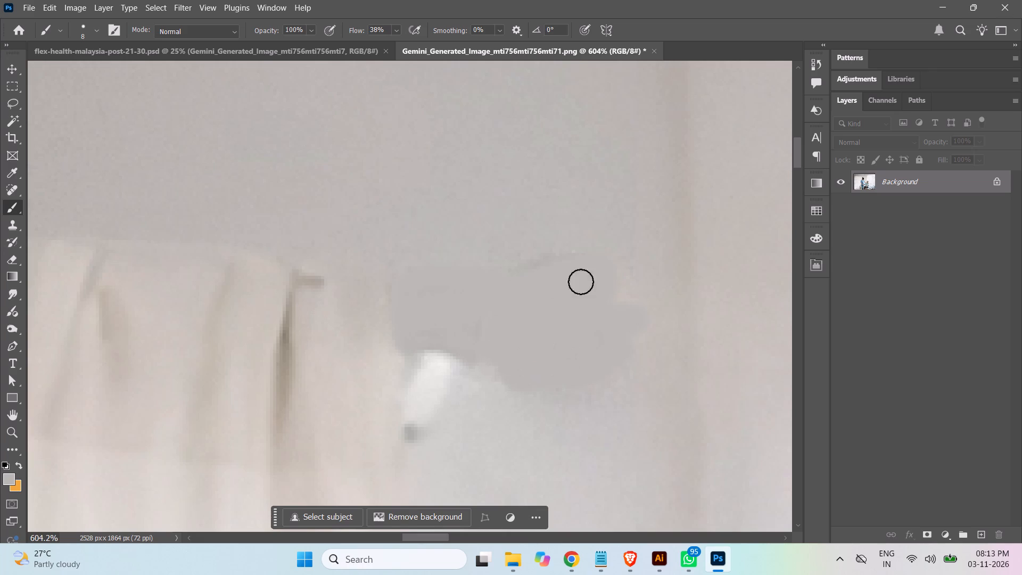
Even out the grey wall retouch by painting over the remaining upper and right edges of the covered patches.
left_click_drag(581, 282, 617, 270)
left_click_drag(620, 289, 526, 366)
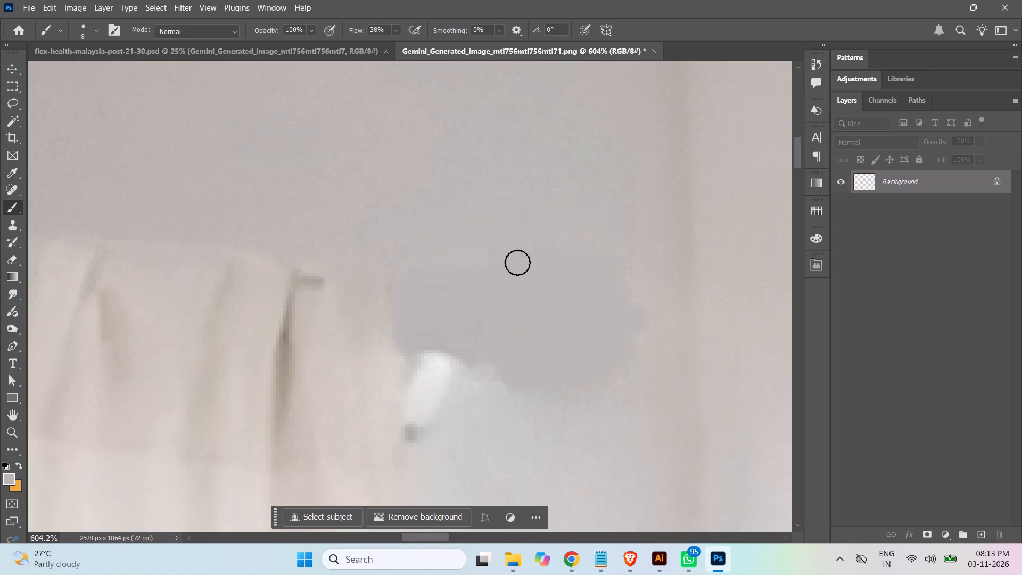
left_click_drag(515, 260, 410, 303)
left_click_drag(447, 259, 499, 253)
Save the retouched Gemini image and close it to update the smart object in the post document.
key("ctrl+s")
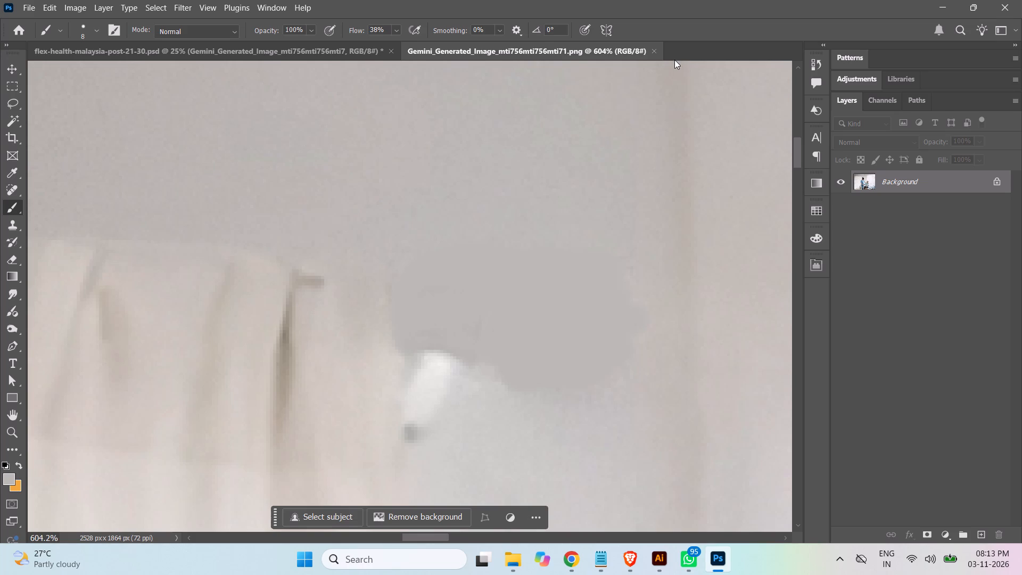
left_click(652, 51)
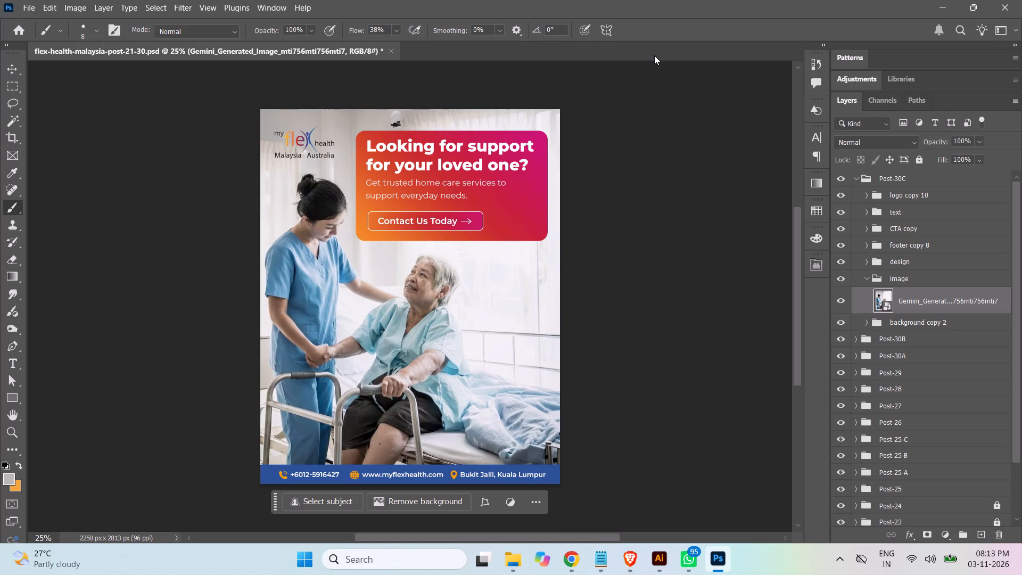
Remove the layer effects from the Rectangle 5 button background in the CTA copy group.
left_click(869, 281)
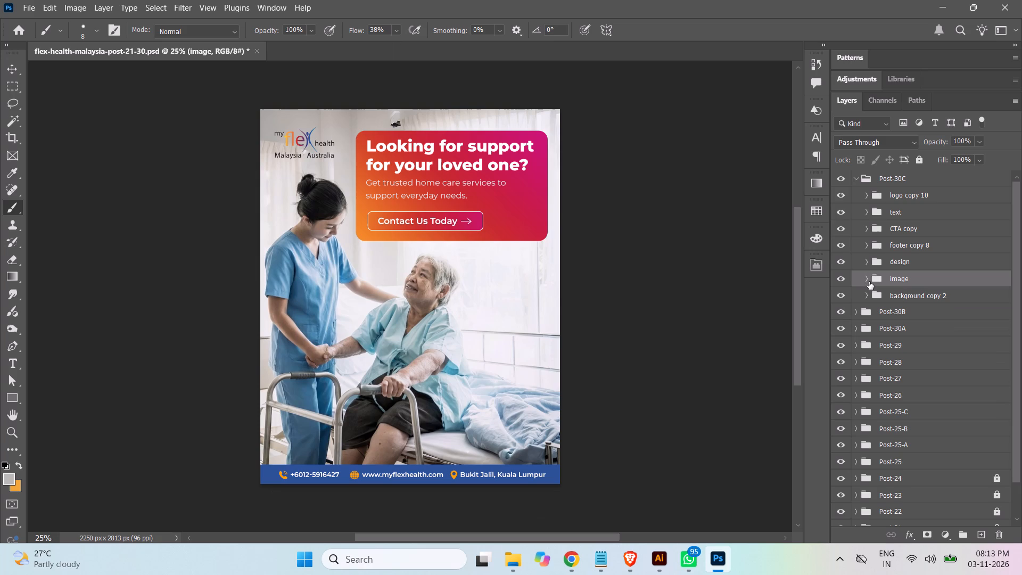
left_click(868, 229)
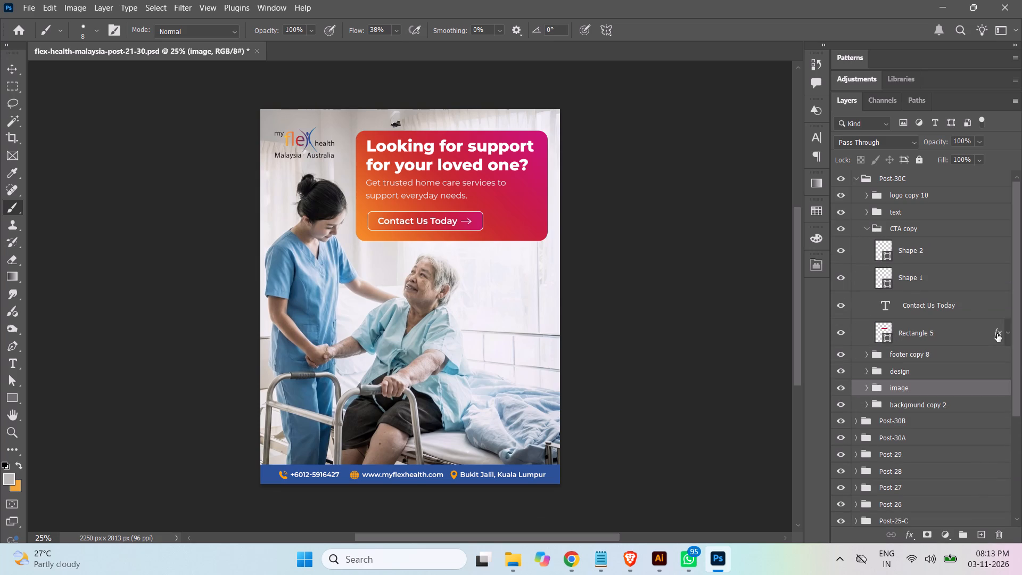
left_click_drag(997, 334, 995, 499)
left_click_drag(995, 499, 1000, 538)
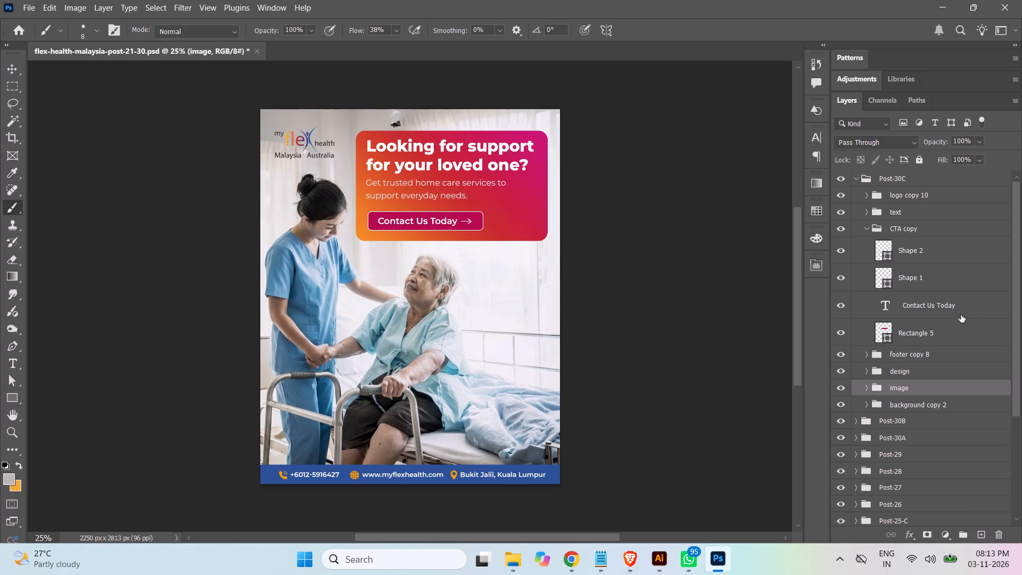
Change the Rectangle 5 button background's fill colour to white (ffffff).
double_click(884, 327)
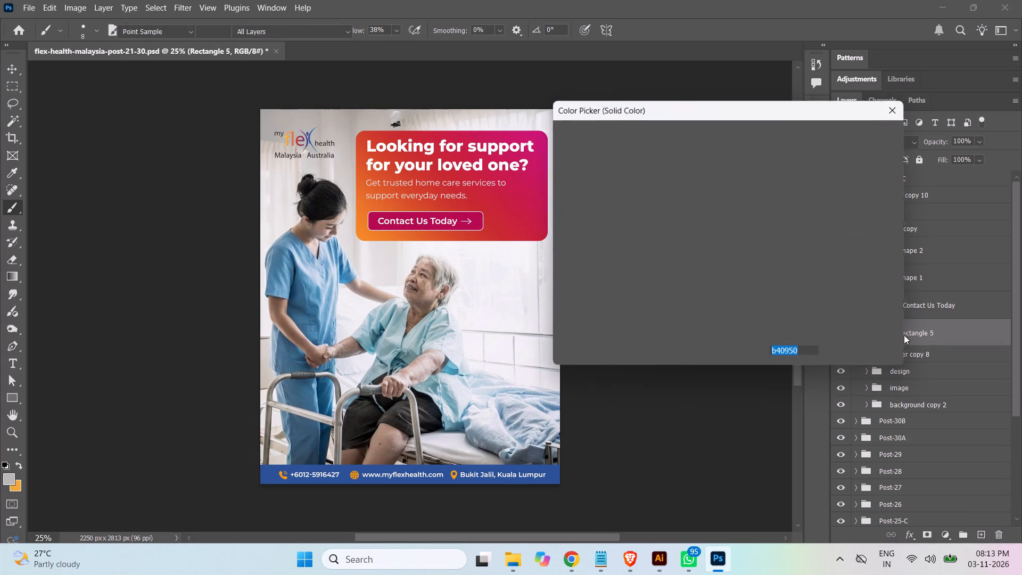
left_click_drag(578, 153, 549, 129)
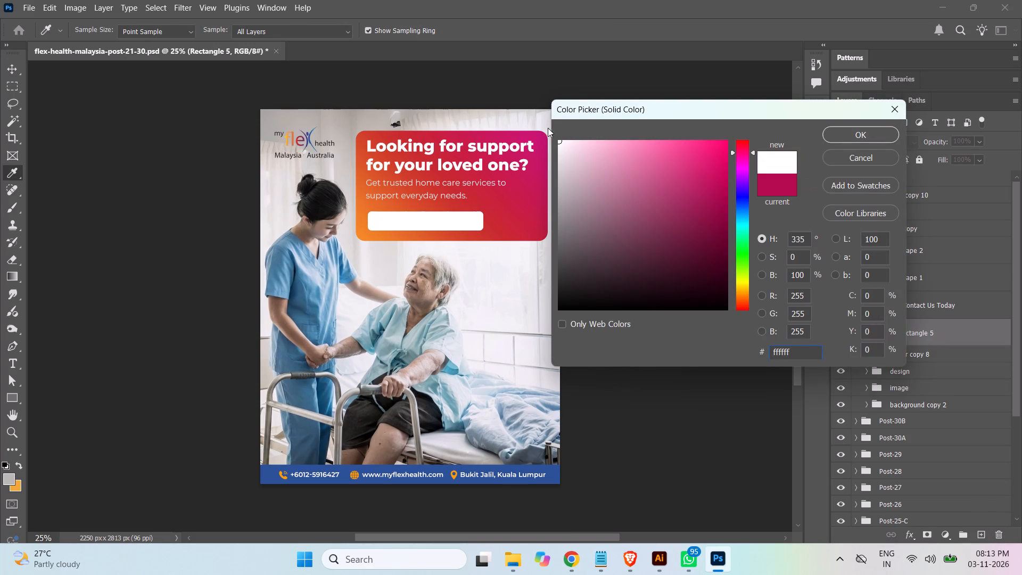
left_click(867, 136)
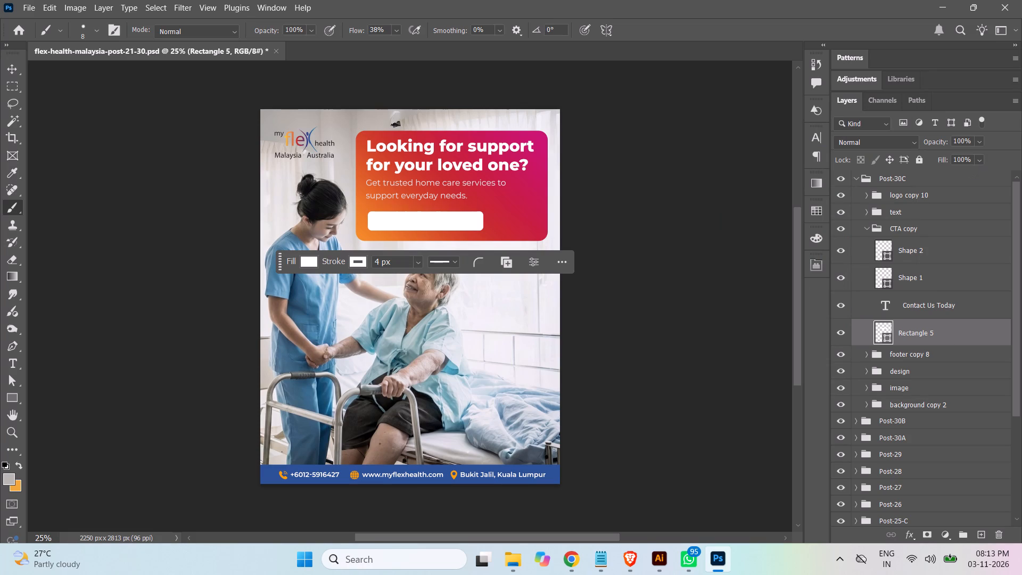
Lower the Fill of the Rectangle 5 button background to 30% after trying 50%, and deselect the layer.
left_click_drag(971, 160, 926, 160)
type("50")
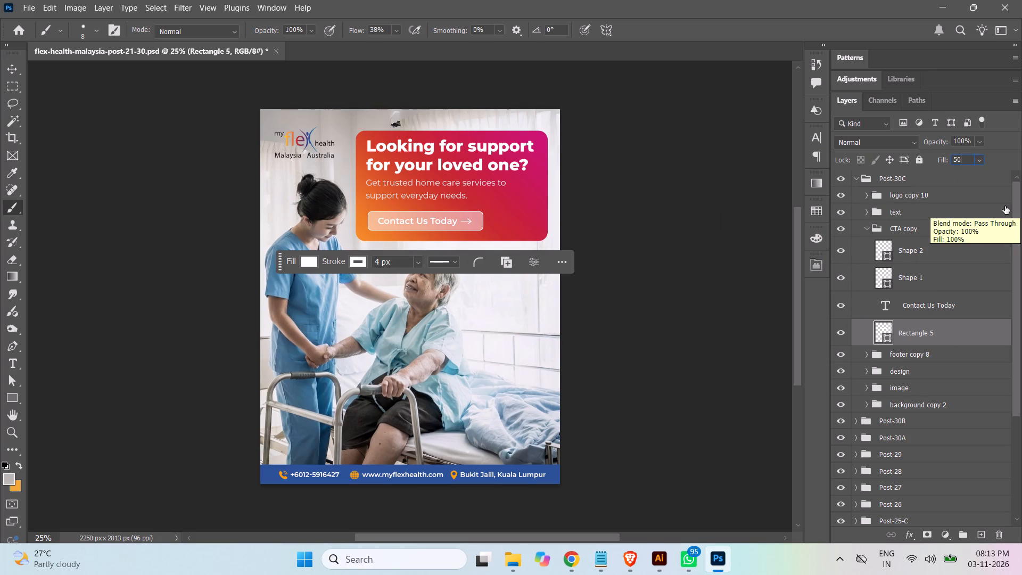
left_click_drag(963, 159, 943, 158)
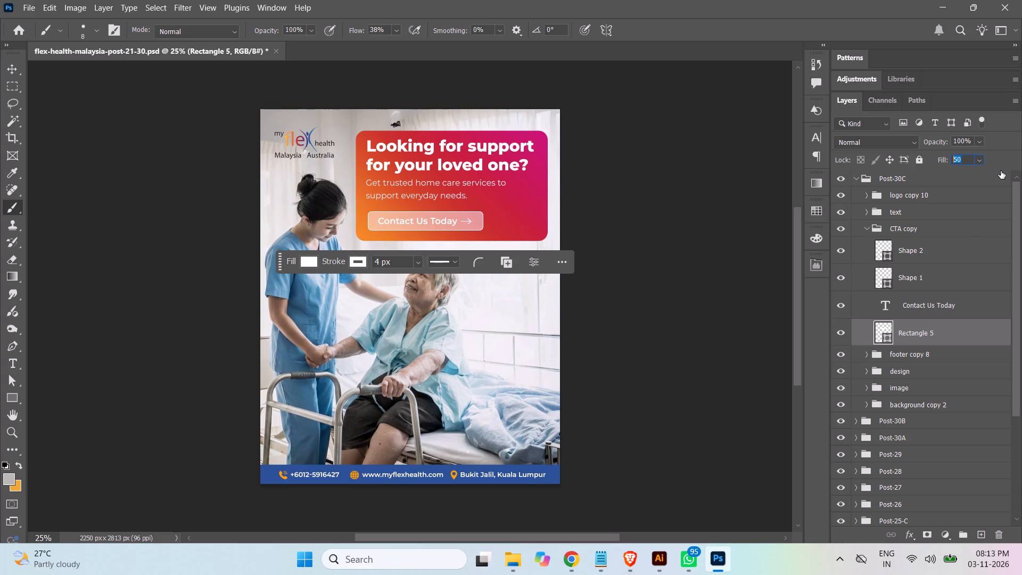
type("30")
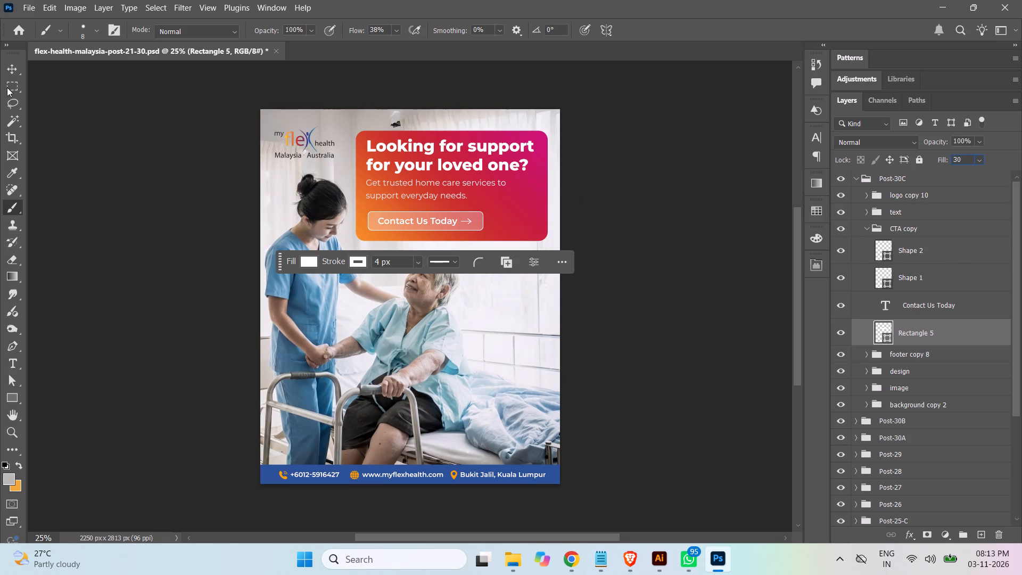
left_click(13, 65)
left_click(102, 160)
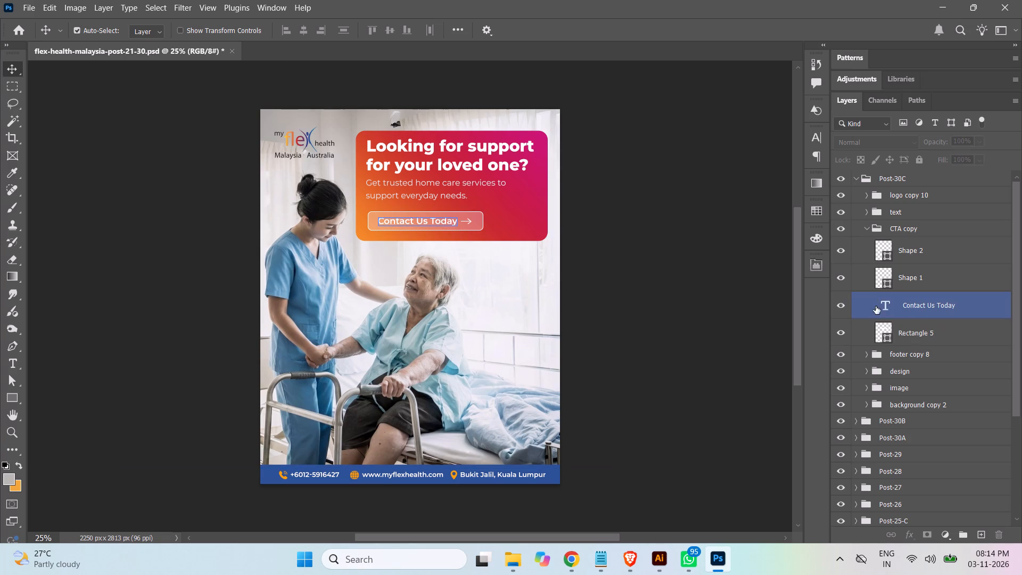
Recolour the "Contact Us Today" text black (000000).
double_click(886, 303)
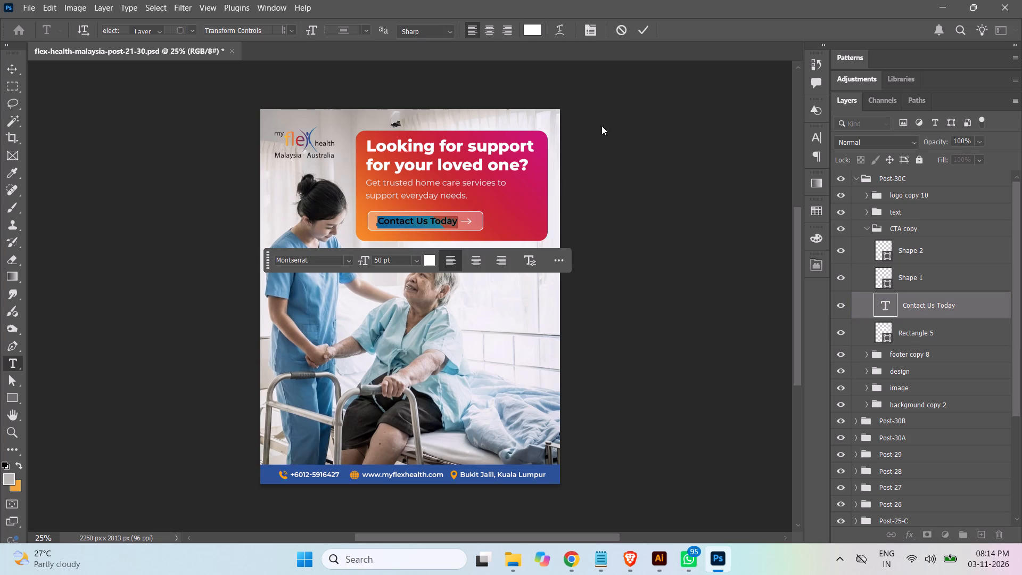
left_click(534, 27)
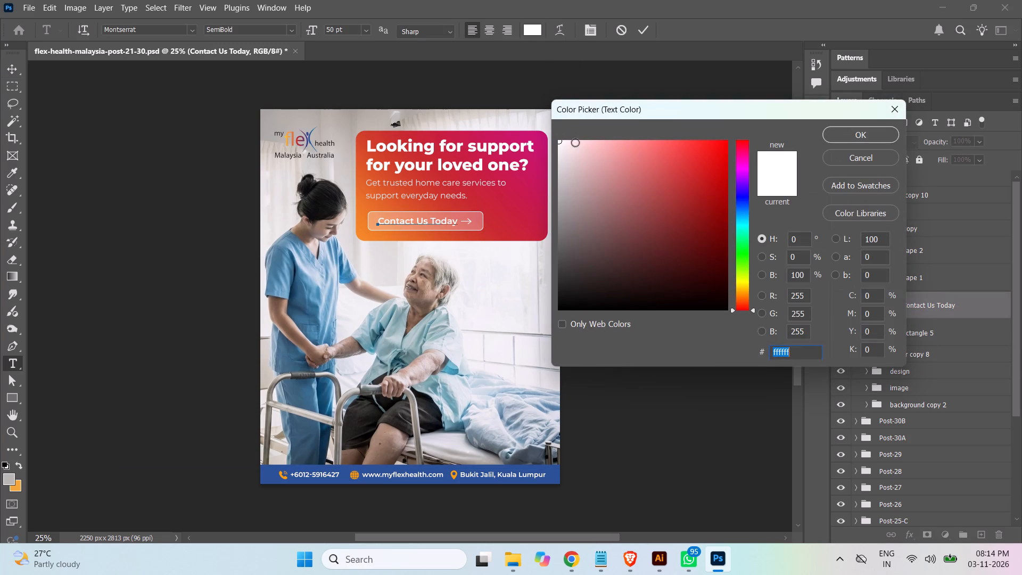
left_click(542, 137)
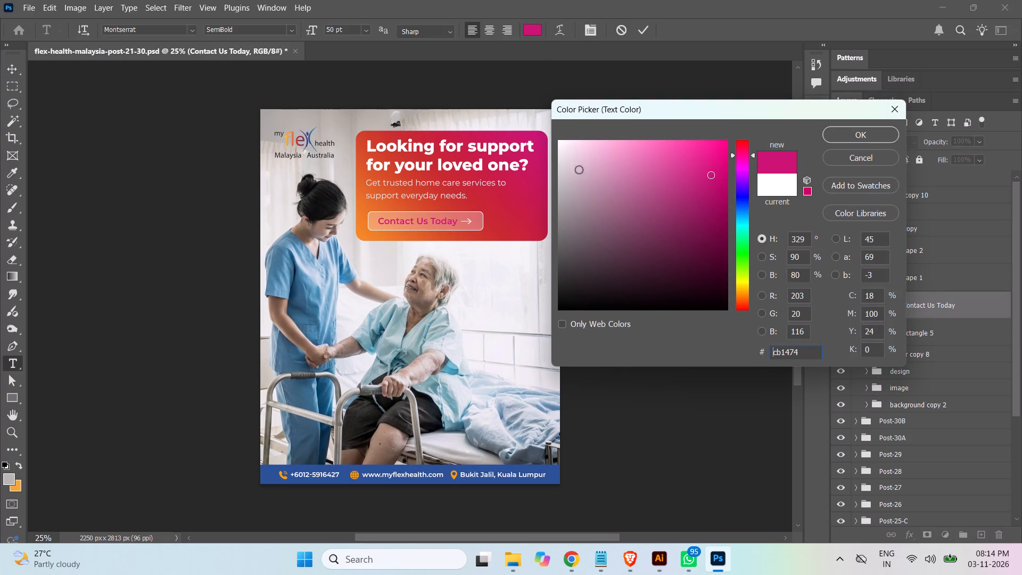
left_click_drag(598, 281, 552, 323)
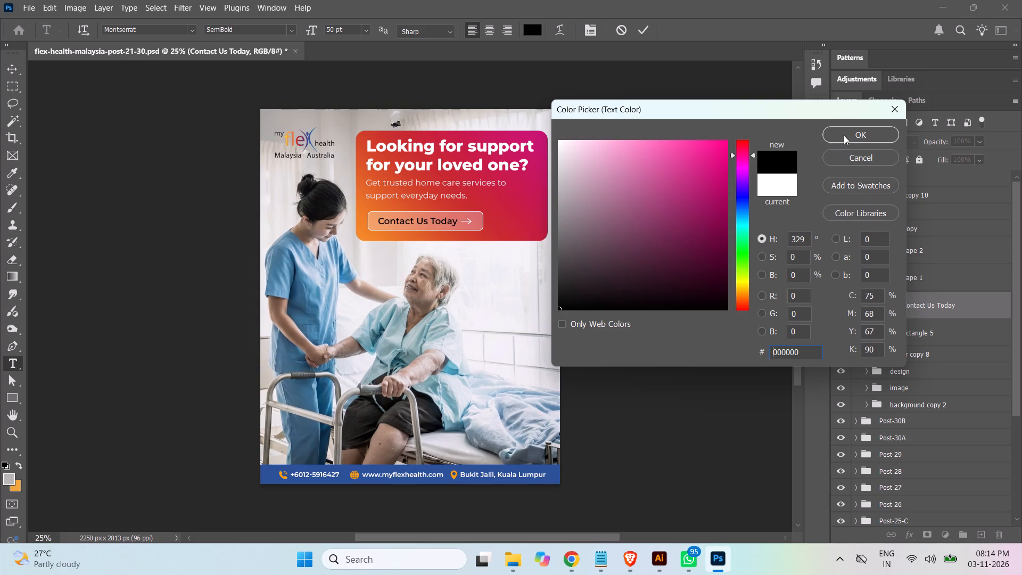
left_click(844, 135)
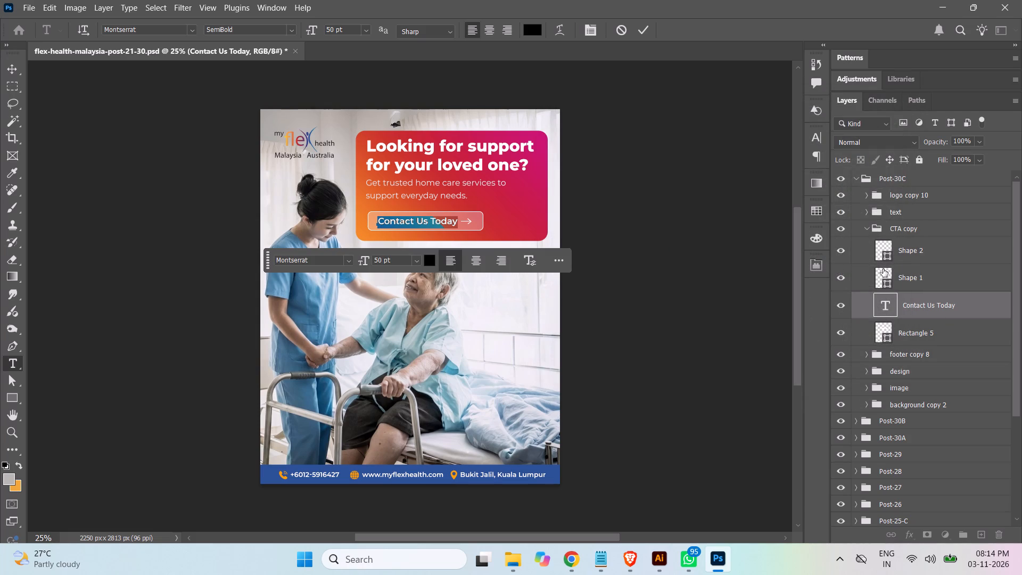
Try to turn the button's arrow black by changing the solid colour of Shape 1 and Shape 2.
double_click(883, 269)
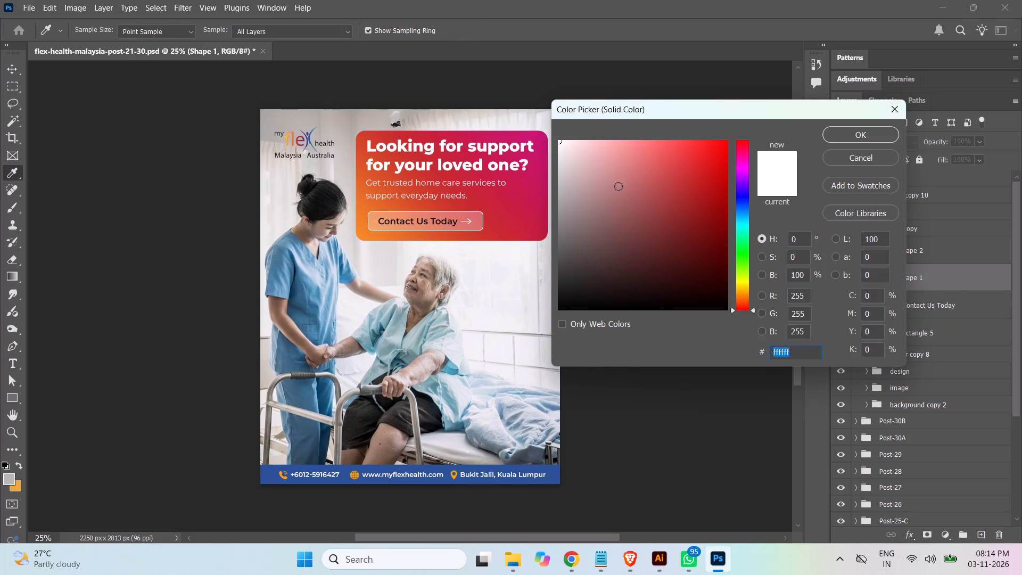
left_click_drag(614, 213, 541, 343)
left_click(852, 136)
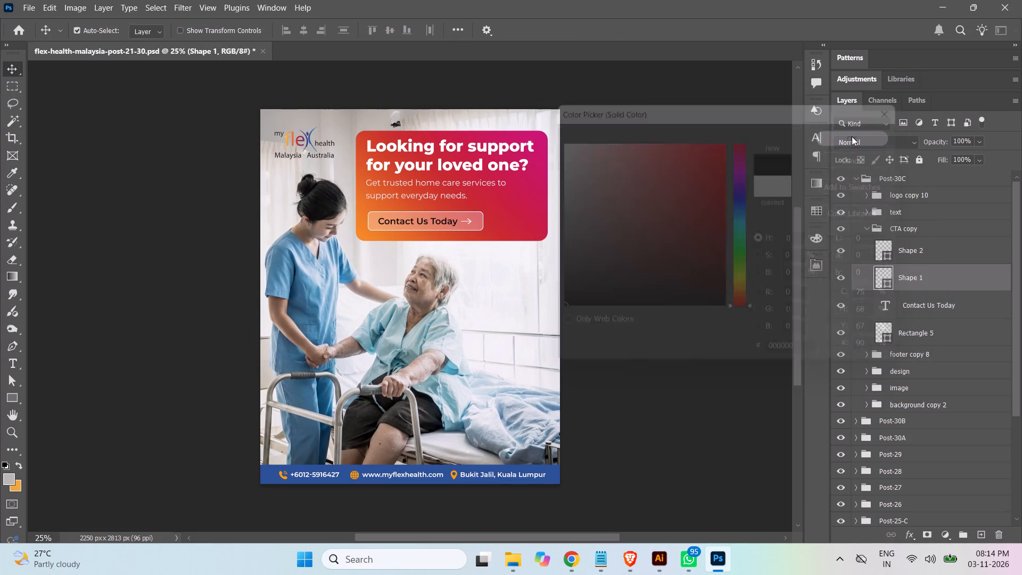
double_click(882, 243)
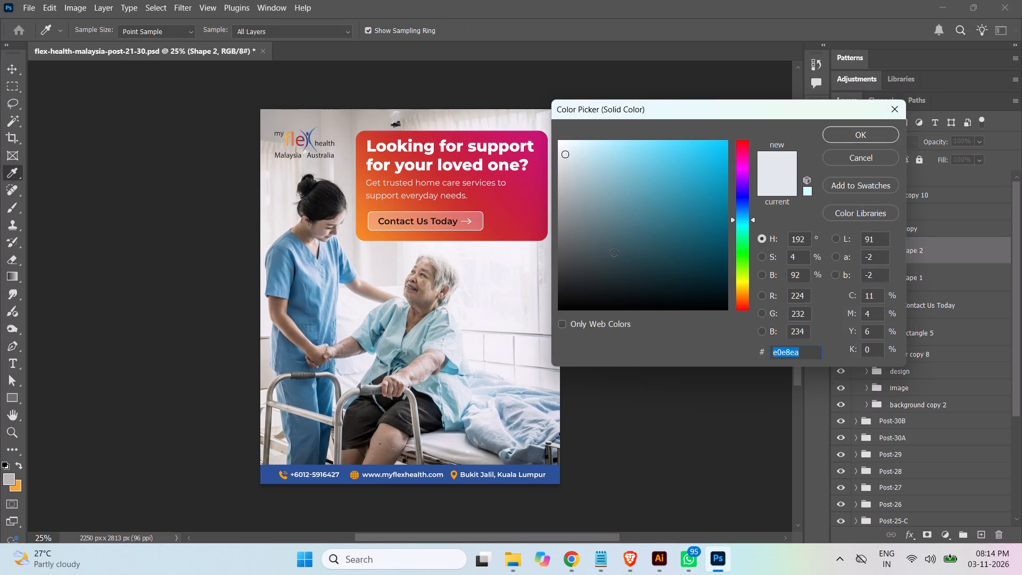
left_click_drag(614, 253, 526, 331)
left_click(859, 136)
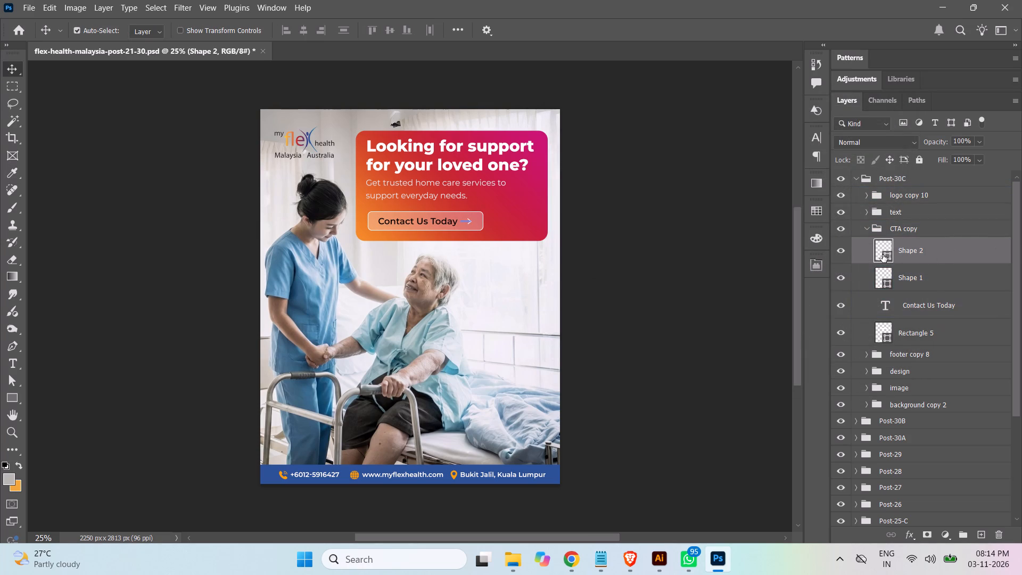
Set the stroke colour of both arrow shapes, Shape 2 and Shape 1, to black.
left_click(11, 396)
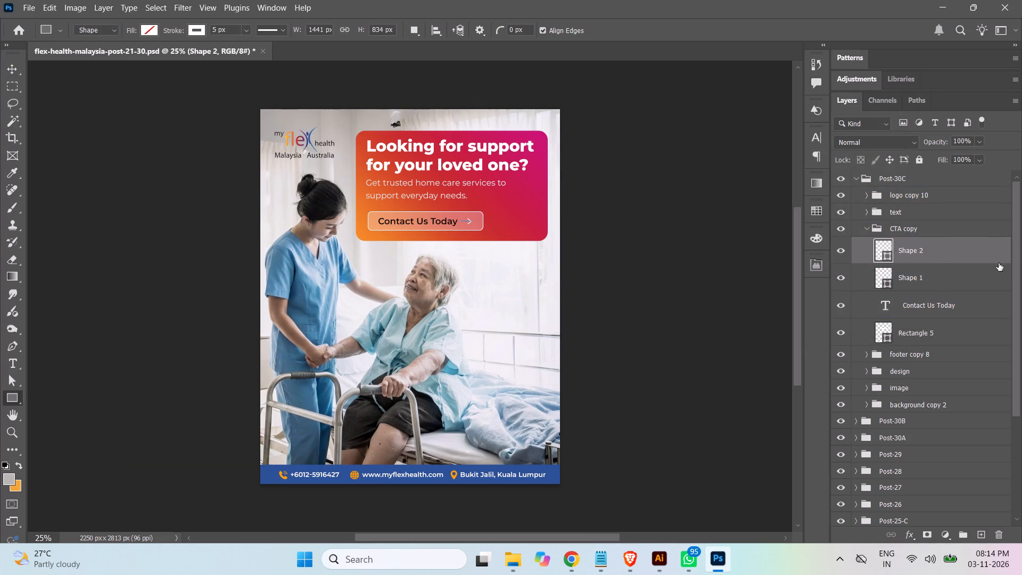
left_click(194, 29)
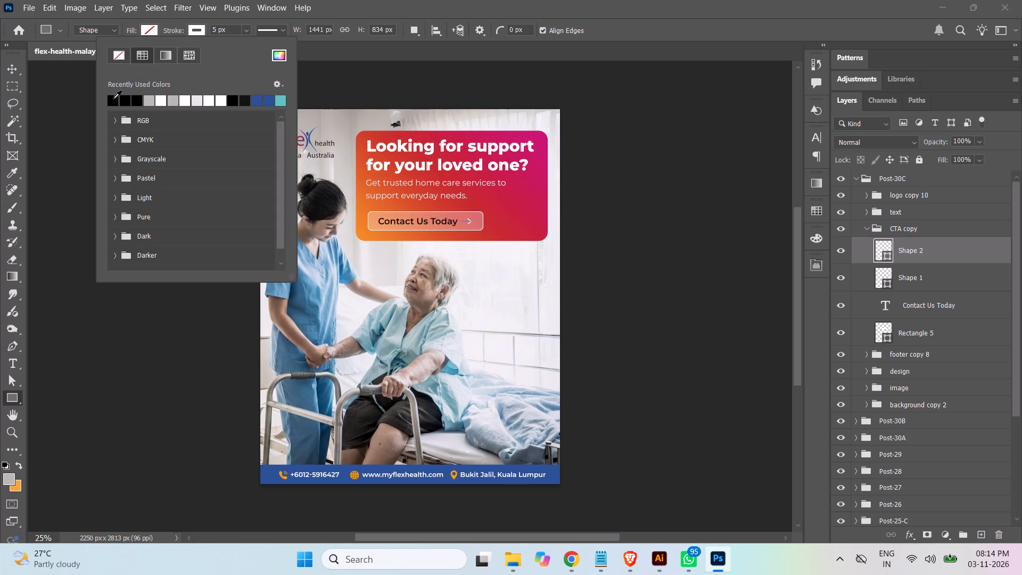
left_click(113, 98)
left_click(922, 275)
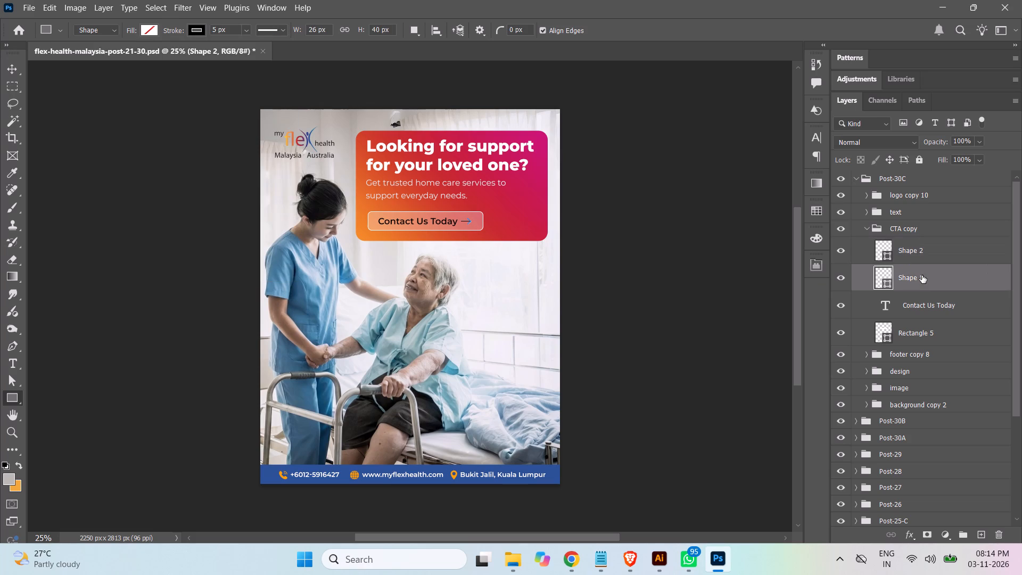
left_click(196, 32)
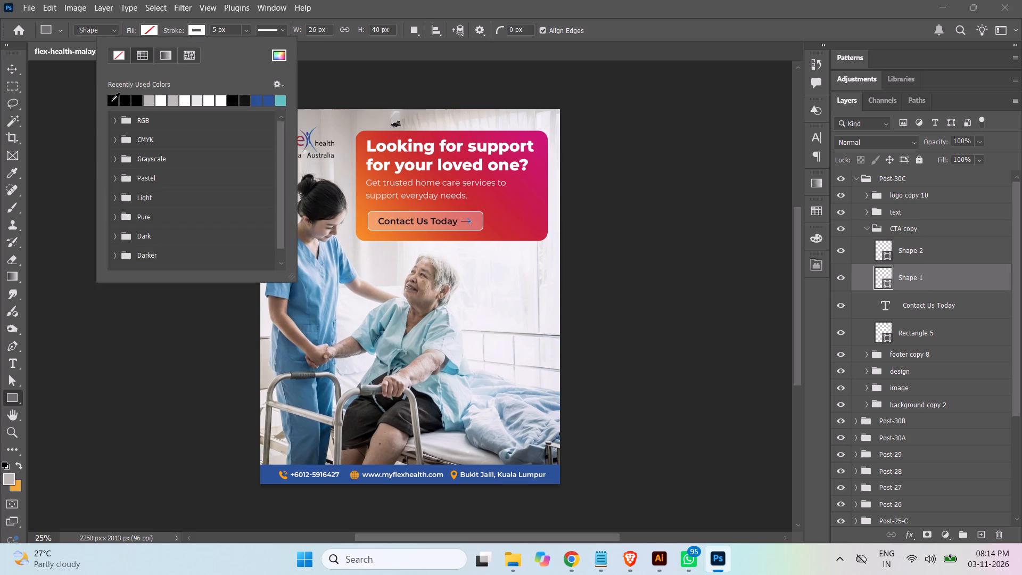
left_click(112, 101)
left_click(9, 68)
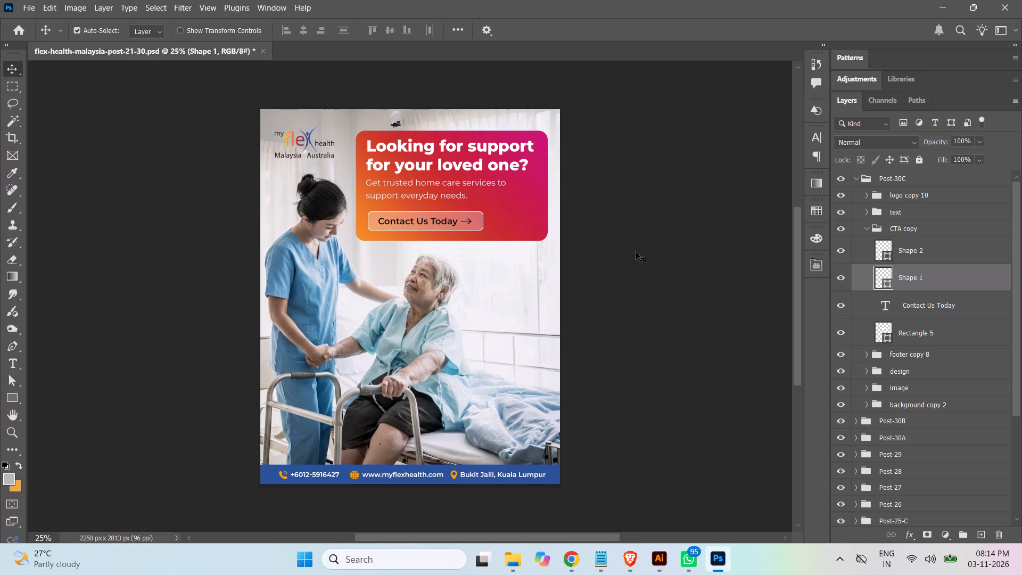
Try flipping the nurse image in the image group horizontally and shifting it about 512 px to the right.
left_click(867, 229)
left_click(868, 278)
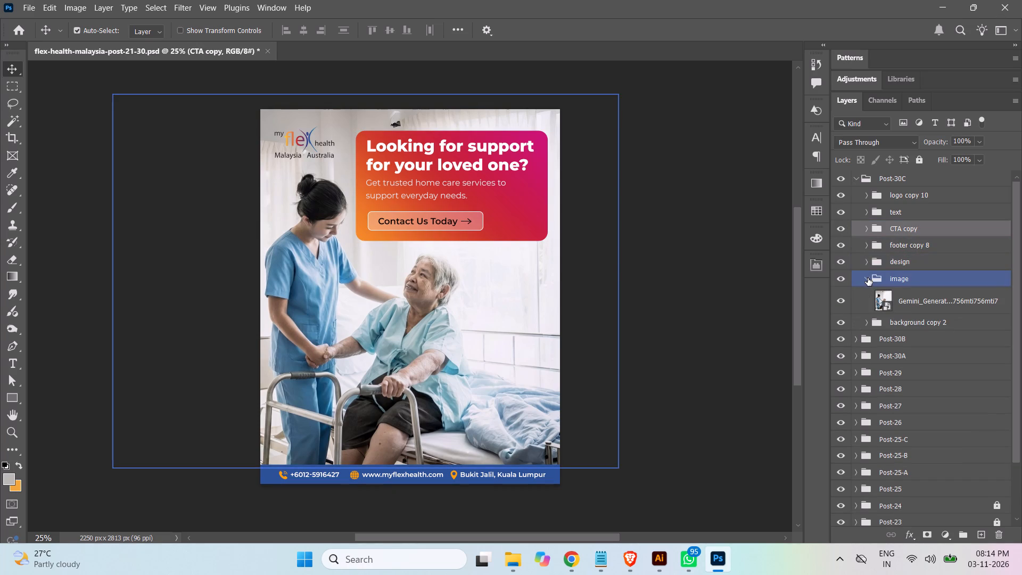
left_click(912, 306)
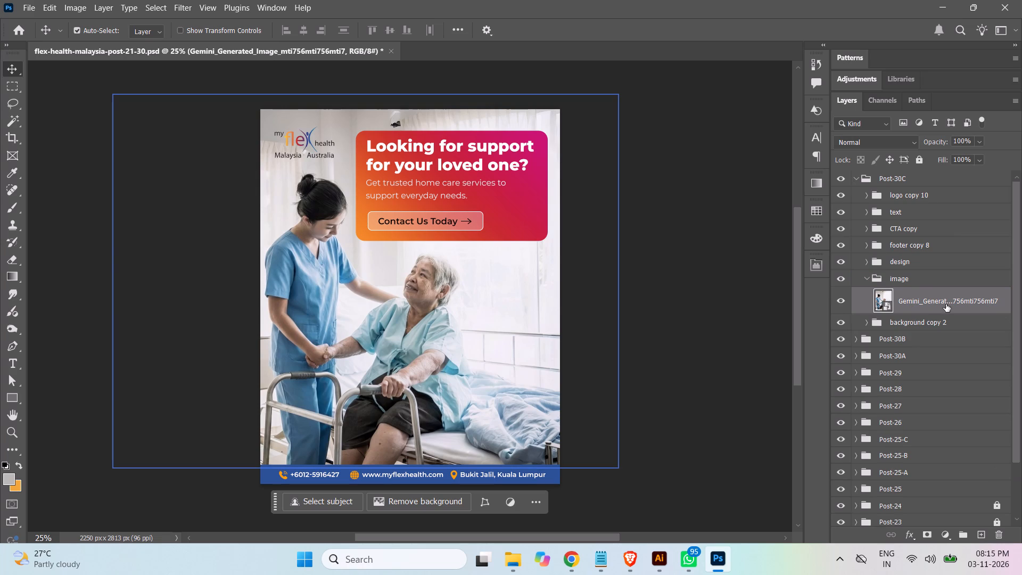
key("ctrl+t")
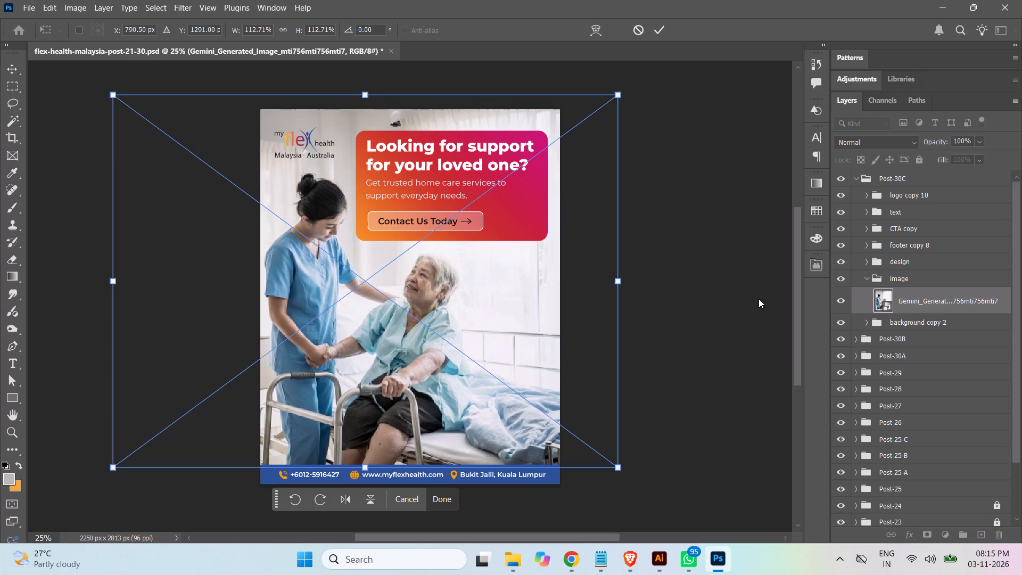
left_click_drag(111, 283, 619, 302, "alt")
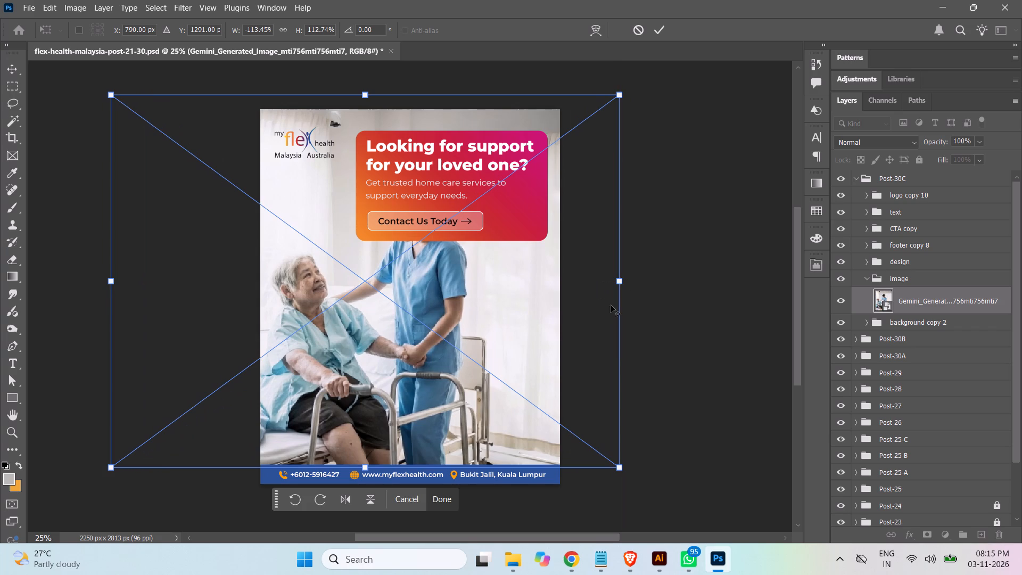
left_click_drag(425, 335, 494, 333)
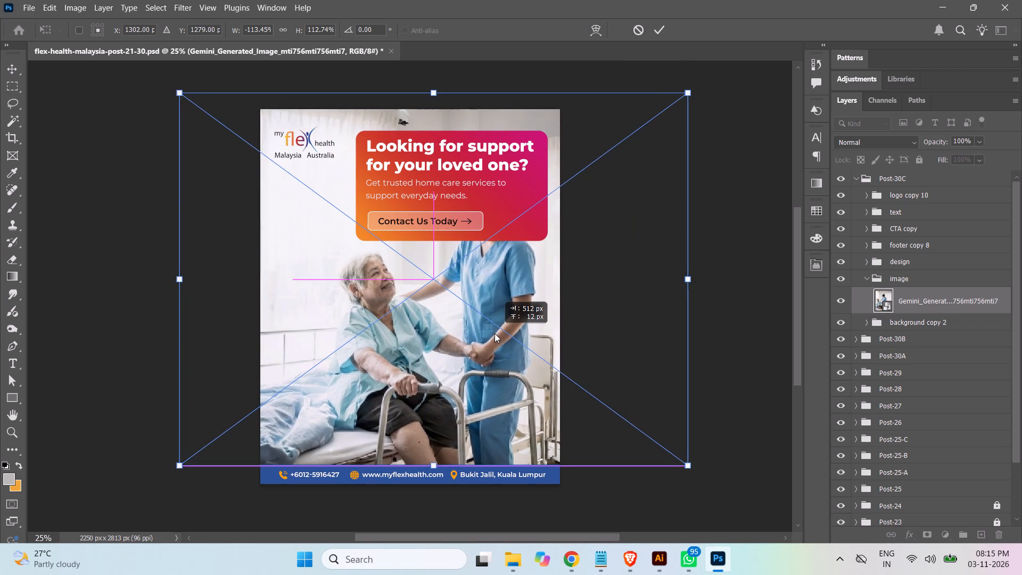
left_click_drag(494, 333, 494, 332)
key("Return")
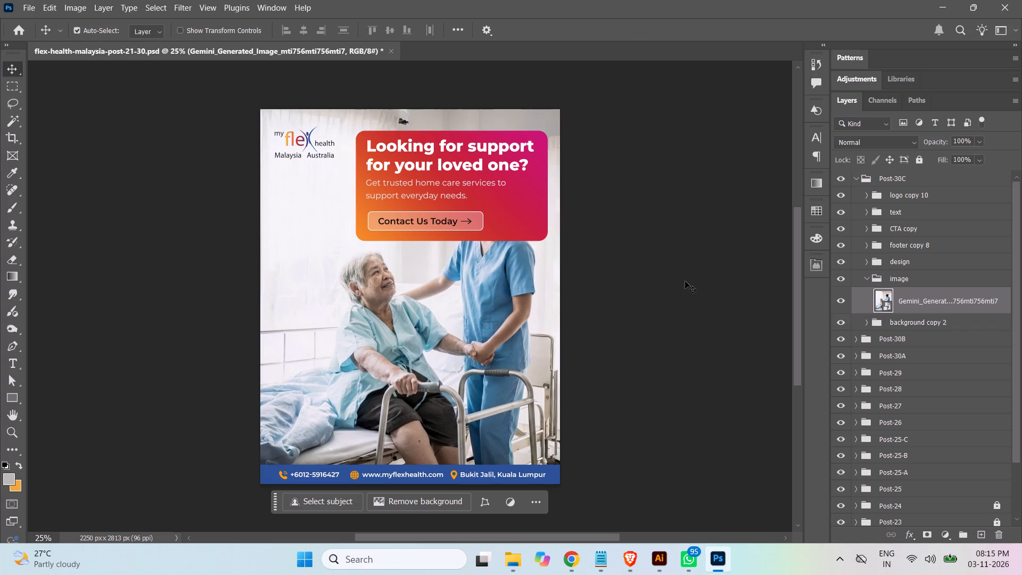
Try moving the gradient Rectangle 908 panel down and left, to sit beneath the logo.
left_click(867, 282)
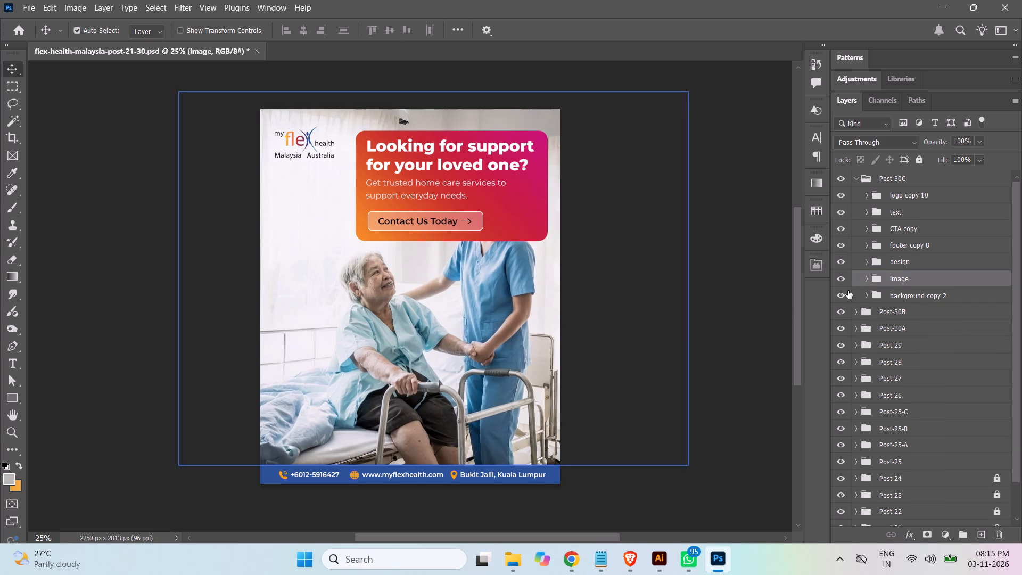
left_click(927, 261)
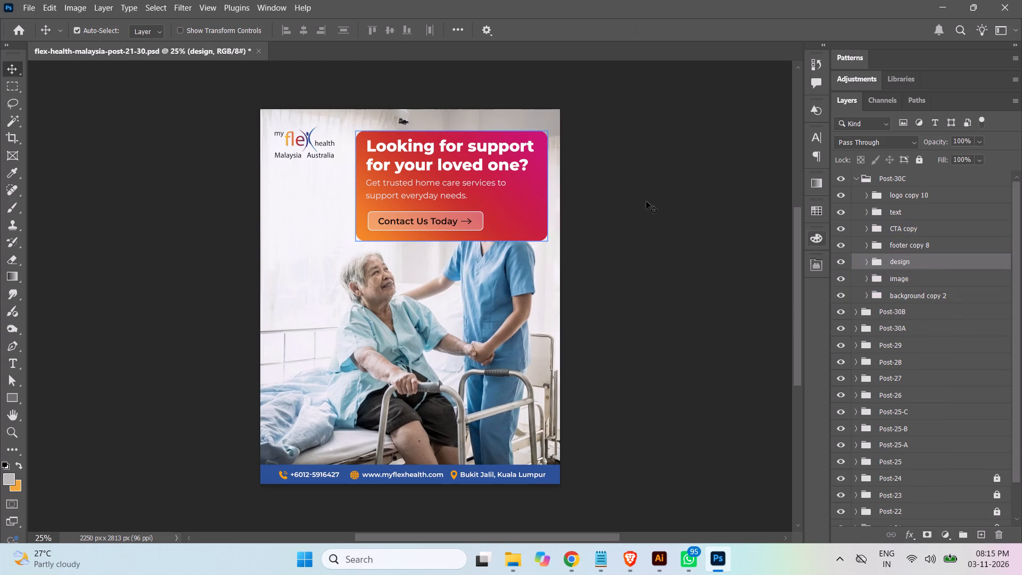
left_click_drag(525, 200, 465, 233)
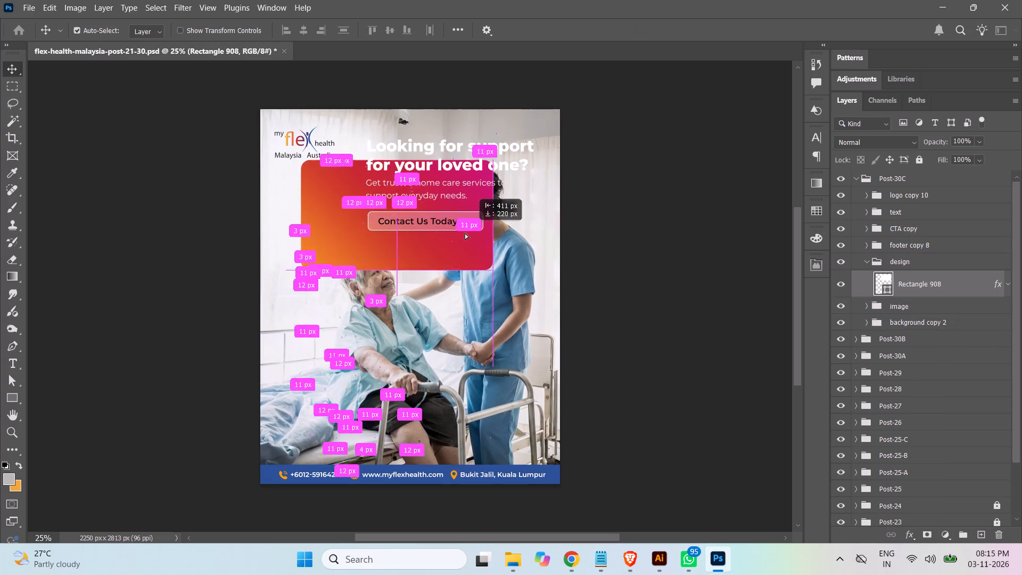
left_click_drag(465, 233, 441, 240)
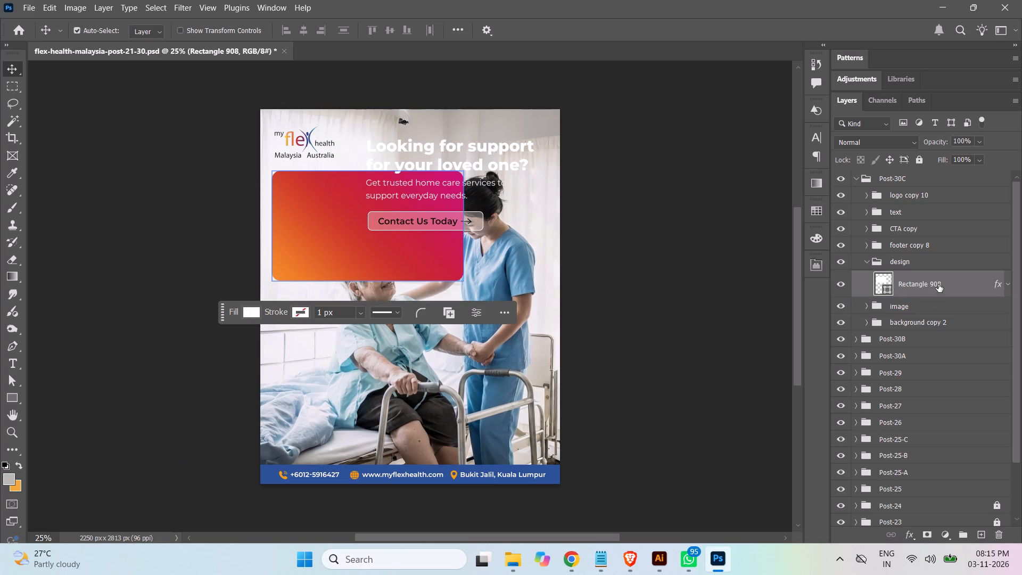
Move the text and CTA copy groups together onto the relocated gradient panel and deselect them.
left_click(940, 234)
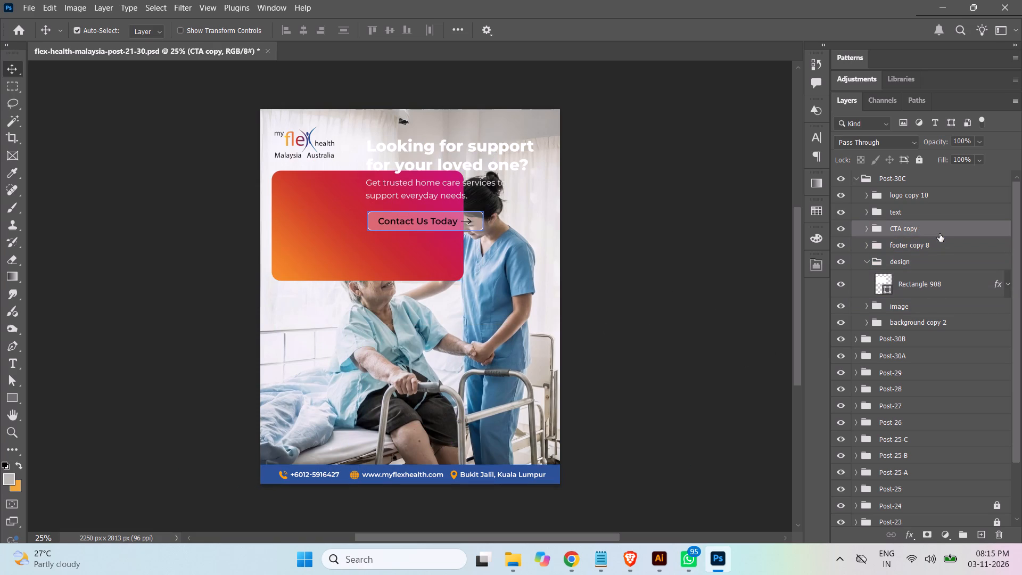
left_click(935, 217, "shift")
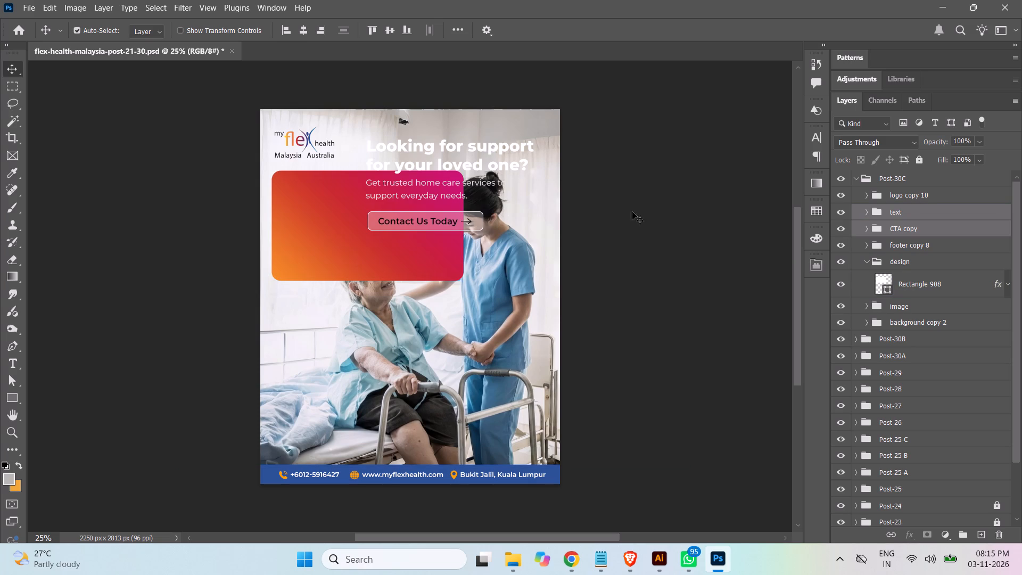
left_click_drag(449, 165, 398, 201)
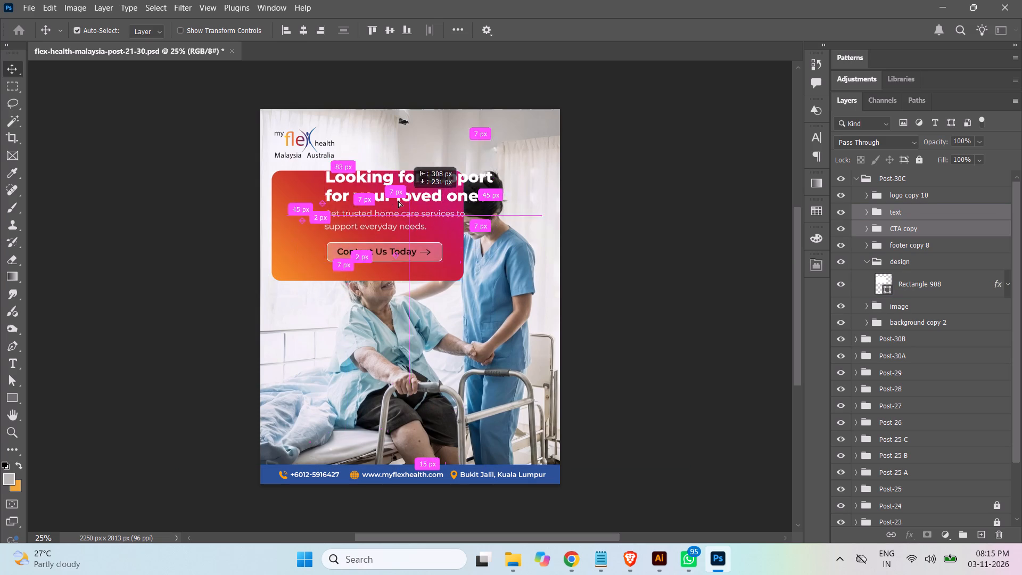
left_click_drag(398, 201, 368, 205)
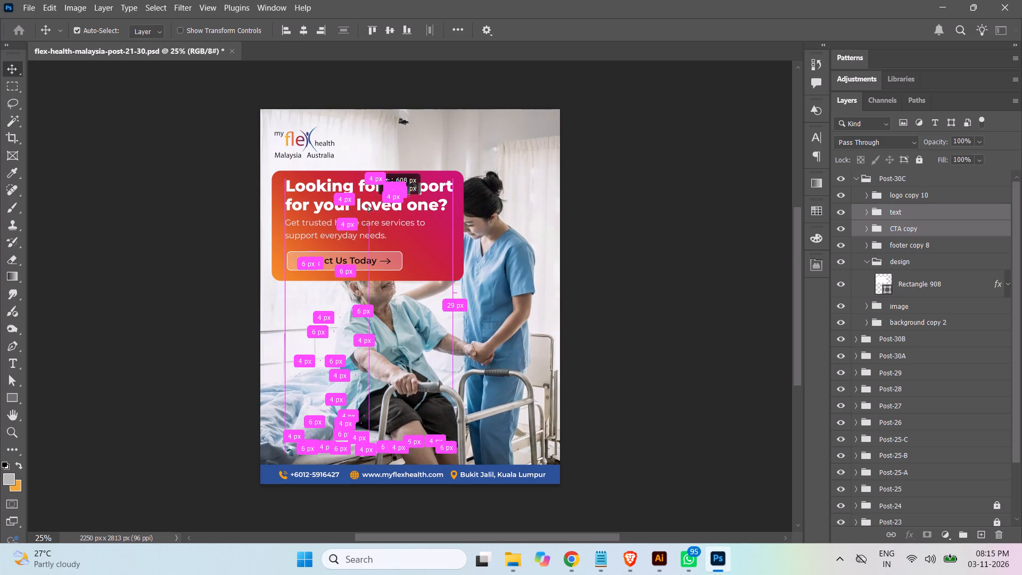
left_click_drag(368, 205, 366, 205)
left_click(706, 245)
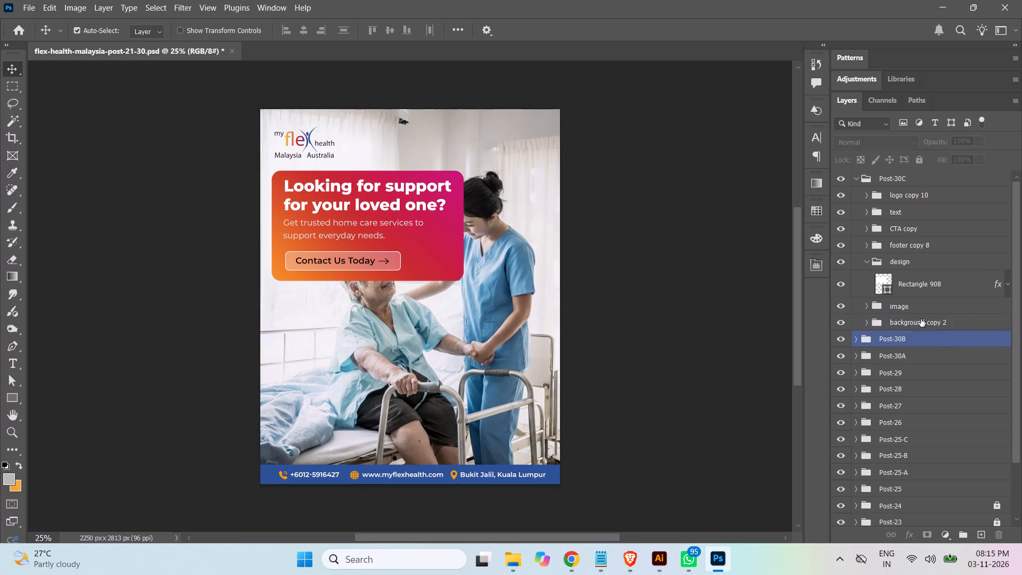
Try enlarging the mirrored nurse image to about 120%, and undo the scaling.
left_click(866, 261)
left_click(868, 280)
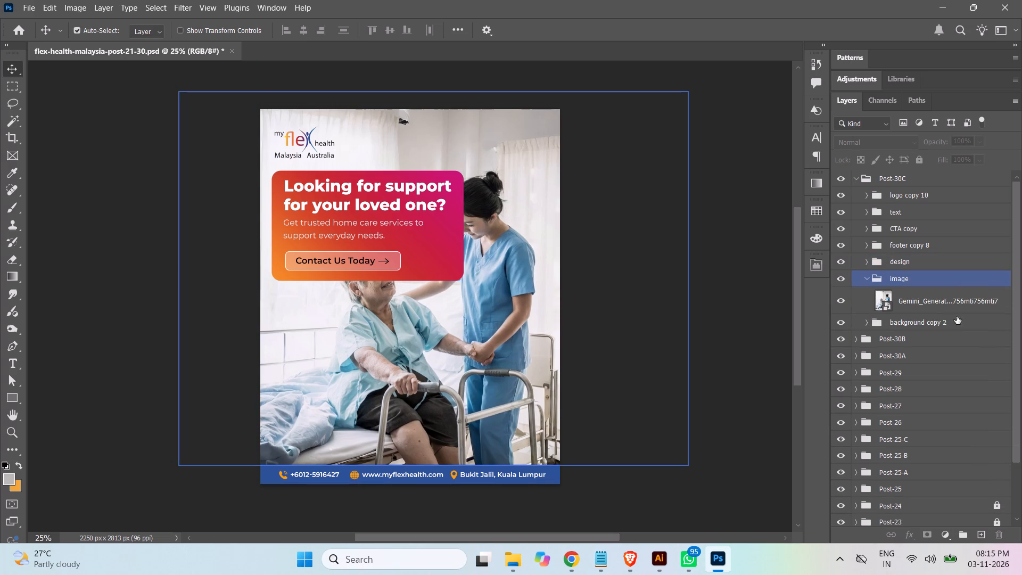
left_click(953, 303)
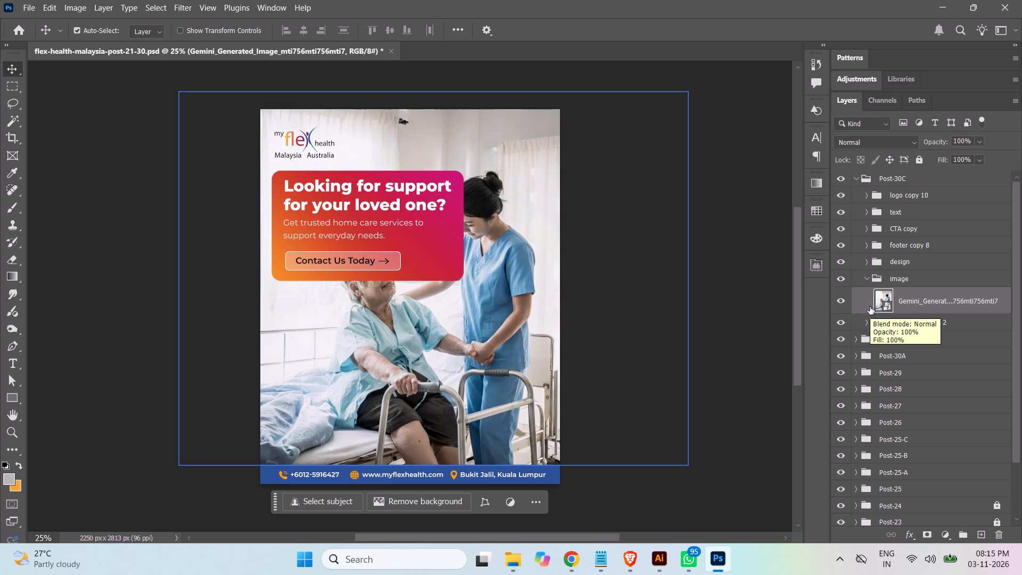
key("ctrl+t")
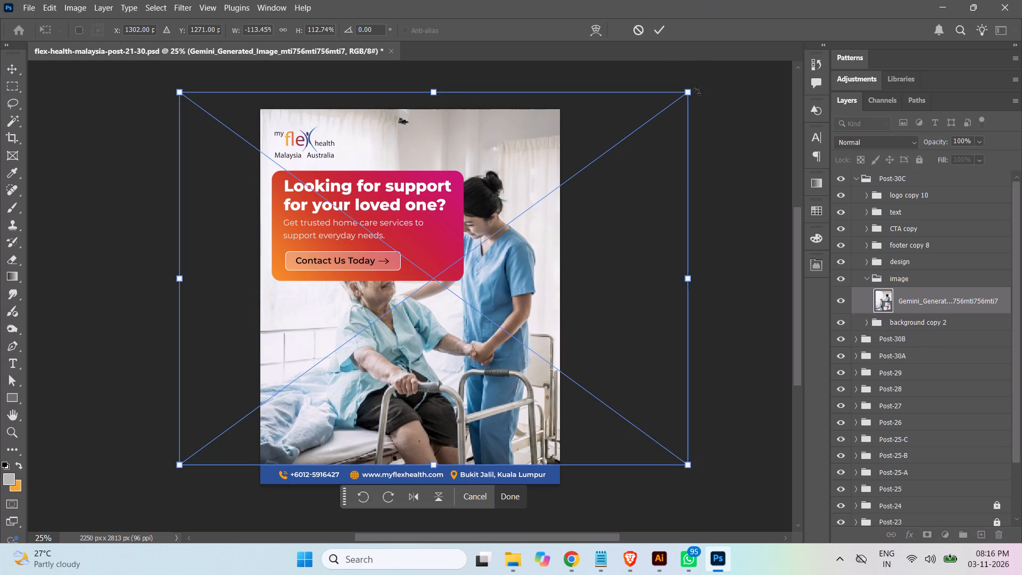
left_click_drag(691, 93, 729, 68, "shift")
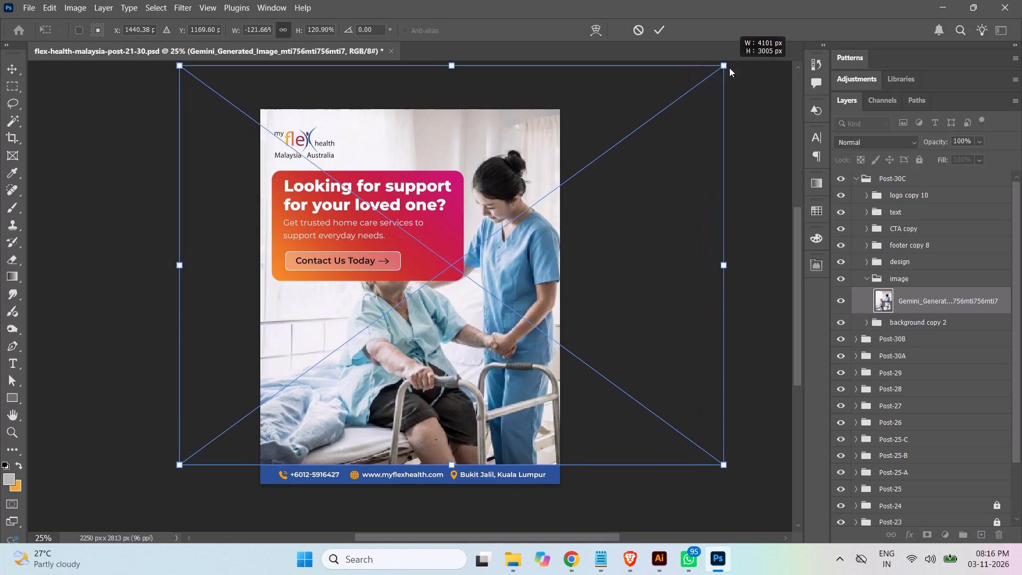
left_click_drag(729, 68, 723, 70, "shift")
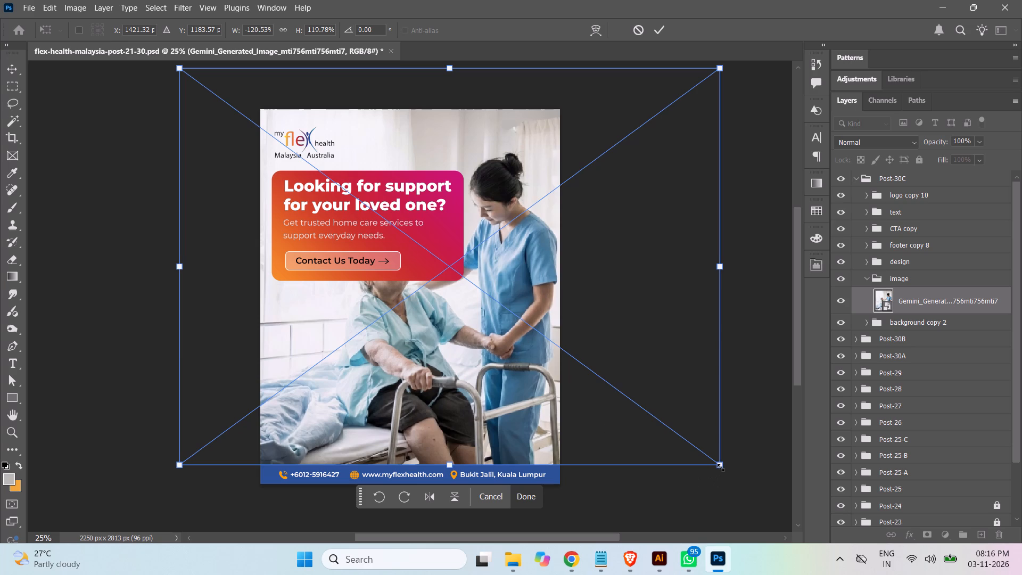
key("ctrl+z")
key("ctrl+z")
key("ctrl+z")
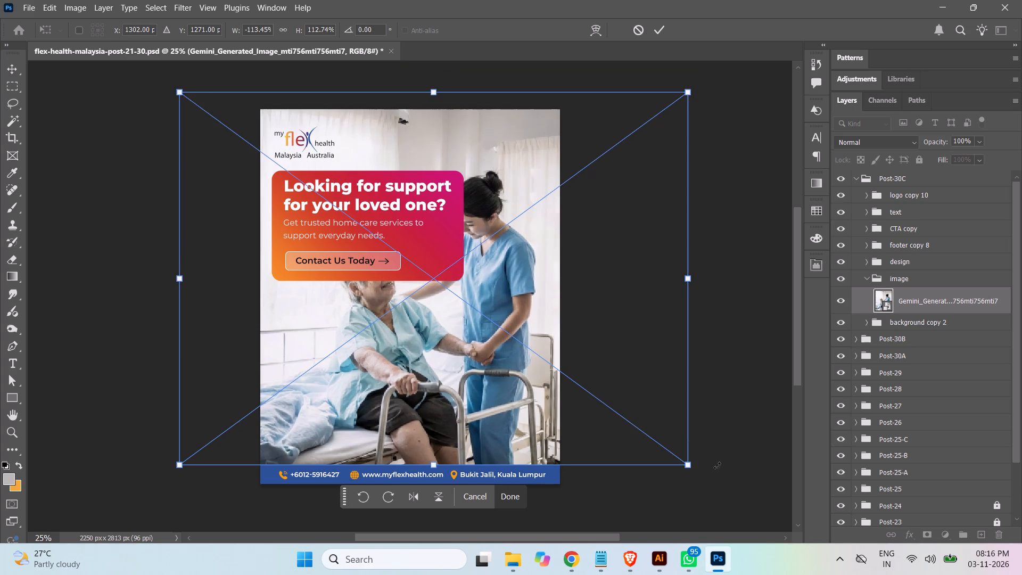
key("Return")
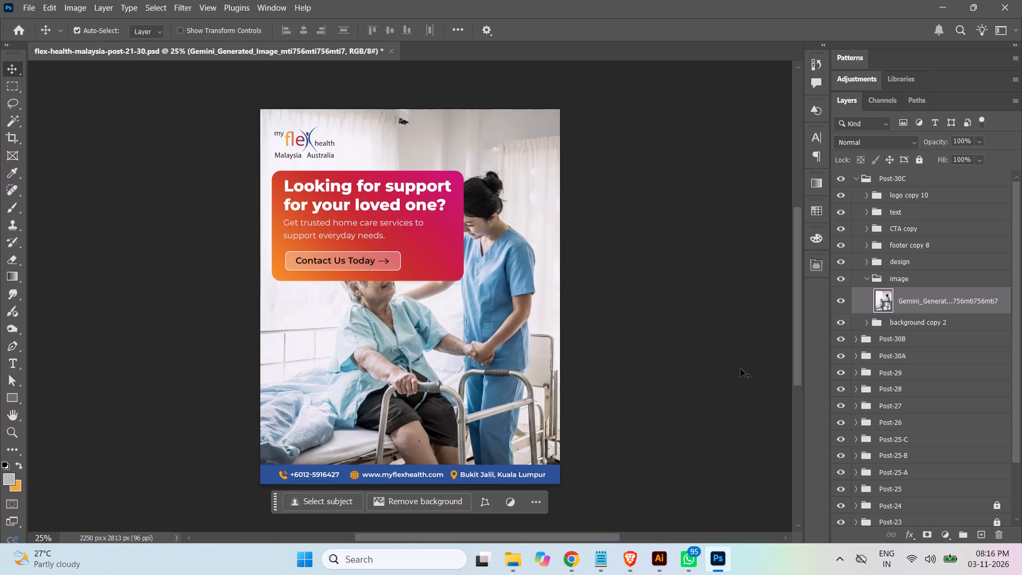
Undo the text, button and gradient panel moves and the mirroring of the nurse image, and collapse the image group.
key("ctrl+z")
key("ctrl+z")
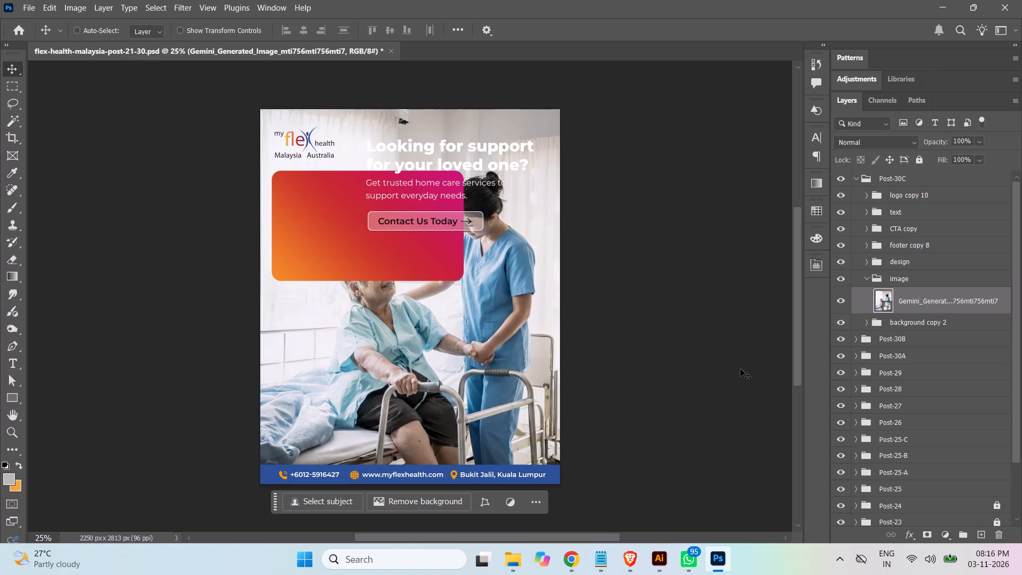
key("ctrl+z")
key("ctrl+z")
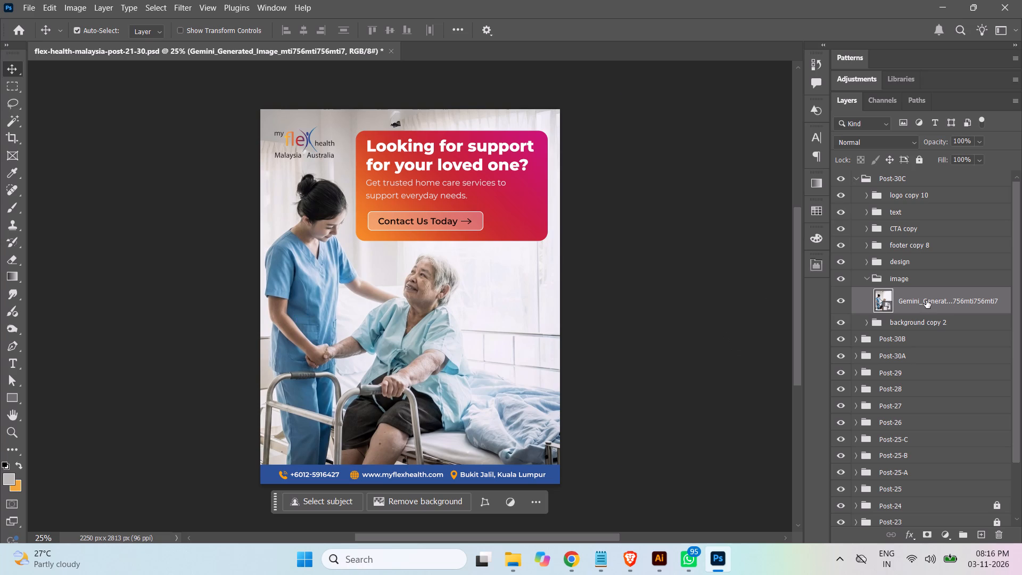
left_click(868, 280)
Reduce the font size of the "Looking for support for your loved one?" headline to 77 pt and collapse the text group.
left_click(863, 212)
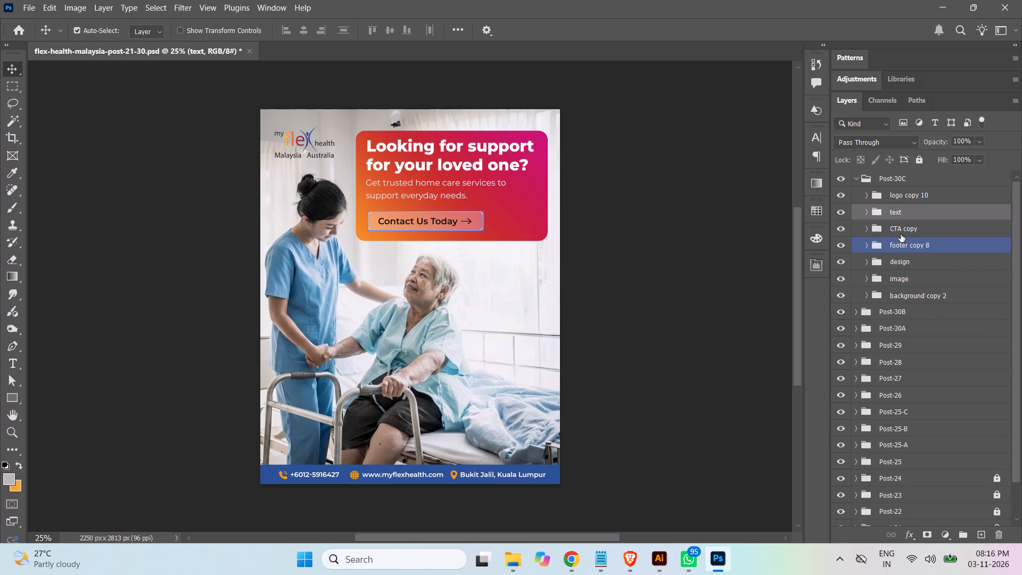
left_click(868, 213)
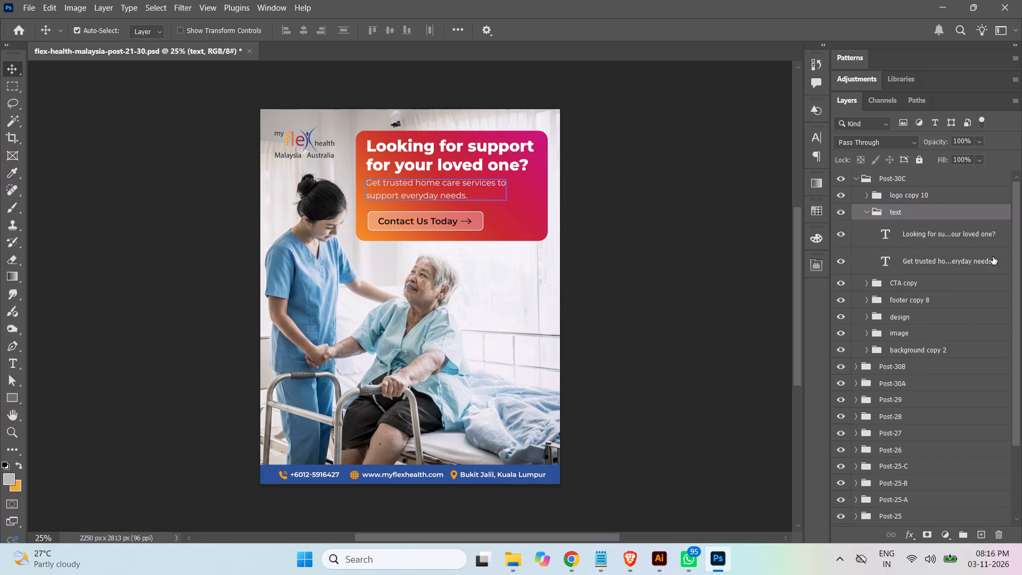
left_click(977, 236)
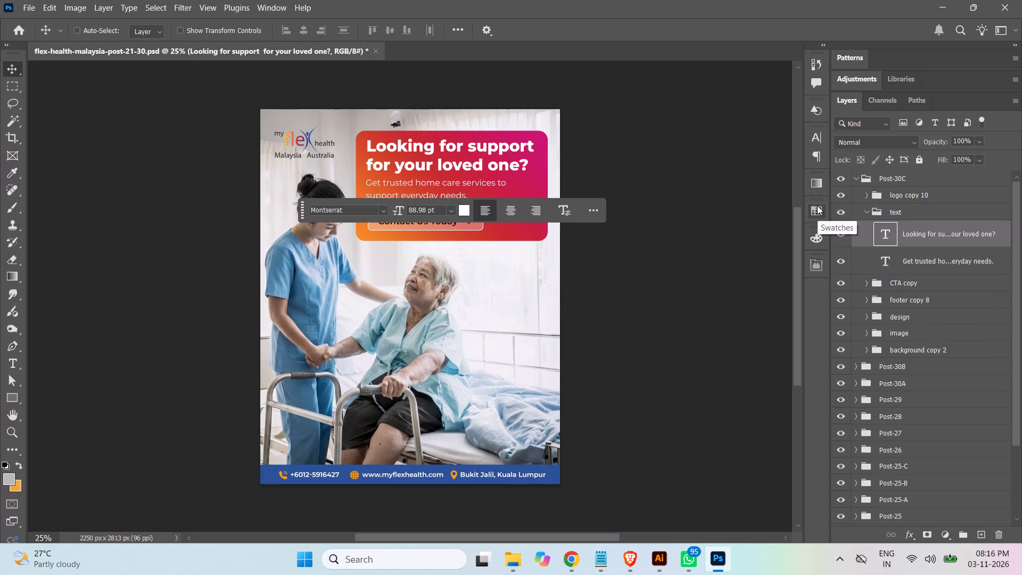
key("ctrl+t")
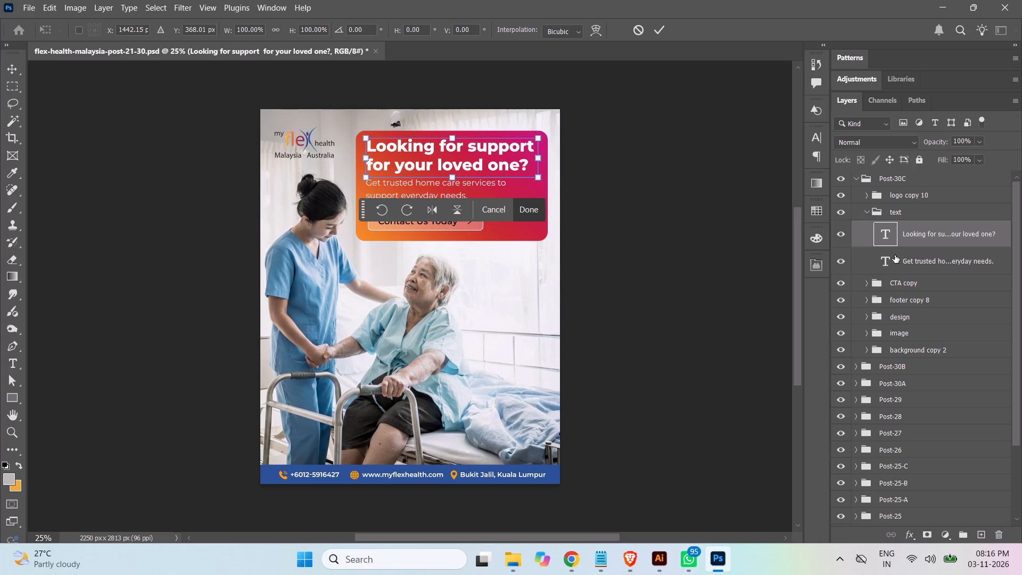
double_click(888, 235)
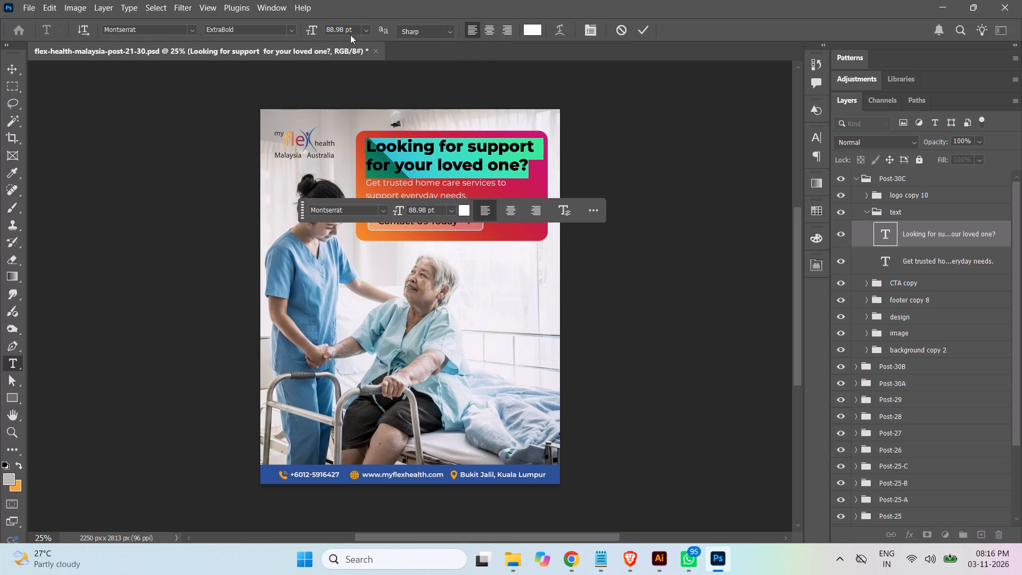
left_click(355, 30)
key("Down")
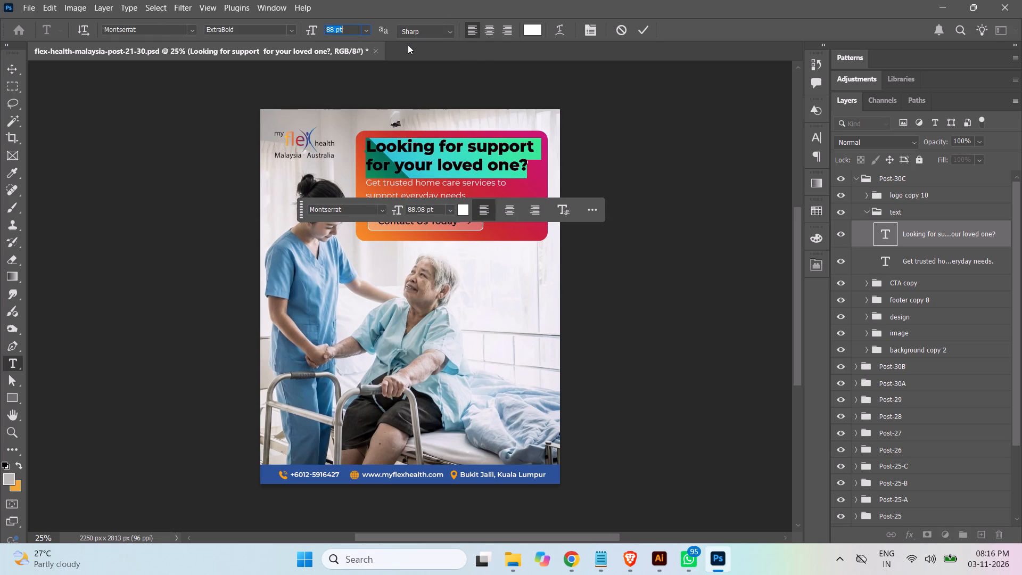
key("Down")
key("Down")
key("Down")
key("Down")
key("Down")
key("Down")
key("Down")
key("Down")
key("Down")
key("Down")
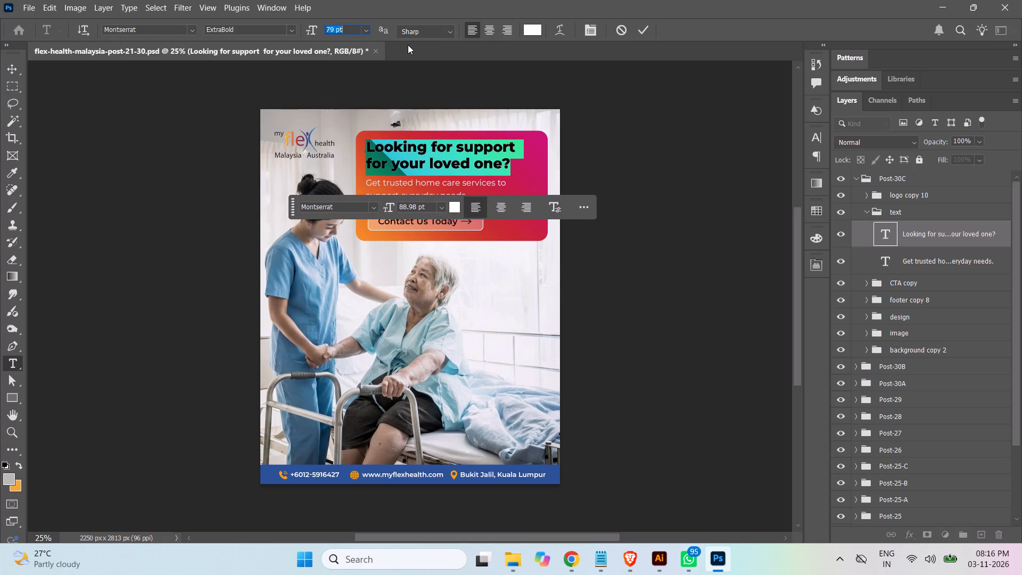
key("Down")
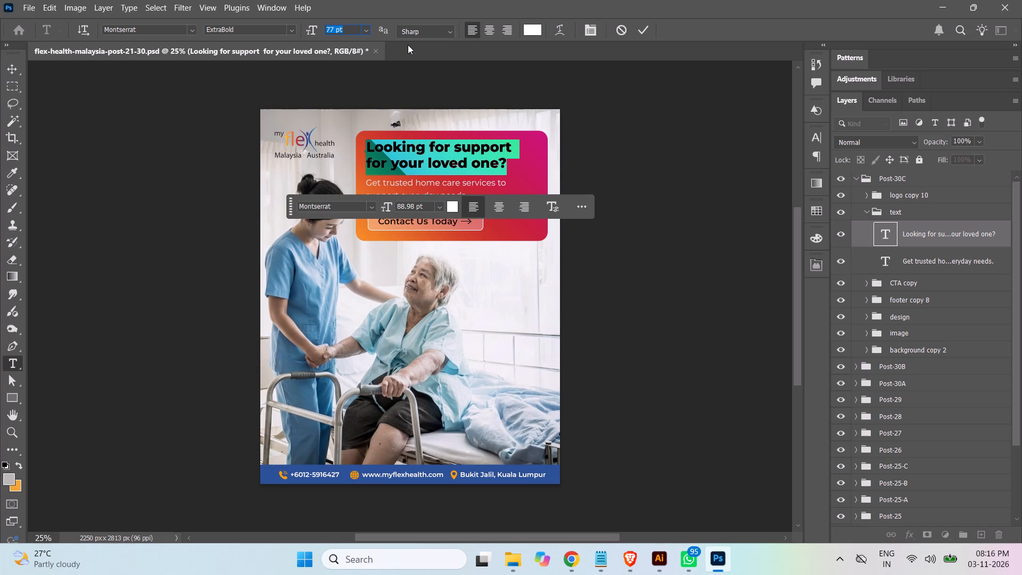
left_click(14, 72)
left_click(73, 188)
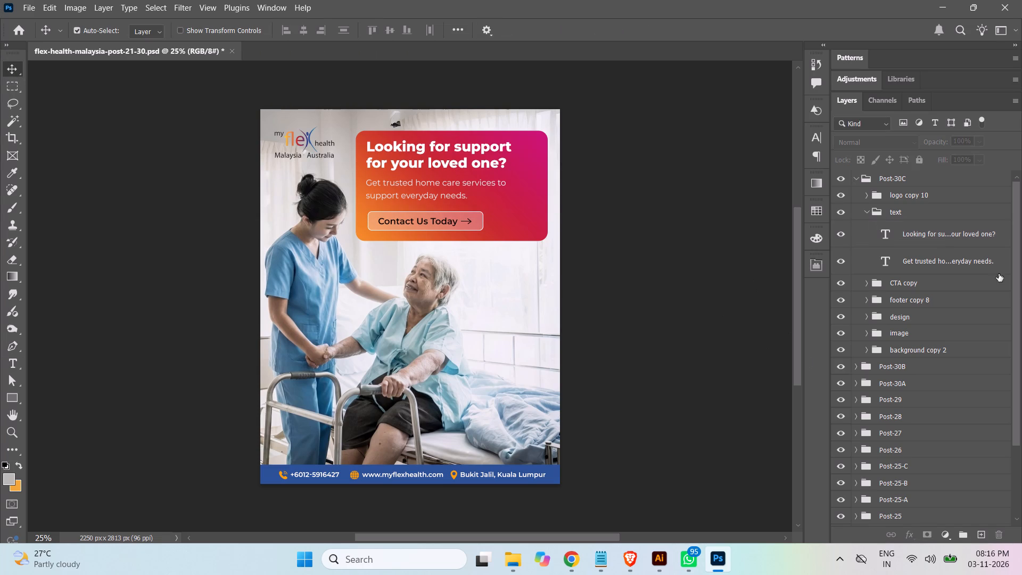
left_click(868, 213)
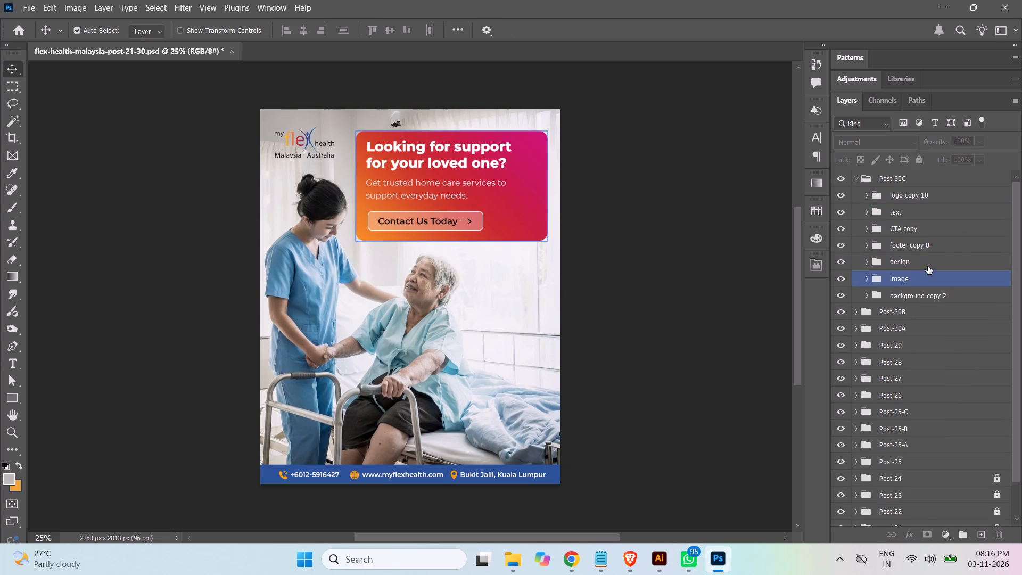
Narrow the gradient panel rectangle in the design group to about 87% width from its right side, and collapse the group.
left_click(867, 261)
left_click(938, 287)
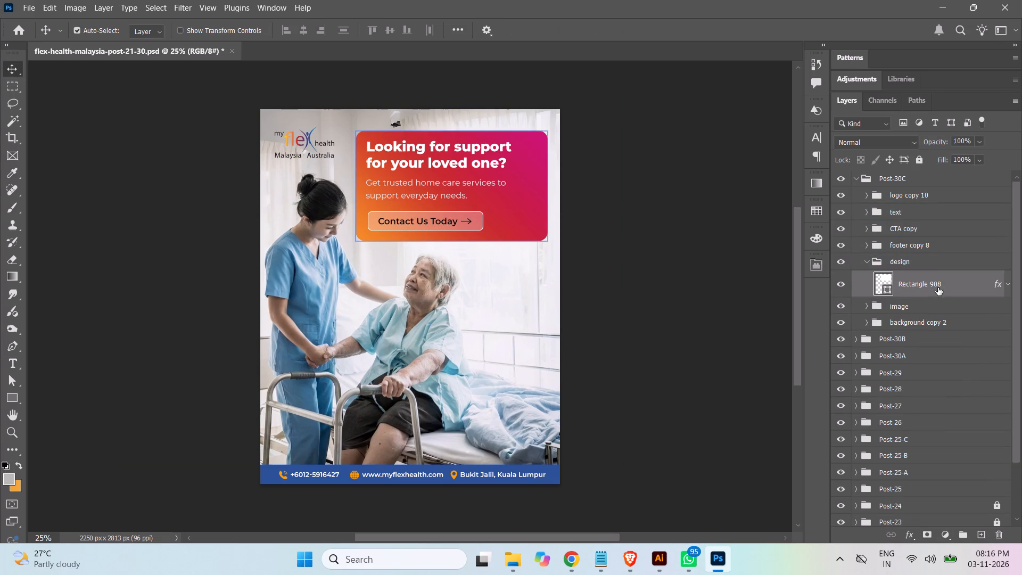
key("ctrl+t")
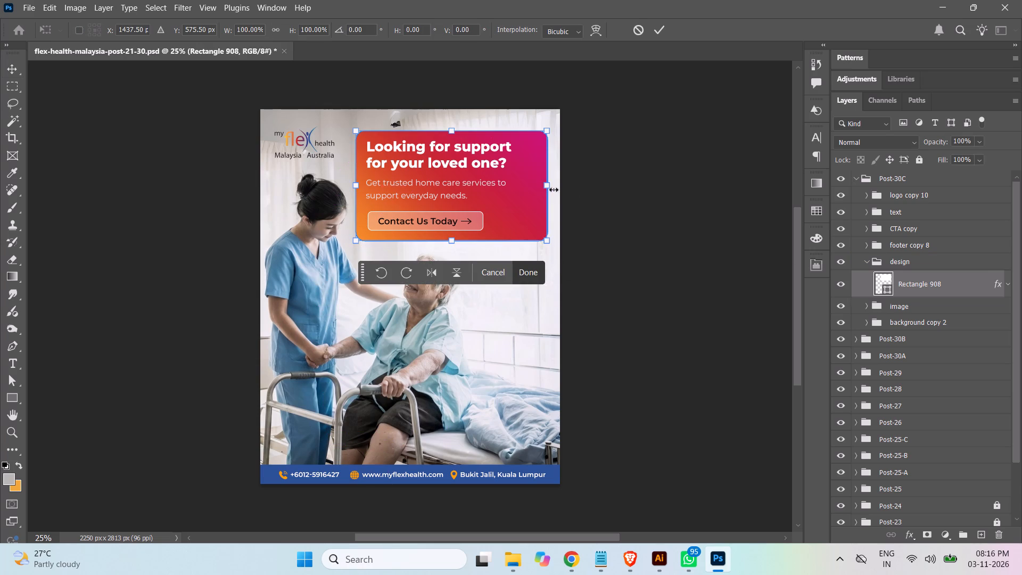
left_click_drag(548, 188, 523, 190)
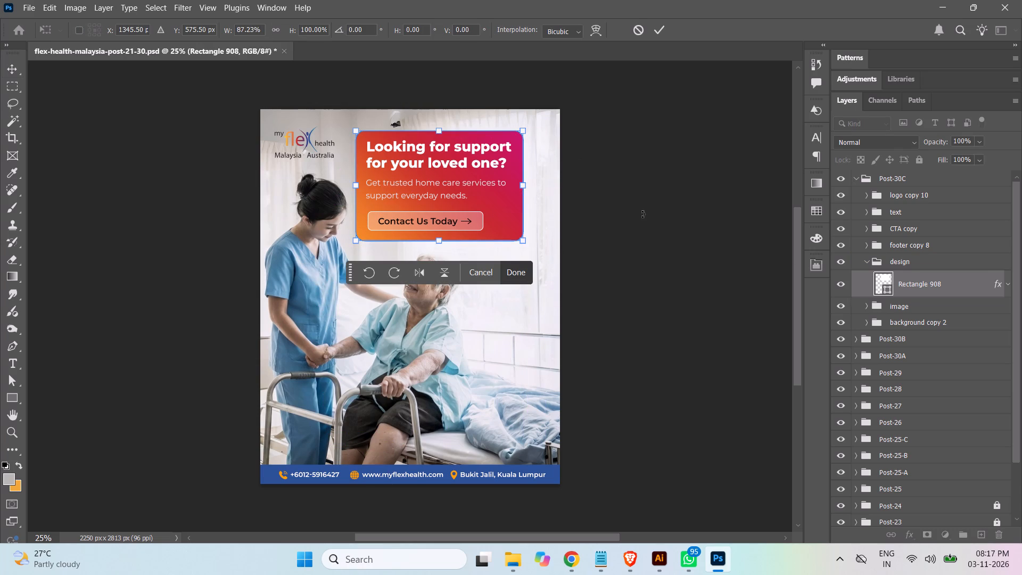
key("Return")
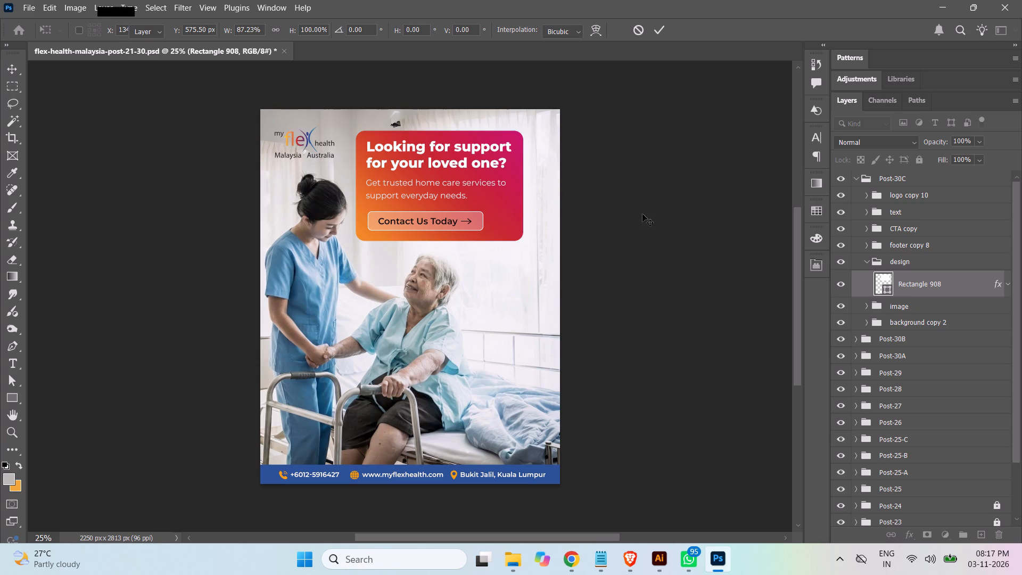
left_click(866, 262)
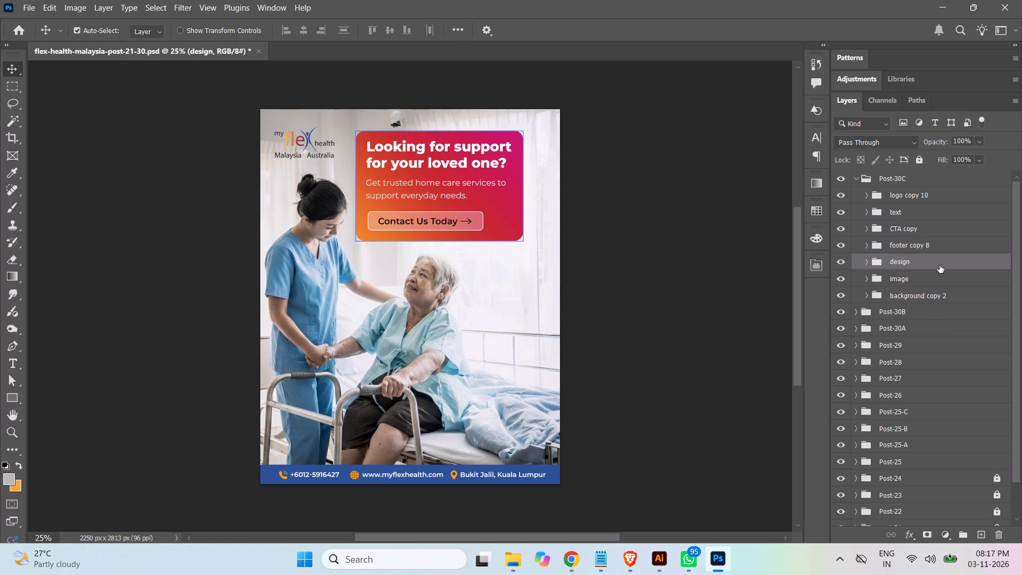
Move the gradient panel about 165 px to the right and slightly upward, and collapse the design group.
left_click(945, 233, "ctrl")
left_click(942, 212, "ctrl")
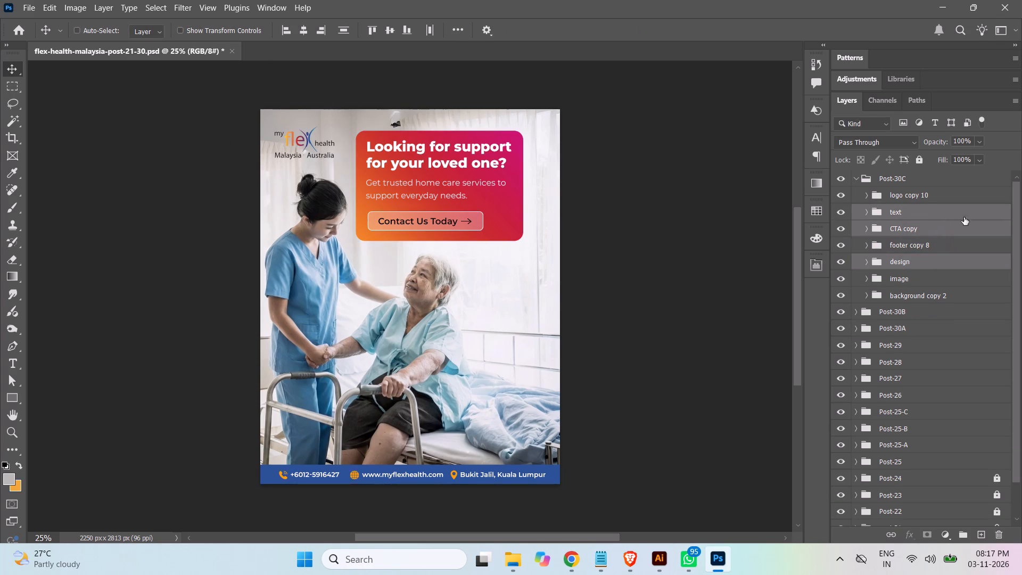
left_click_drag(504, 201, 517, 202)
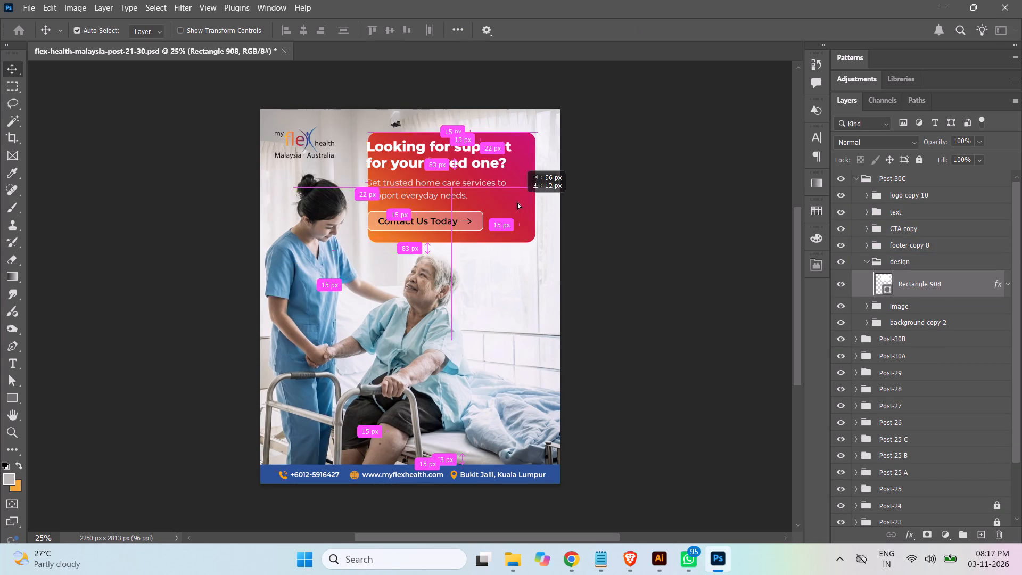
left_click_drag(517, 202, 525, 198)
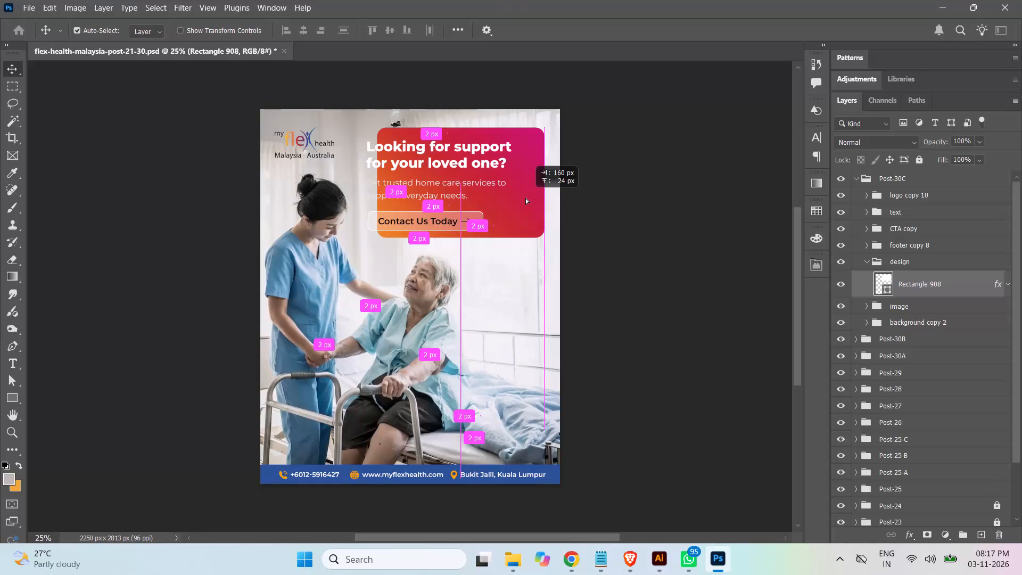
left_click_drag(525, 198, 526, 196)
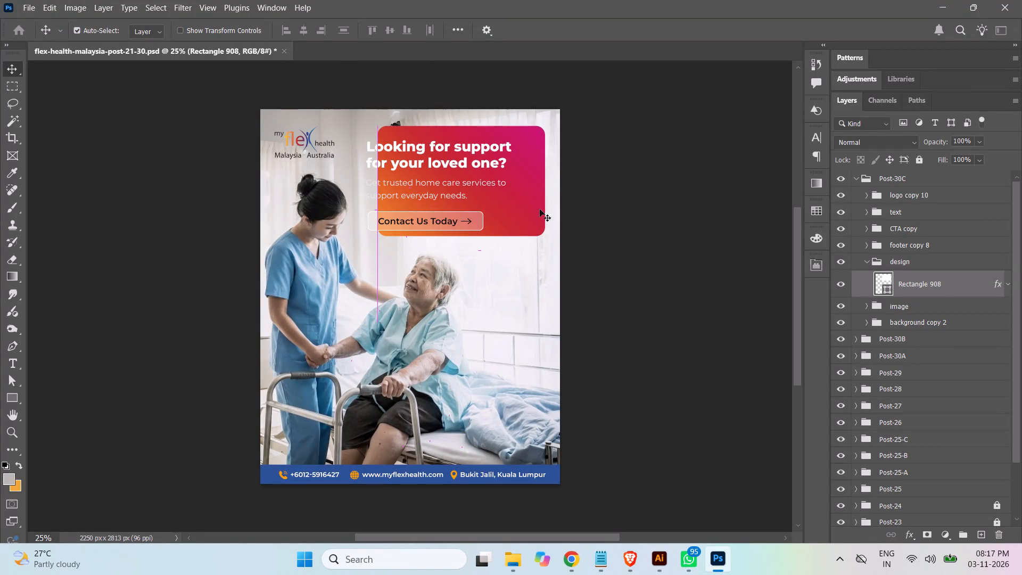
left_click(867, 261)
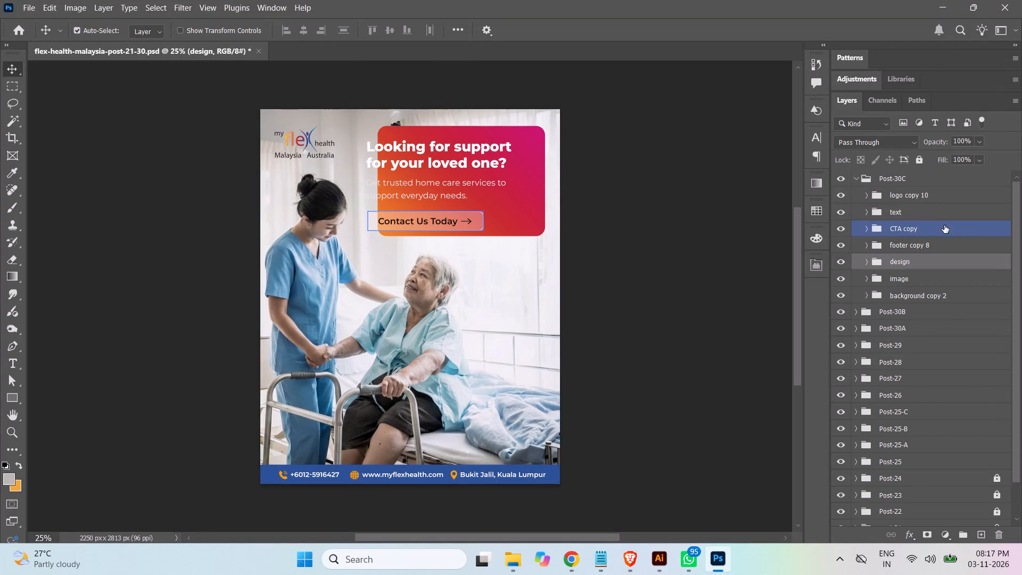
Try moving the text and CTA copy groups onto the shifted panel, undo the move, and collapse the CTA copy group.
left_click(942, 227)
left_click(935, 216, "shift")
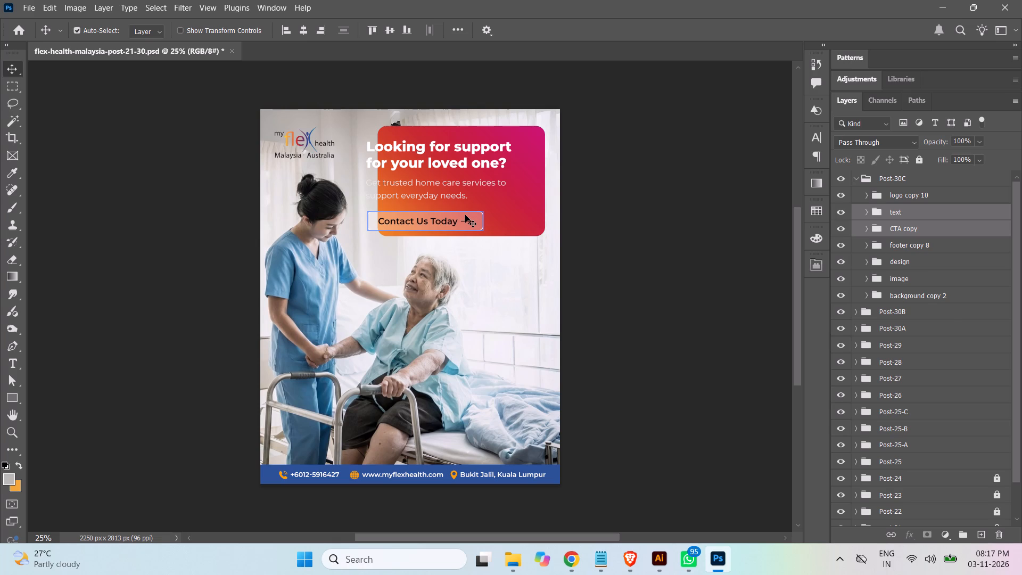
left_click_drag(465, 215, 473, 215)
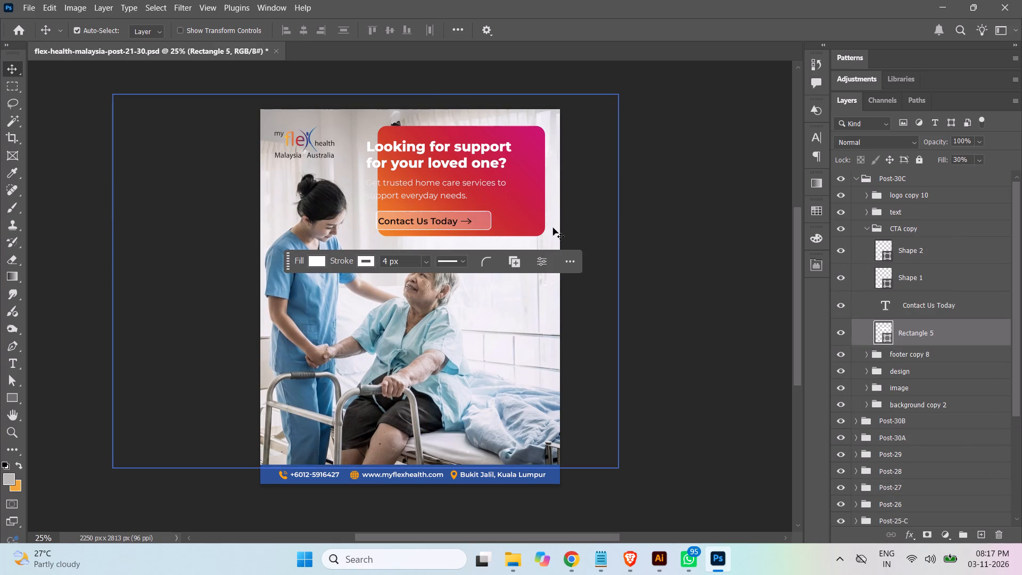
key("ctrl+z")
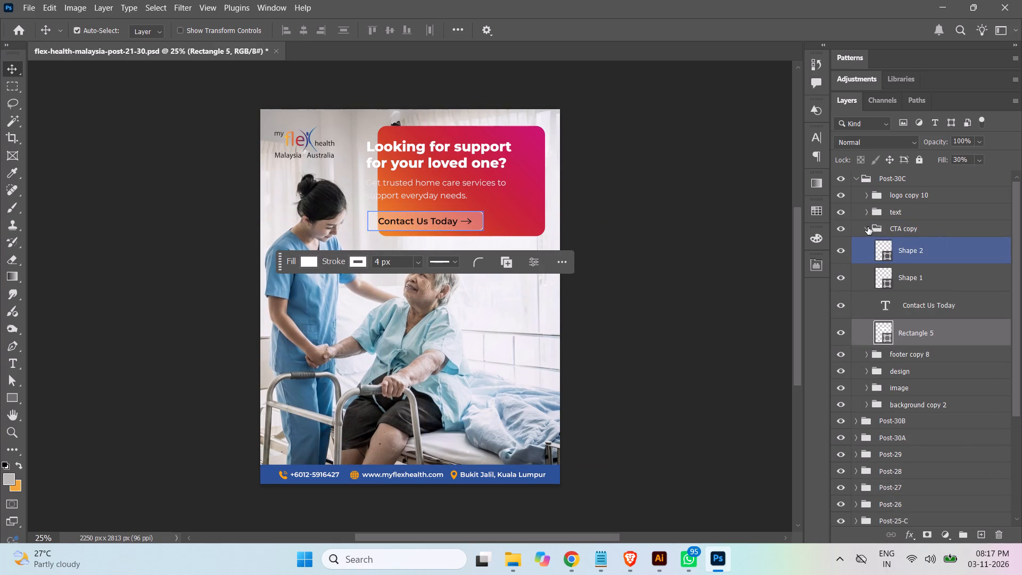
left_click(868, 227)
Move the text and CTA copy groups together onto the shifted gradient panel, at about X 1508 px, Y 550 px.
left_click(944, 231)
left_click(930, 216, "shift")
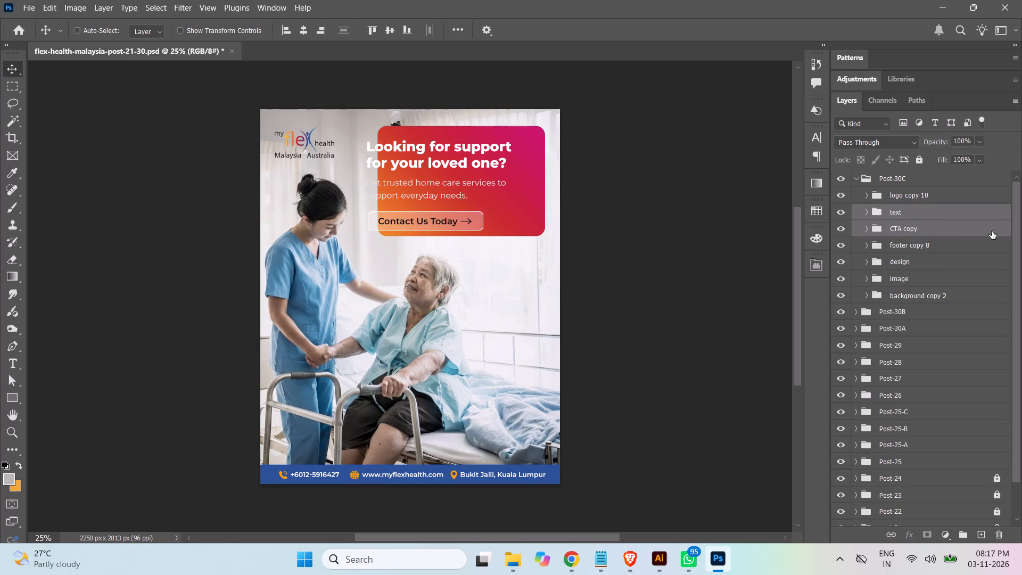
key("ctrl+t")
left_click_drag(451, 199, 465, 194)
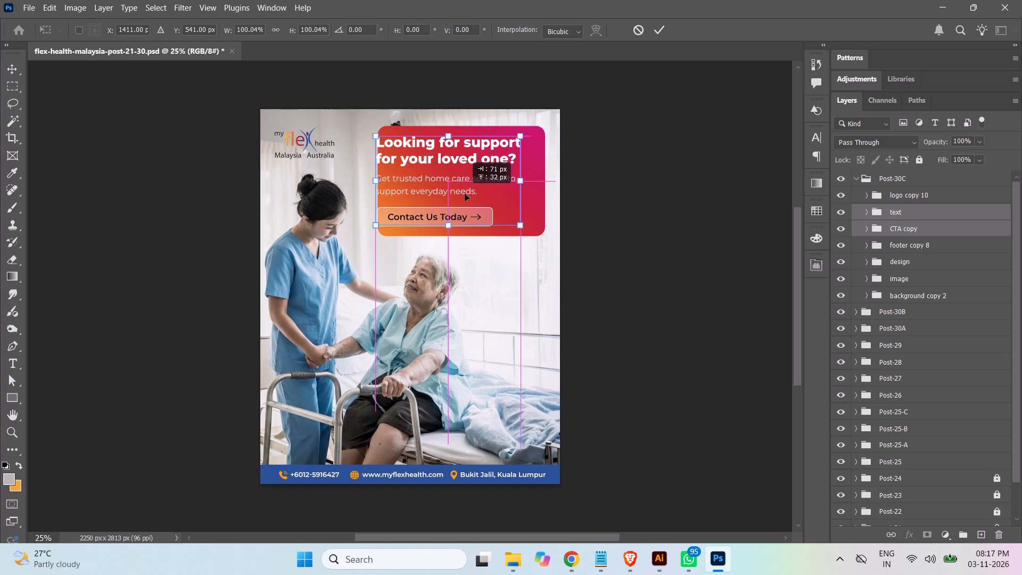
left_click_drag(465, 194, 474, 195)
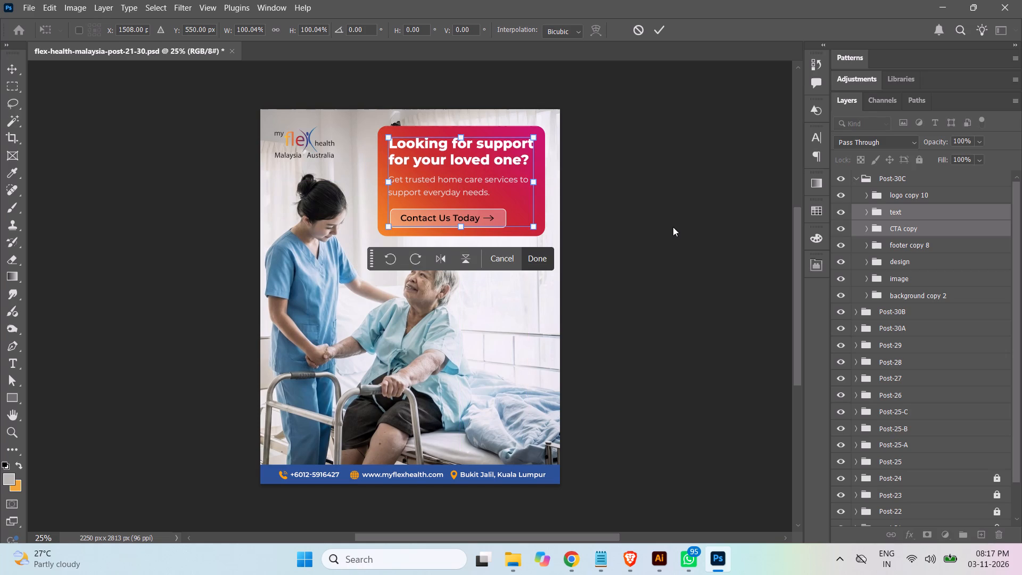
key("Return")
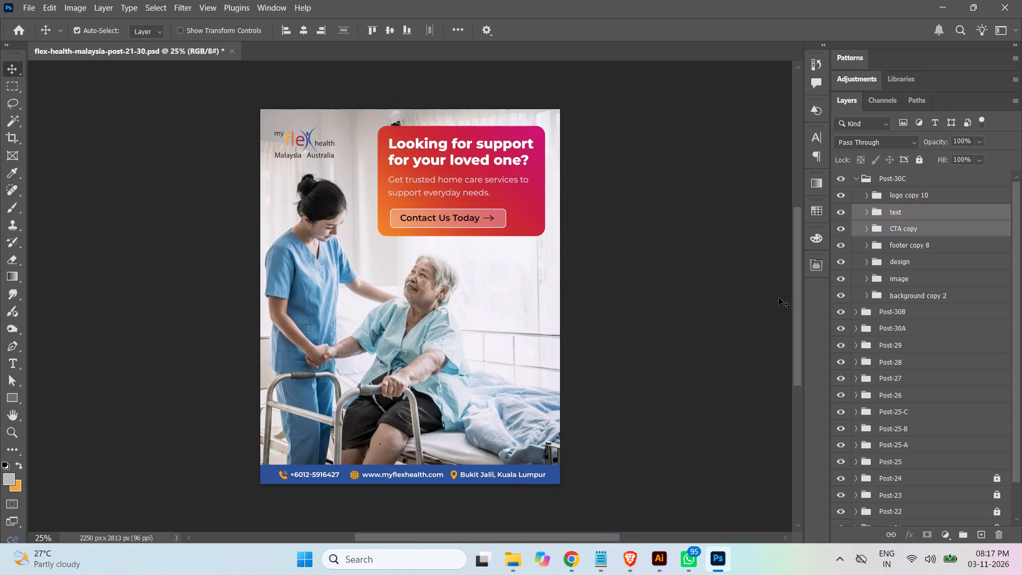
Nudge the nurse and patient image in the image group about 120 px to the right.
left_click(867, 277)
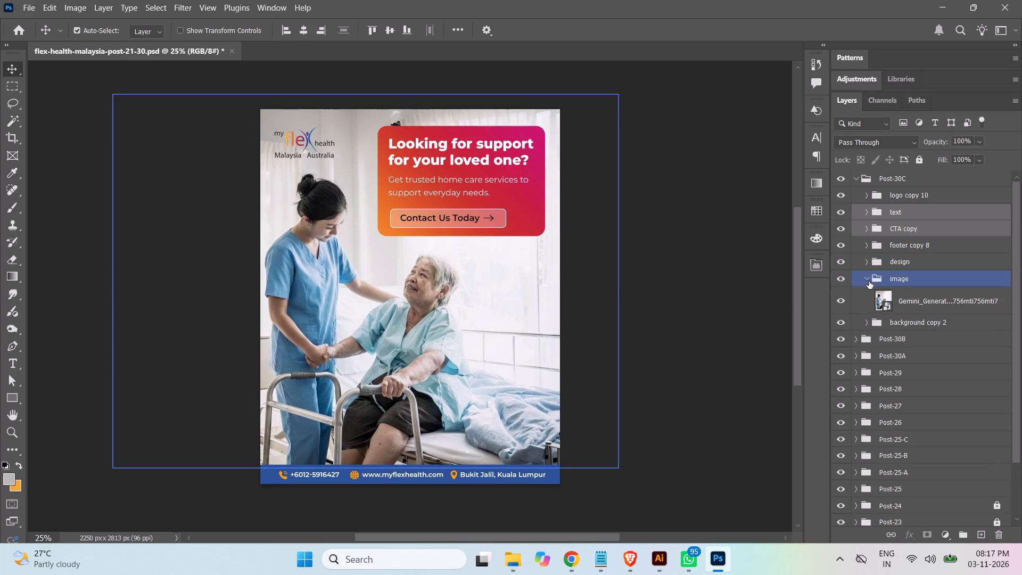
left_click(971, 301)
key("shift+Right")
key("shift+Right")
key("shift+Right")
key("shift+Right")
key("shift+Right")
key("shift+Right")
key("shift+Right")
key("shift+Right")
key("shift+Right")
key("shift+Right")
key("shift+Right")
key("shift+Right")
key("shift+Right")
key("shift+Right")
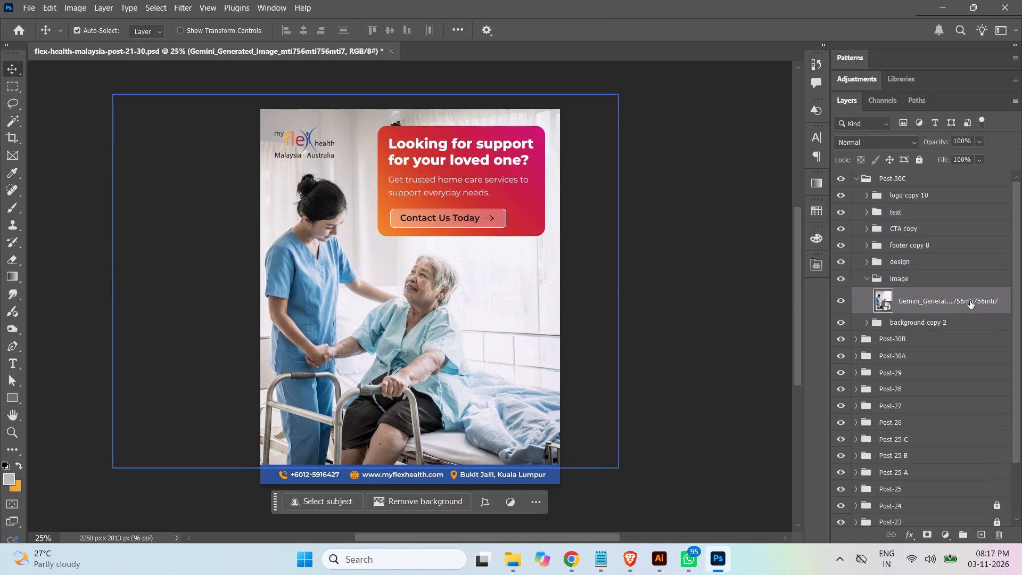
key("shift+Right")
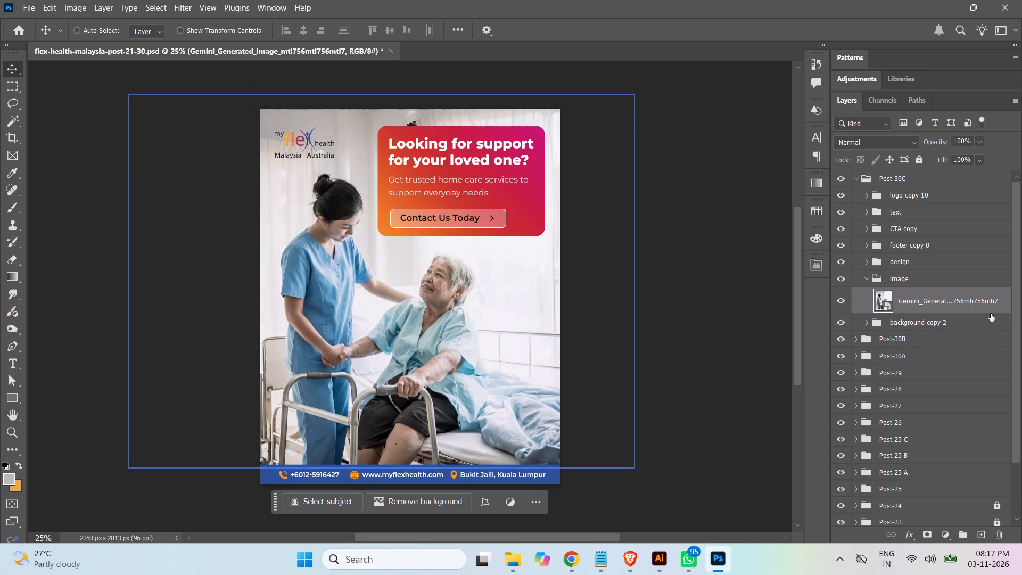
Enlarge the nurse and patient image to about 116.6% and position it at about X 964.5 px, Y 1270.5 px.
key("ctrl+t")
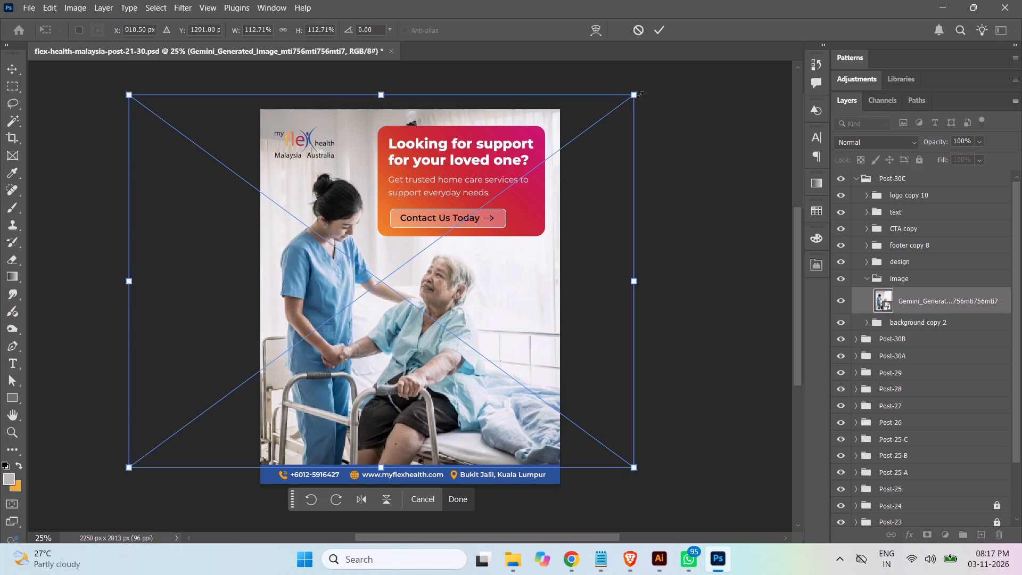
left_click_drag(640, 95, 669, 84, "shift")
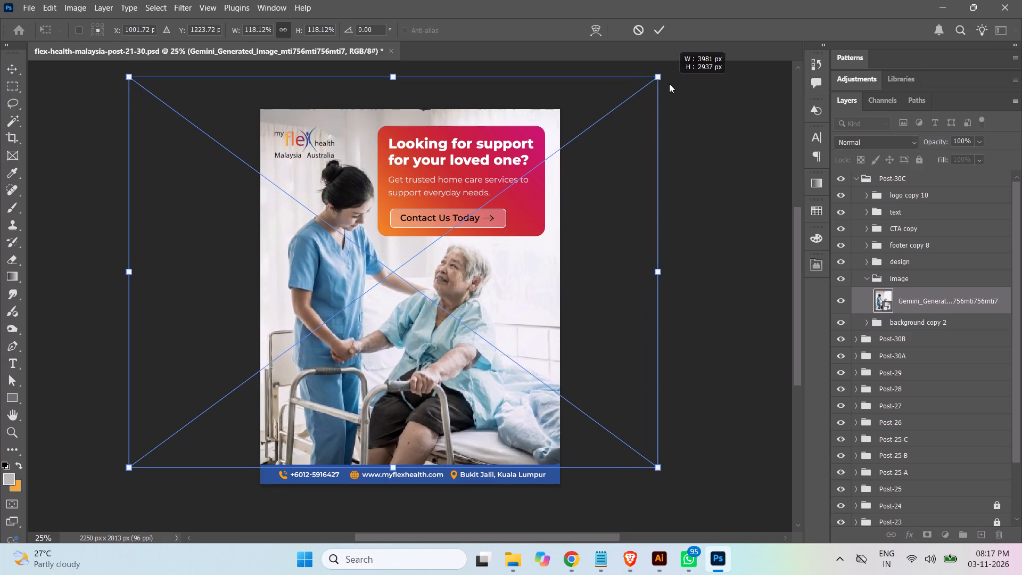
left_click_drag(669, 84, 665, 93, "shift")
left_click(507, 312)
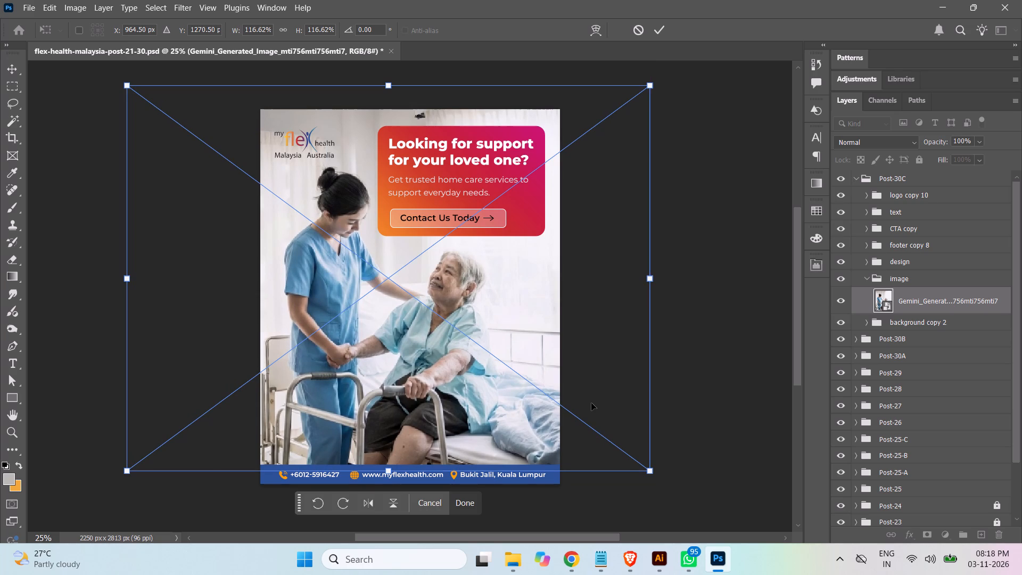
key("Return")
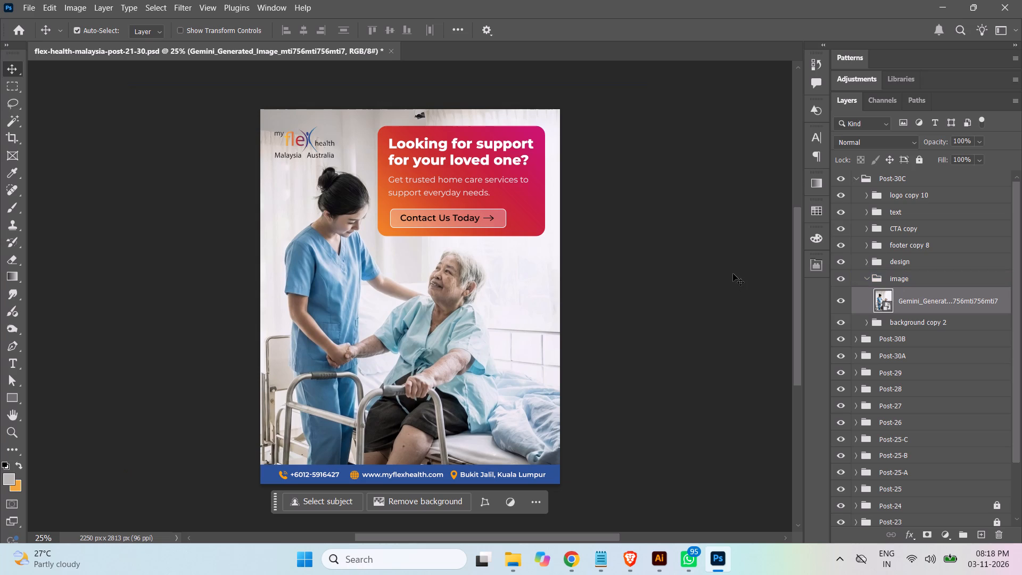
Save the document and collapse the image and Post-30C groups.
key("ctrl+s")
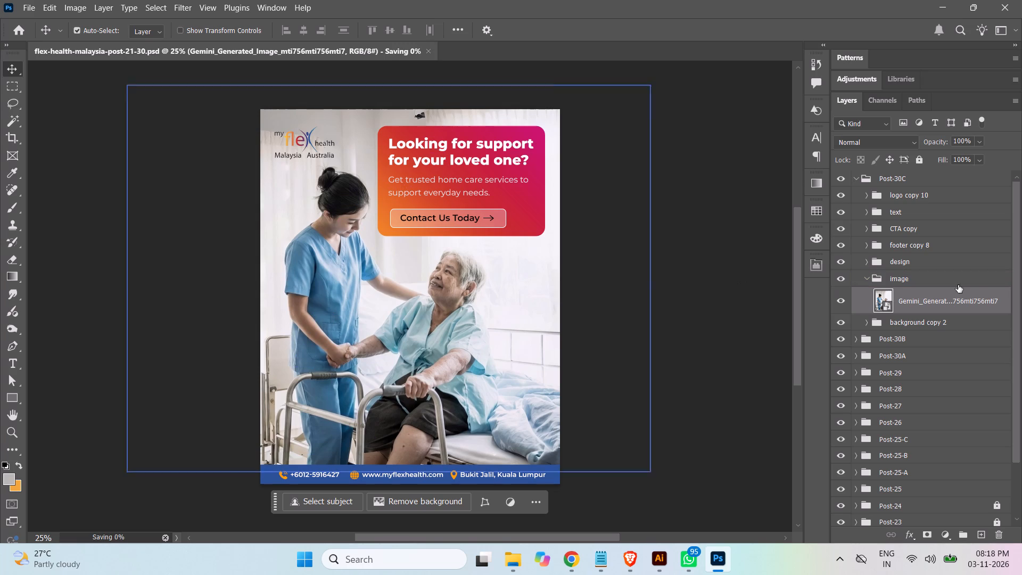
left_click(864, 277)
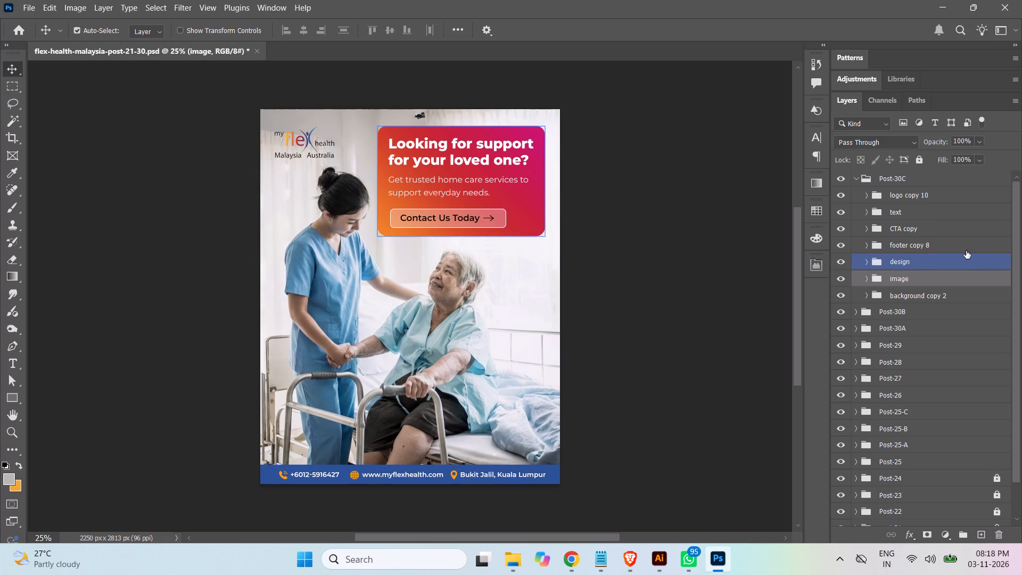
left_click(856, 176)
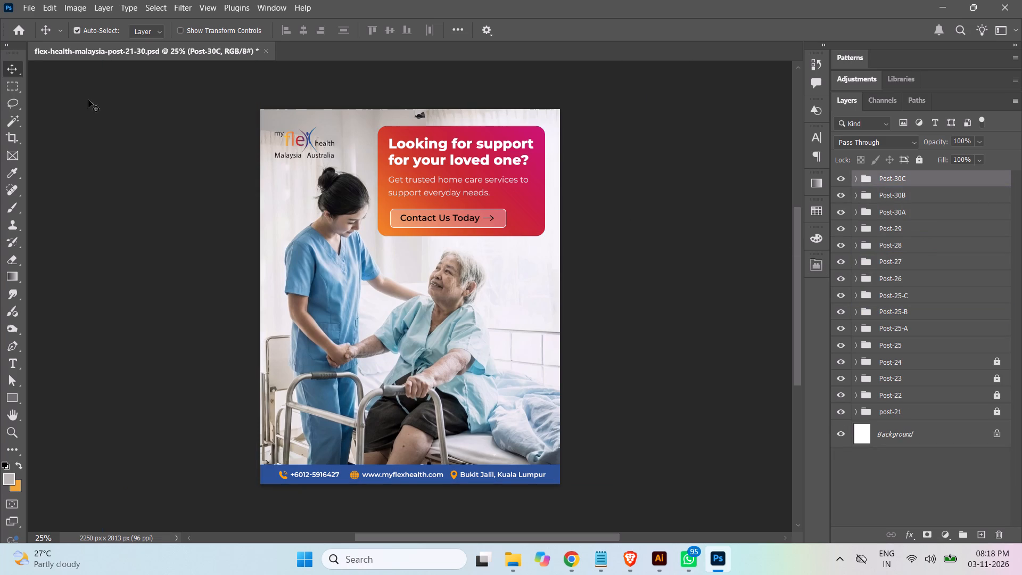
Save a JPEG copy named flex-health-malaysia-post-30D1.jpg at maximum quality 12 with the Baseline ("Standard") format.
left_click(32, 6)
left_click(76, 181)
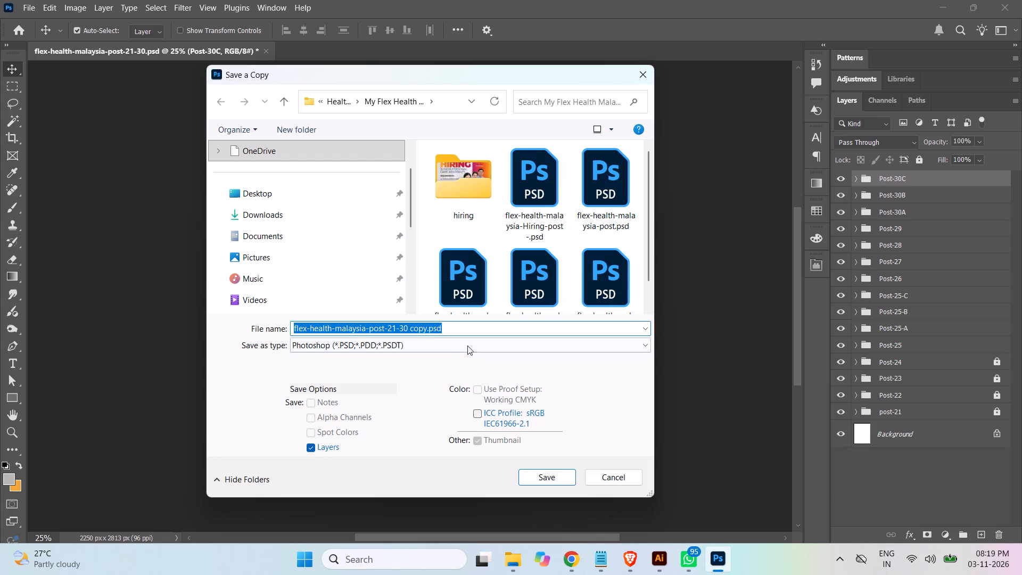
left_click(455, 348)
left_click(346, 186)
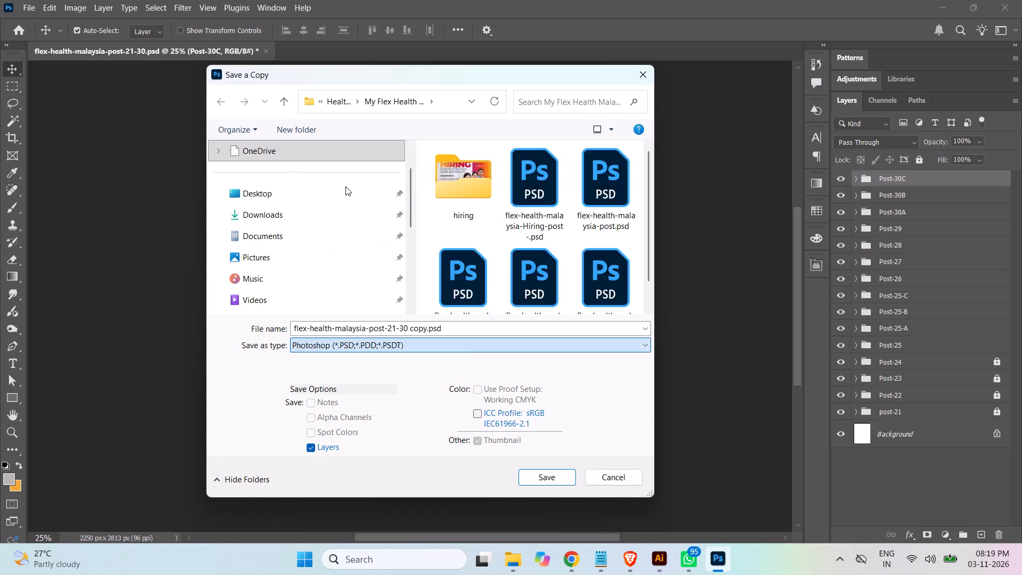
left_click_drag(650, 160, 651, 250)
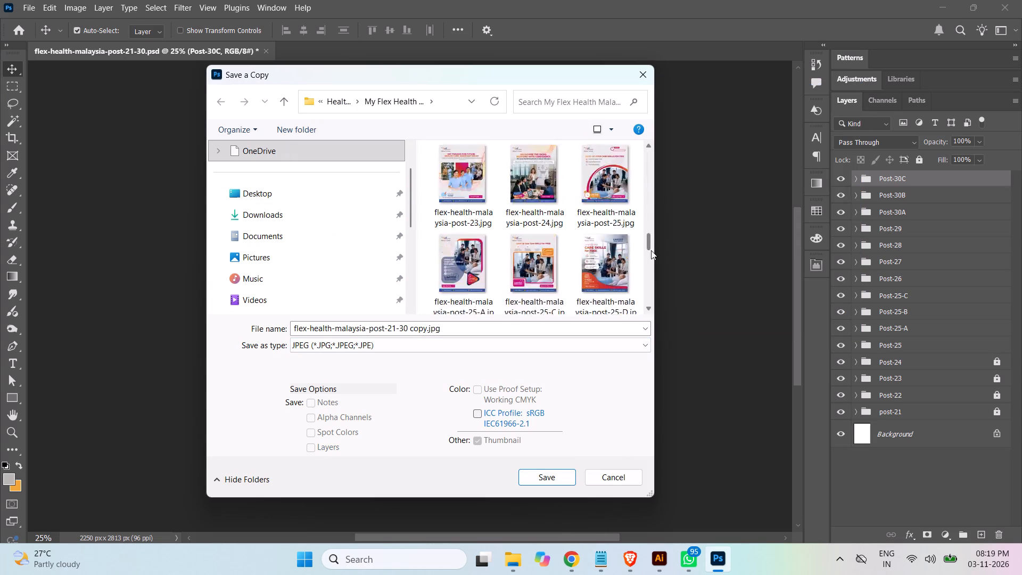
left_click_drag(651, 250, 652, 280)
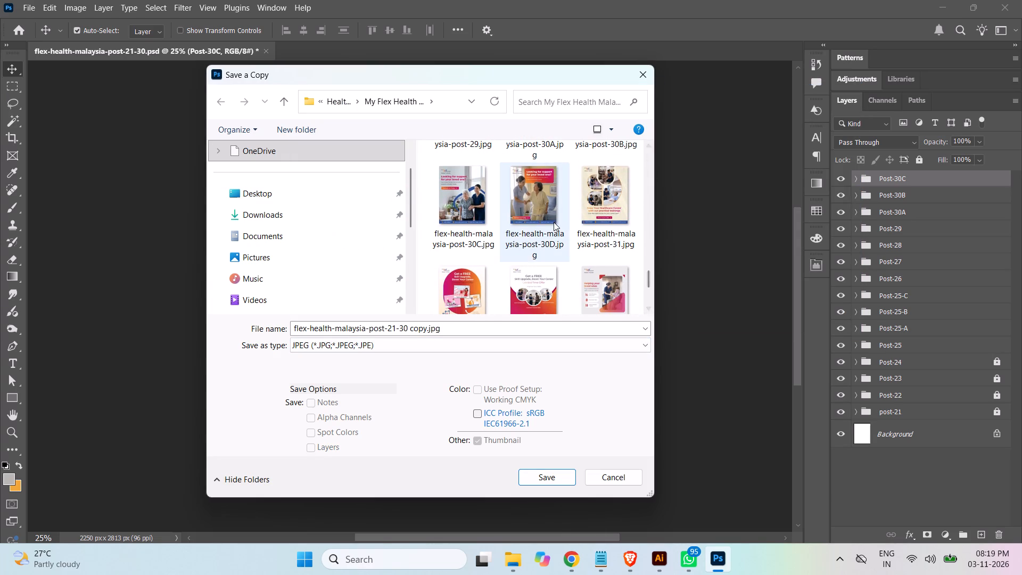
left_click(554, 222)
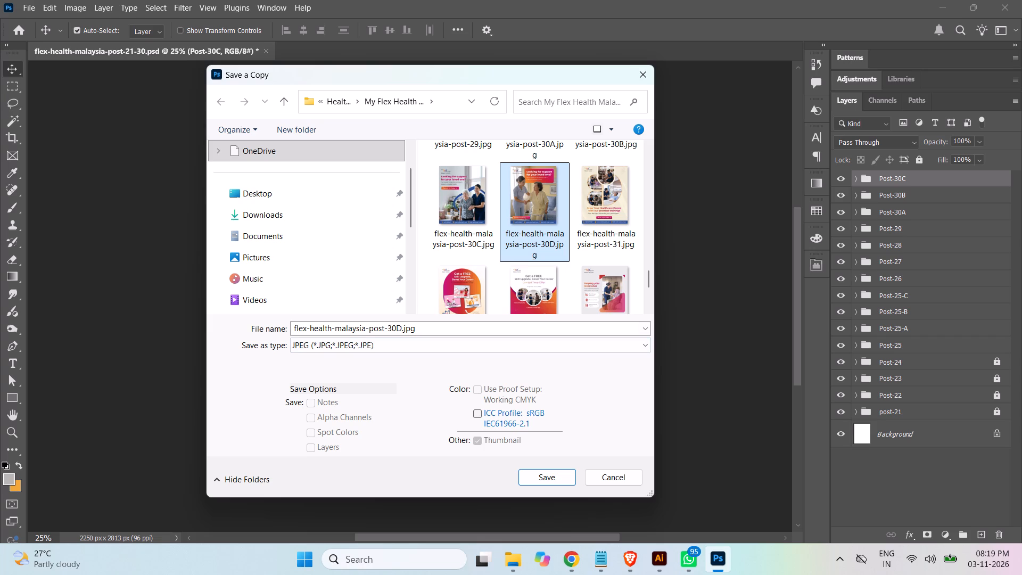
left_click(401, 330)
left_click(401, 328)
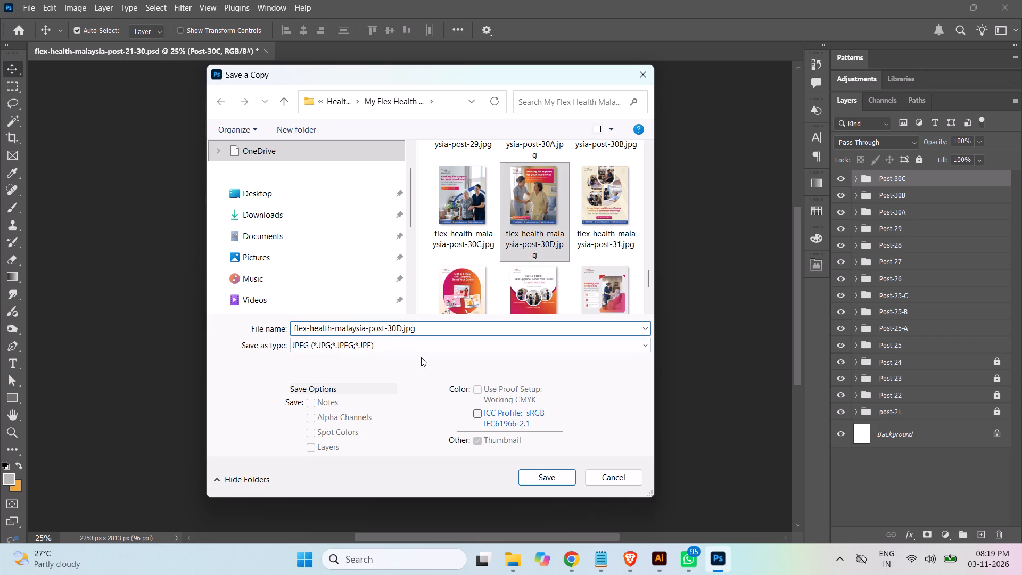
key("1")
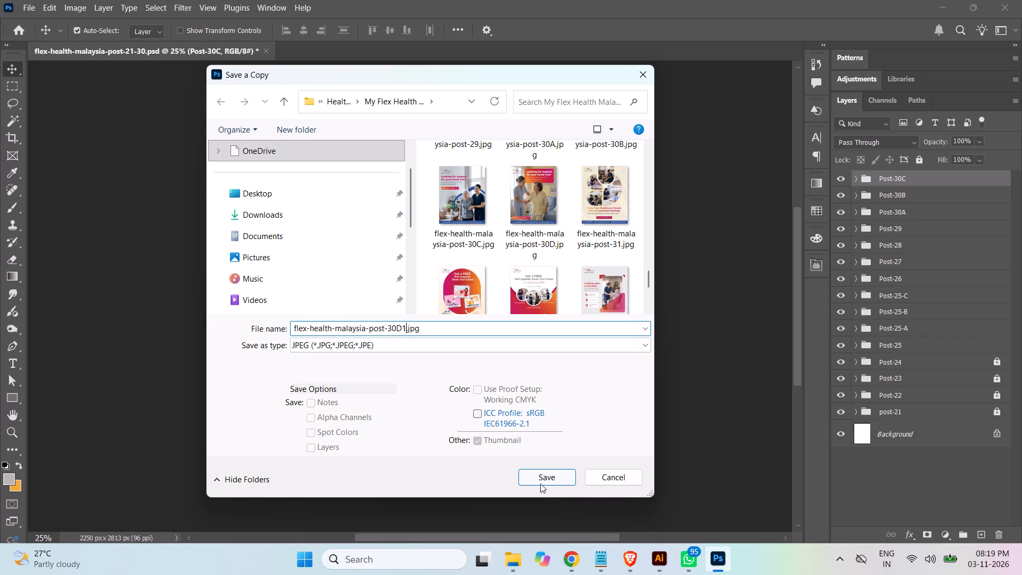
left_click(539, 477)
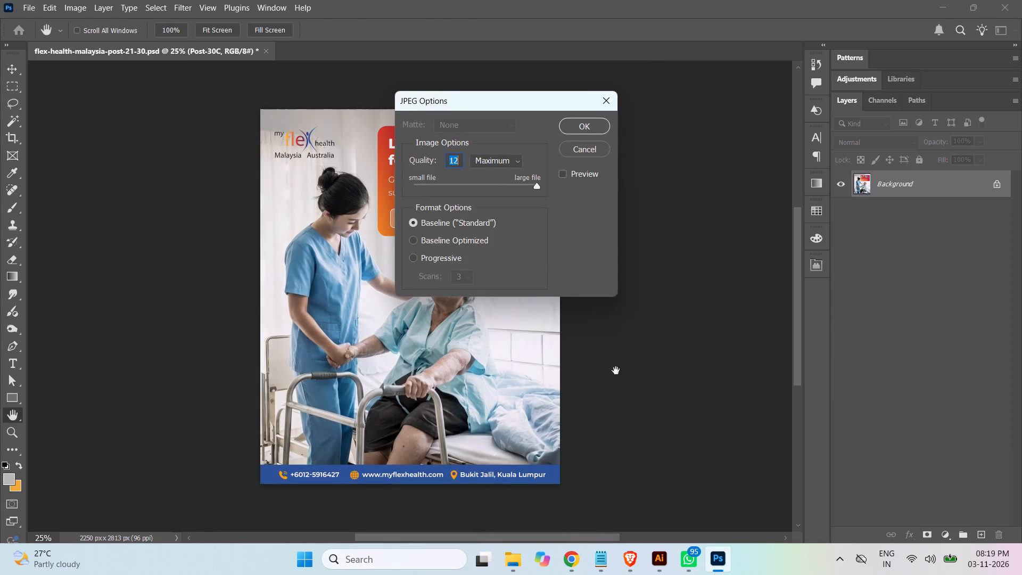
left_click(591, 126)
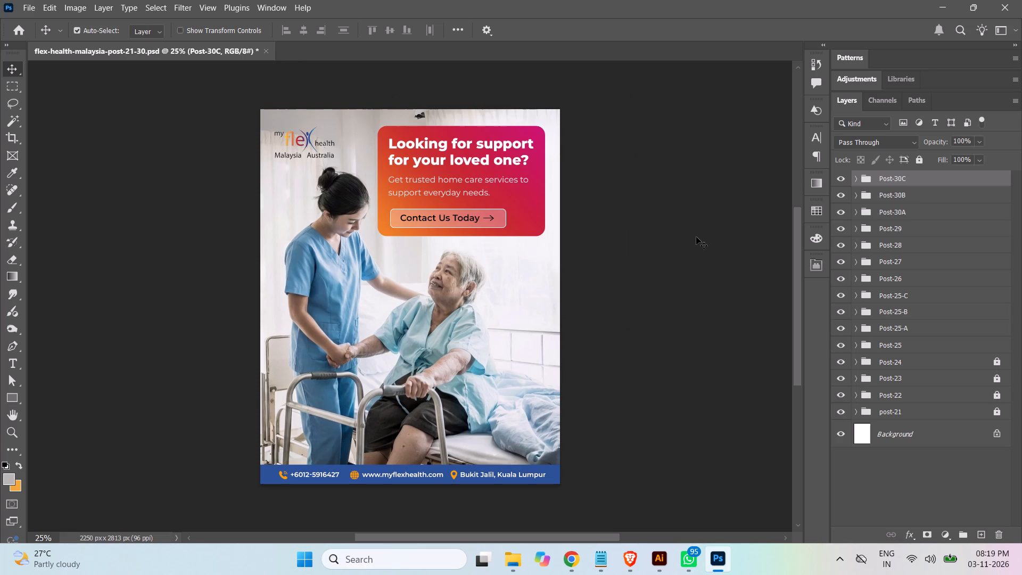
Save the layered document.
key("ctrl+s")
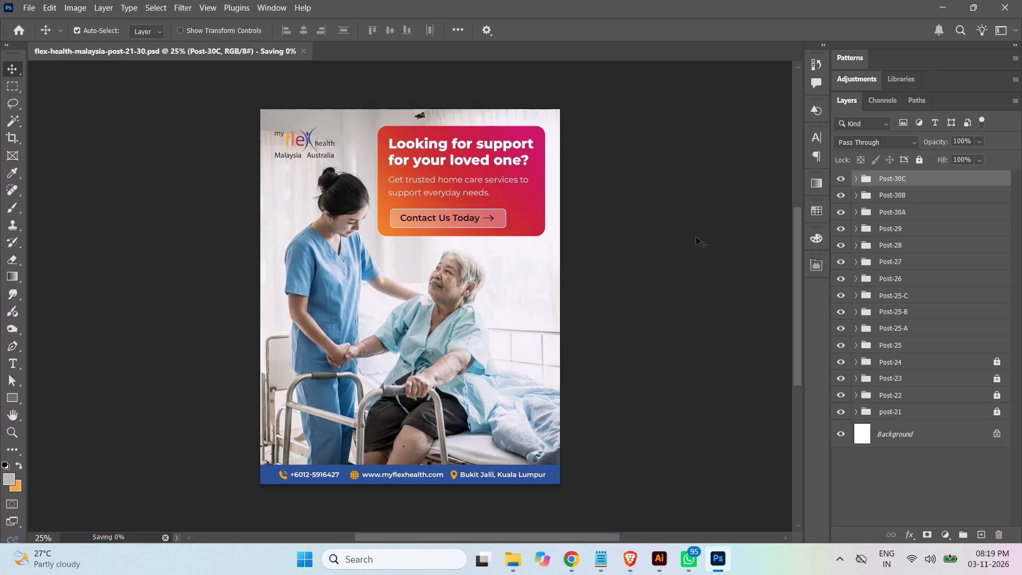
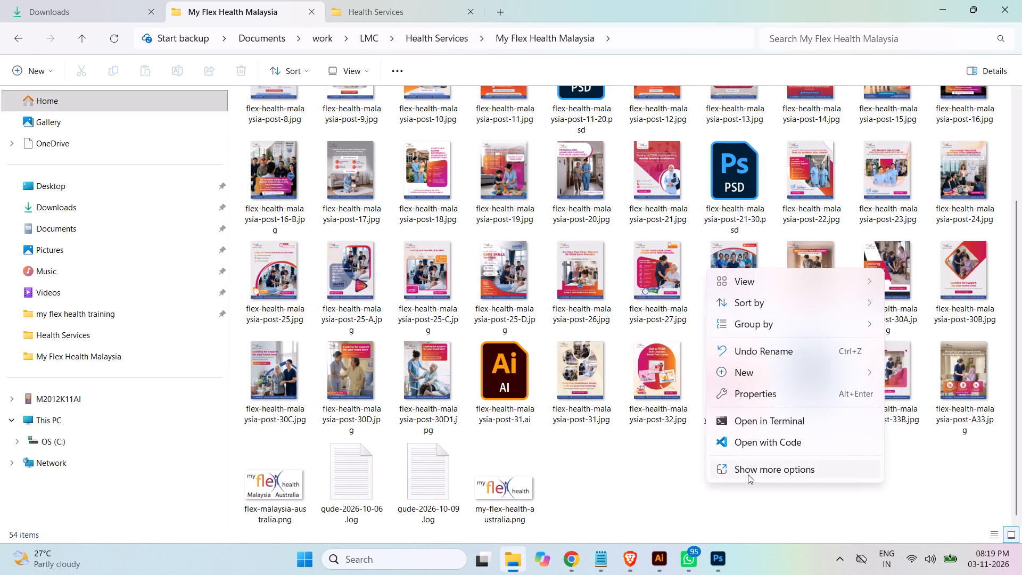
Refresh the My Flex Health Malaysia folder and view the exported flex-health-malaysia-post-30D1.jpg to check the ad.
left_click(756, 470)
left_click(733, 316)
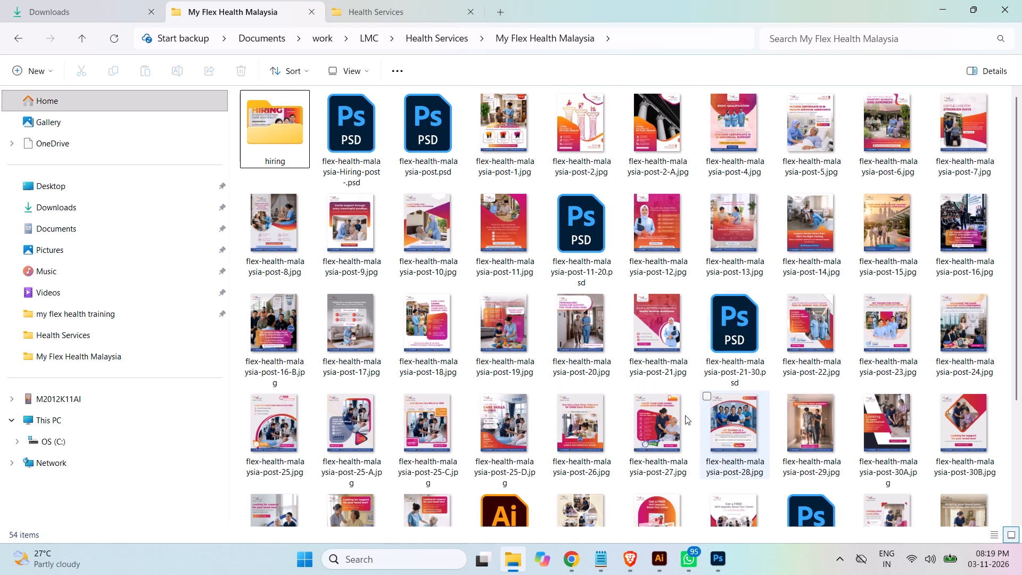
left_click_drag(1013, 195, 1013, 285)
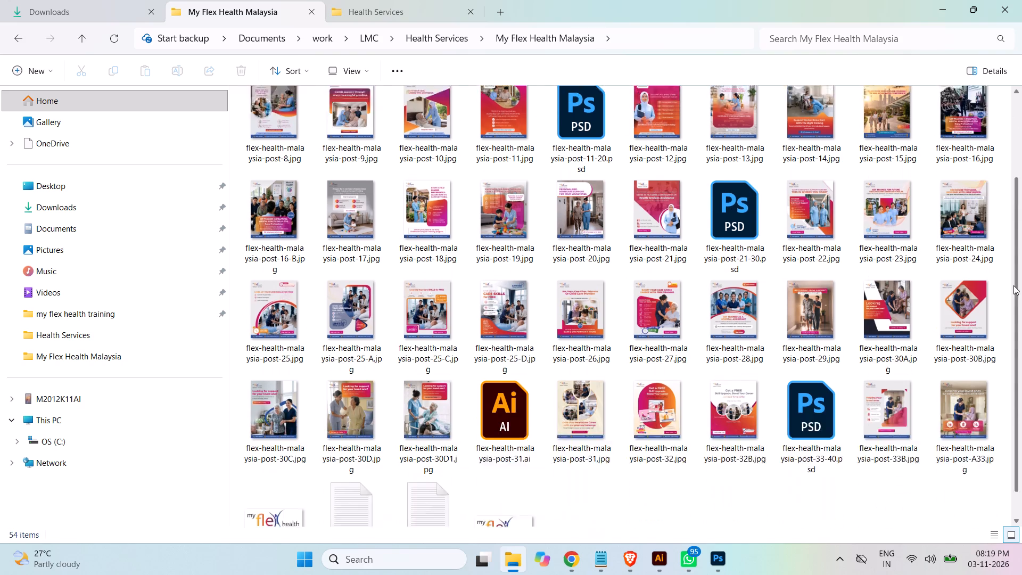
left_click_drag(1013, 285, 1016, 399)
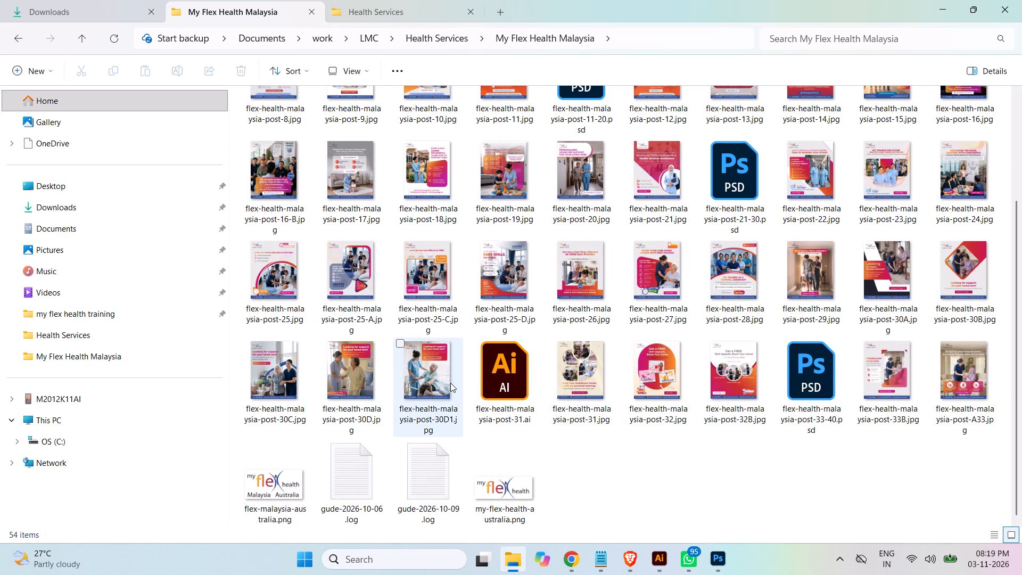
double_click(447, 387)
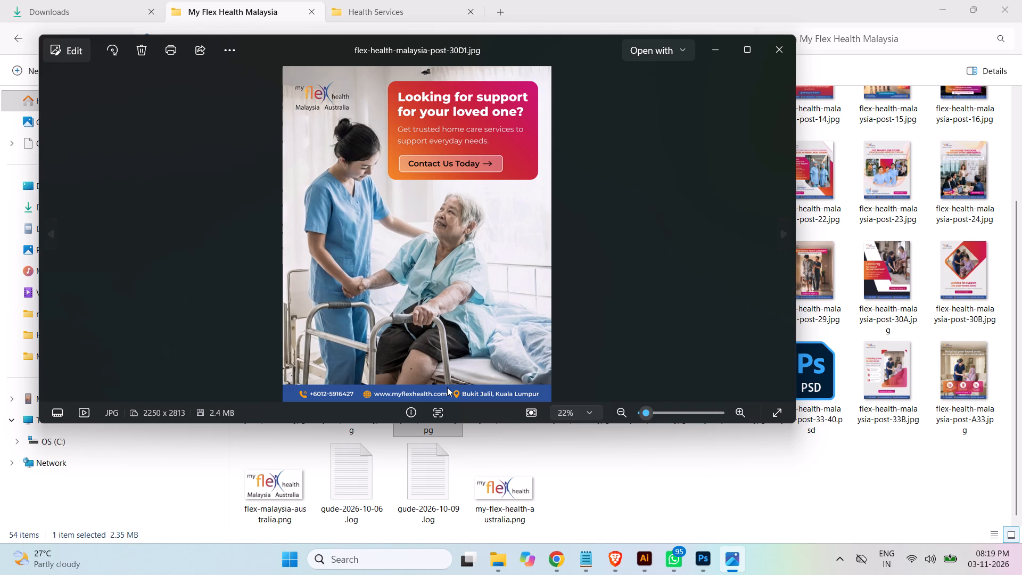
left_click(781, 54)
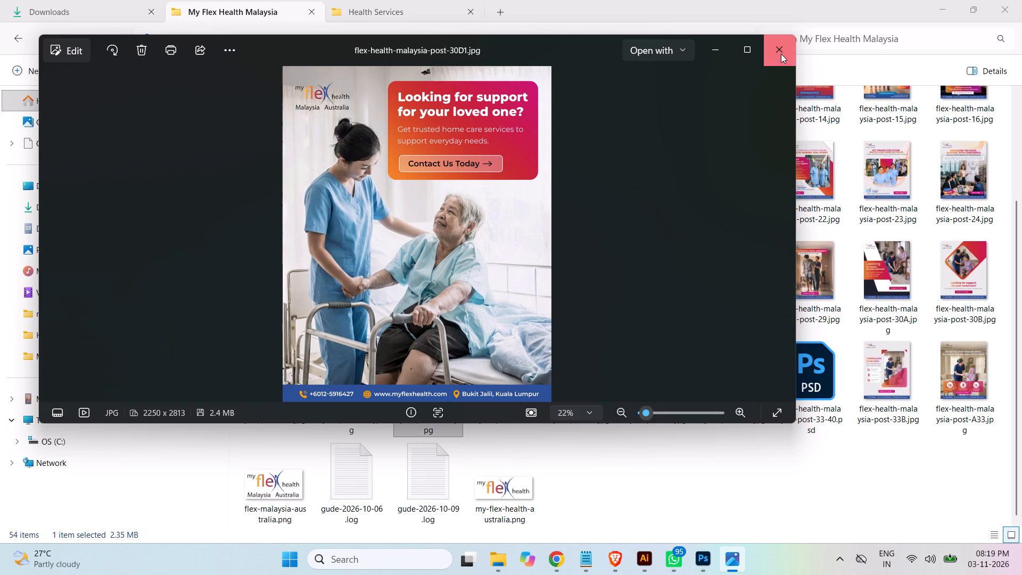
Switch to Photoshop and open the nurse and patient smart object from the Post-30C image group for editing.
left_click(717, 562)
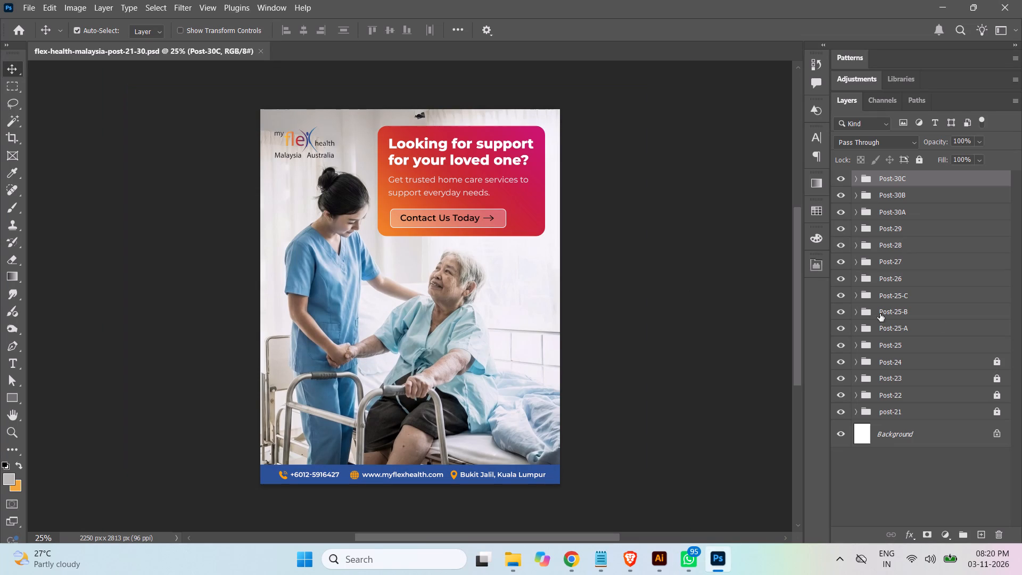
left_click(856, 183)
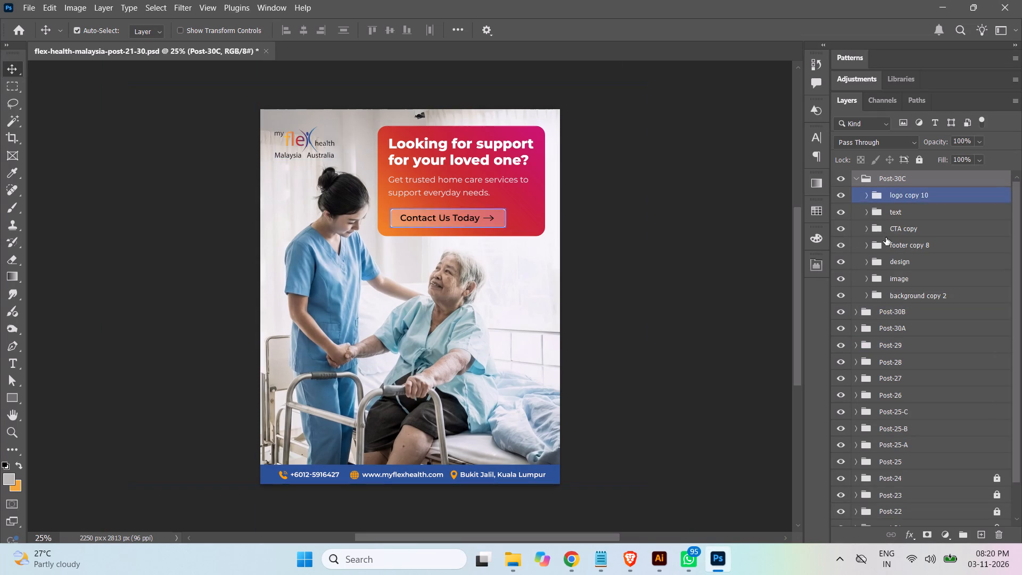
left_click(867, 278)
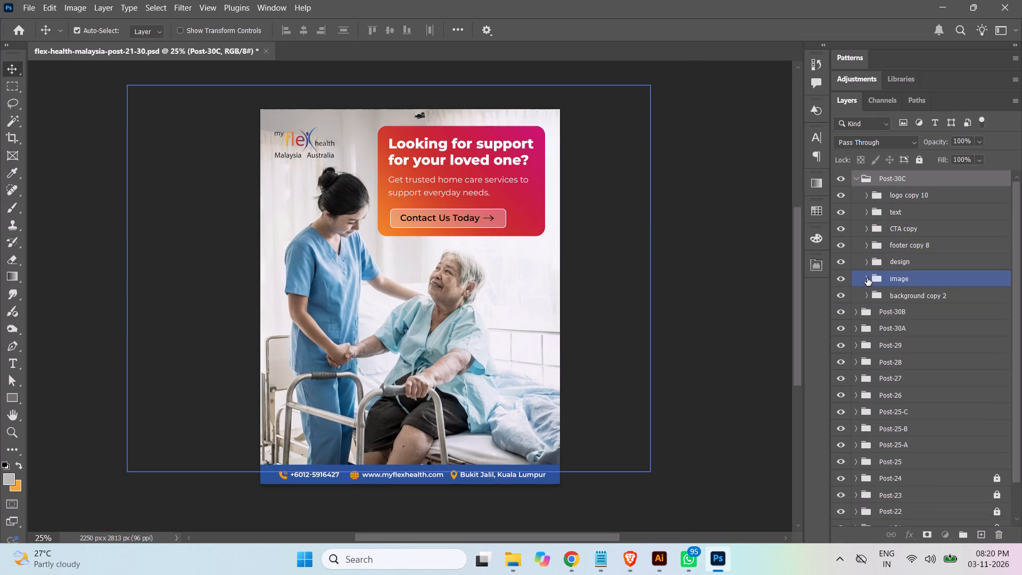
double_click(885, 306)
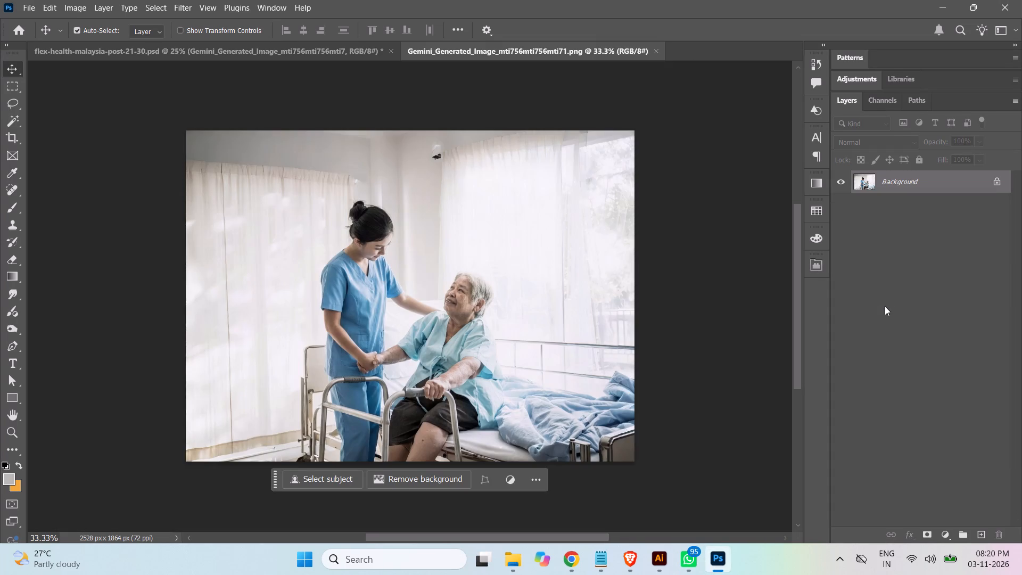
Paint over the dark fixture beside the curtain top with the Brush, using a wall colour sampled just next to it.
key("z")
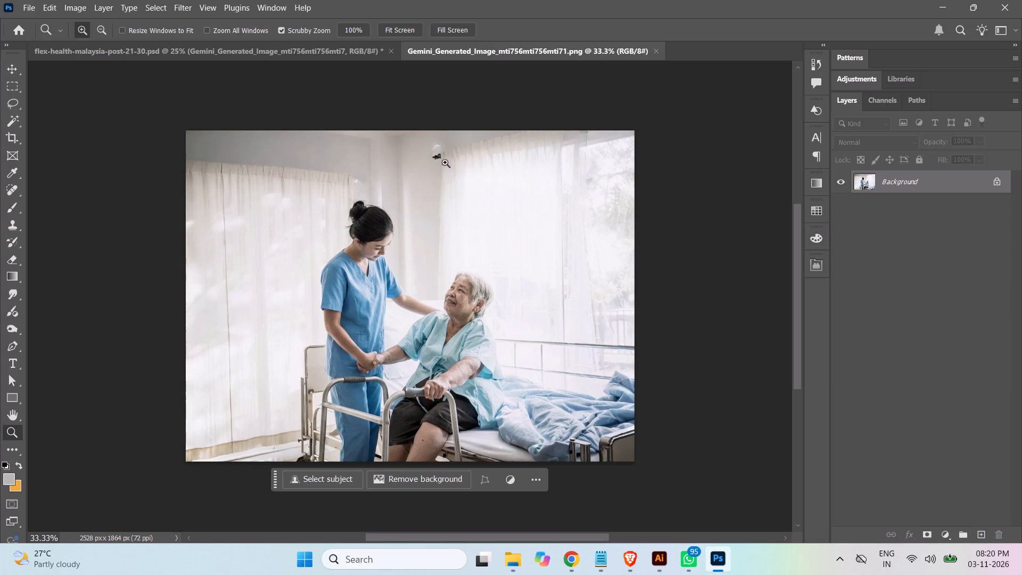
left_click_drag(426, 149, 514, 220)
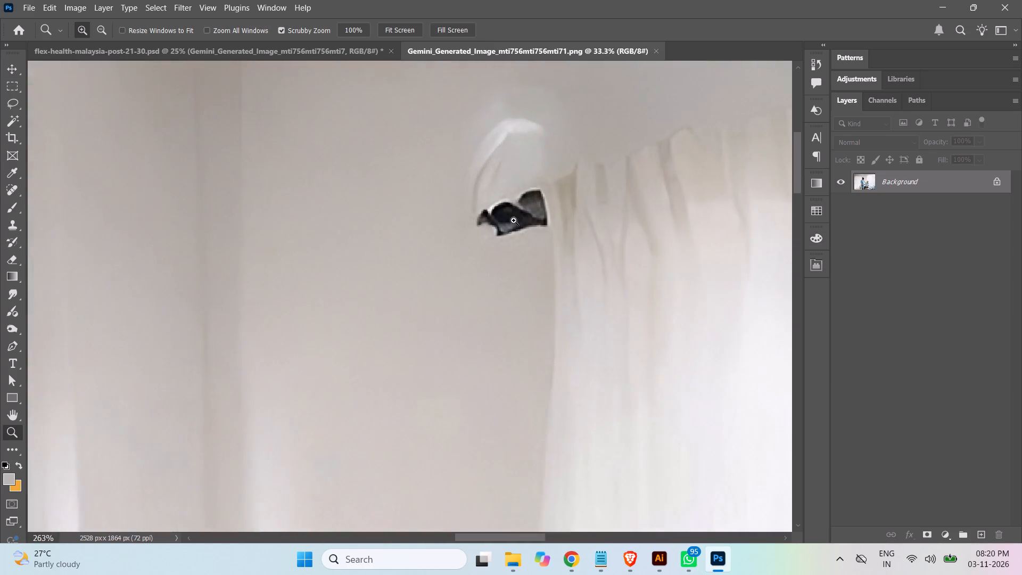
left_click_drag(514, 220, 517, 226)
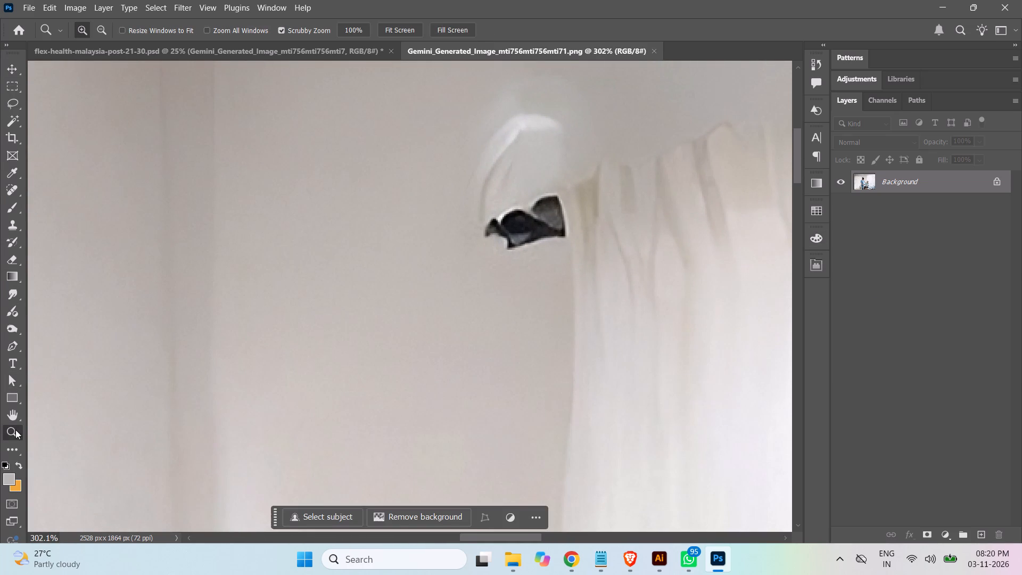
left_click(9, 480)
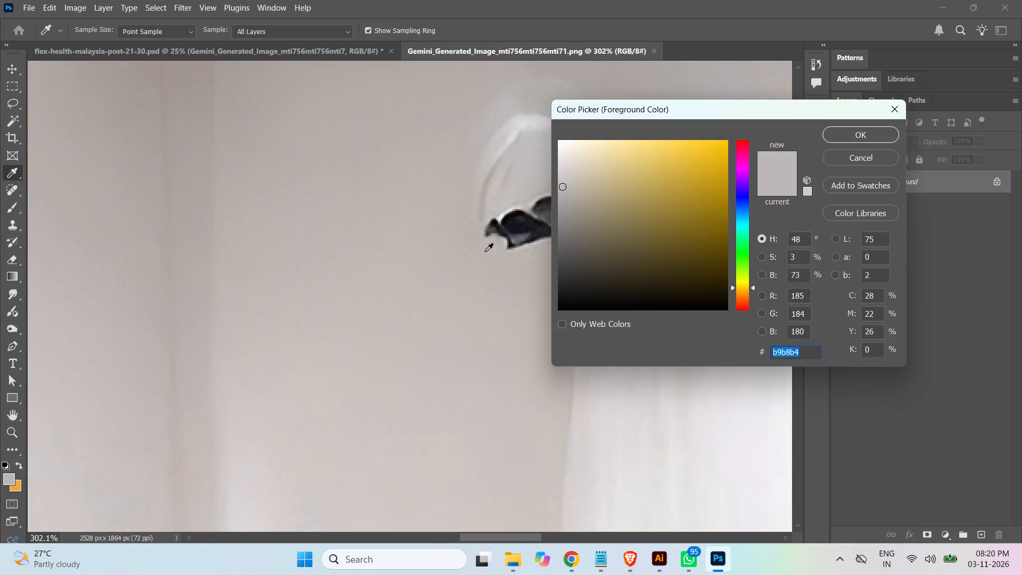
left_click(485, 251)
left_click(865, 133)
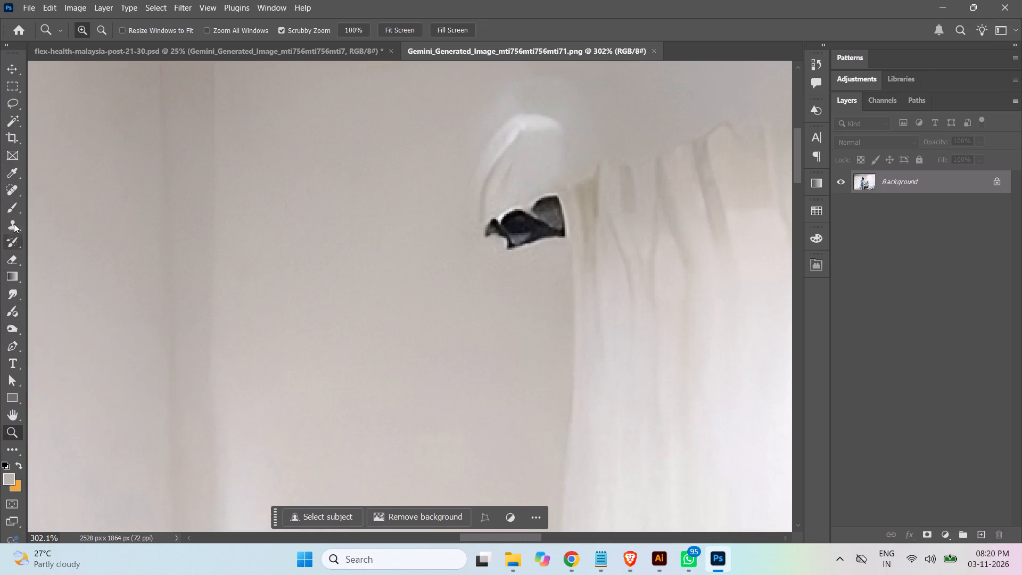
left_click(10, 209)
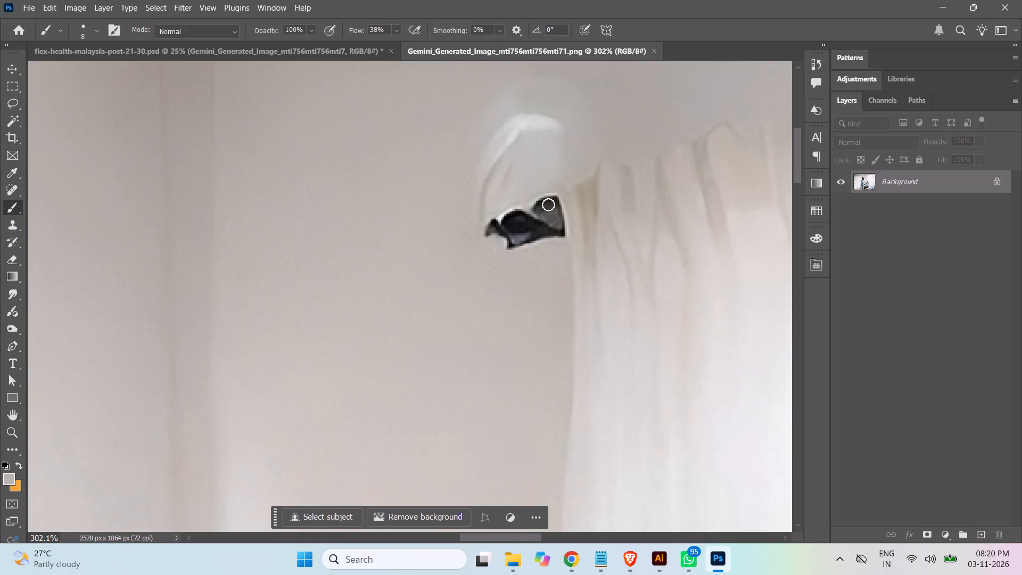
left_click_drag(548, 203, 559, 214)
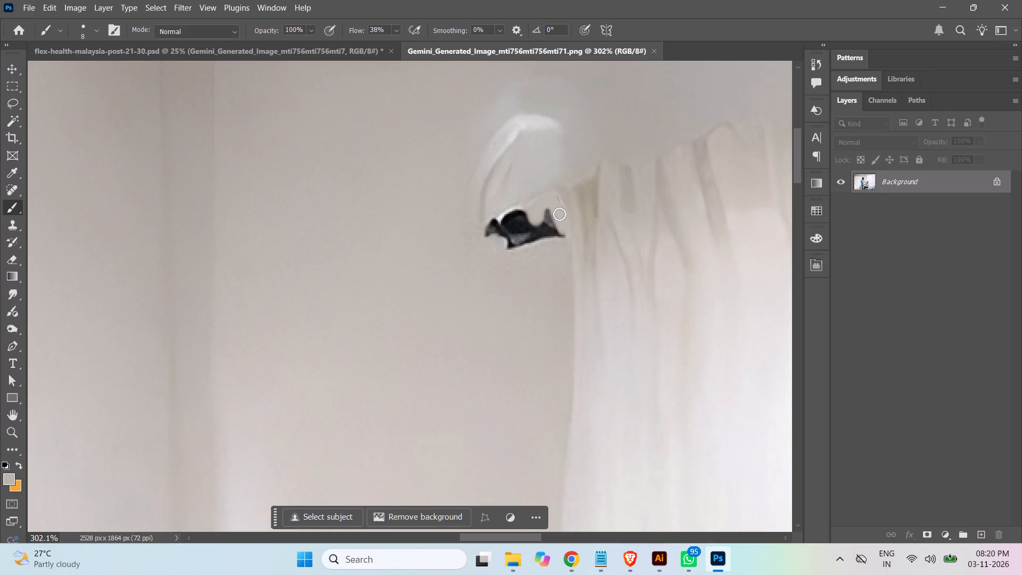
left_click_drag(559, 214, 523, 211)
left_click_drag(523, 211, 547, 229)
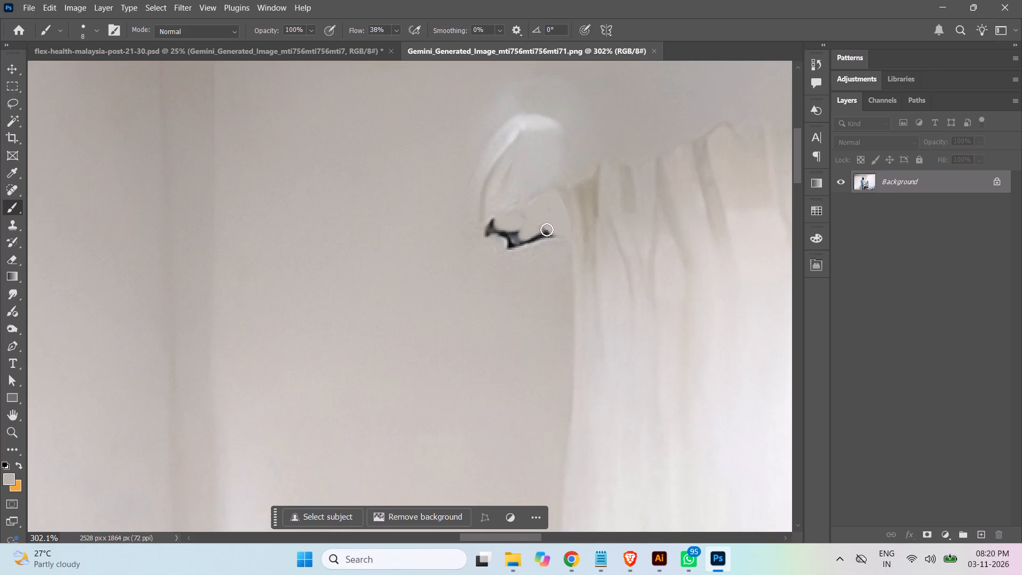
left_click_drag(547, 229, 516, 233)
left_click_drag(516, 233, 515, 224)
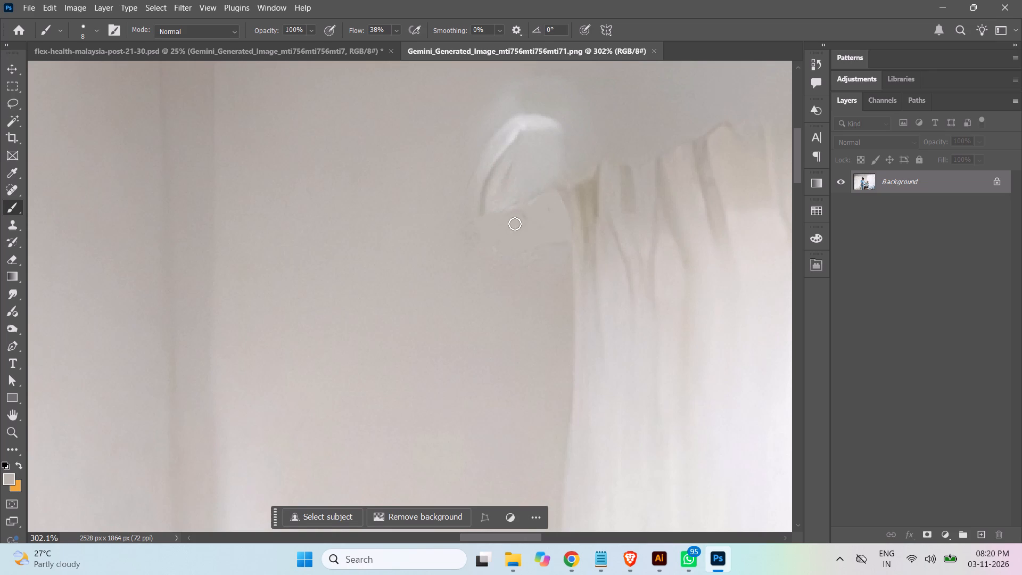
left_click_drag(515, 224, 555, 215)
Save the retouched nurse and patient image and close it to return to the ad document.
left_click(12, 70)
key("ctrl+s")
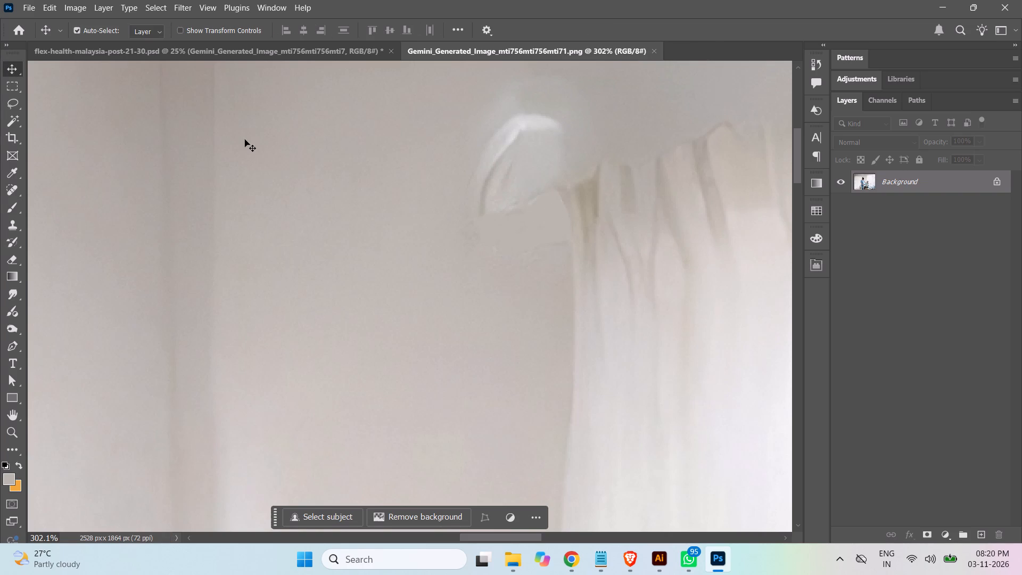
left_click(655, 52)
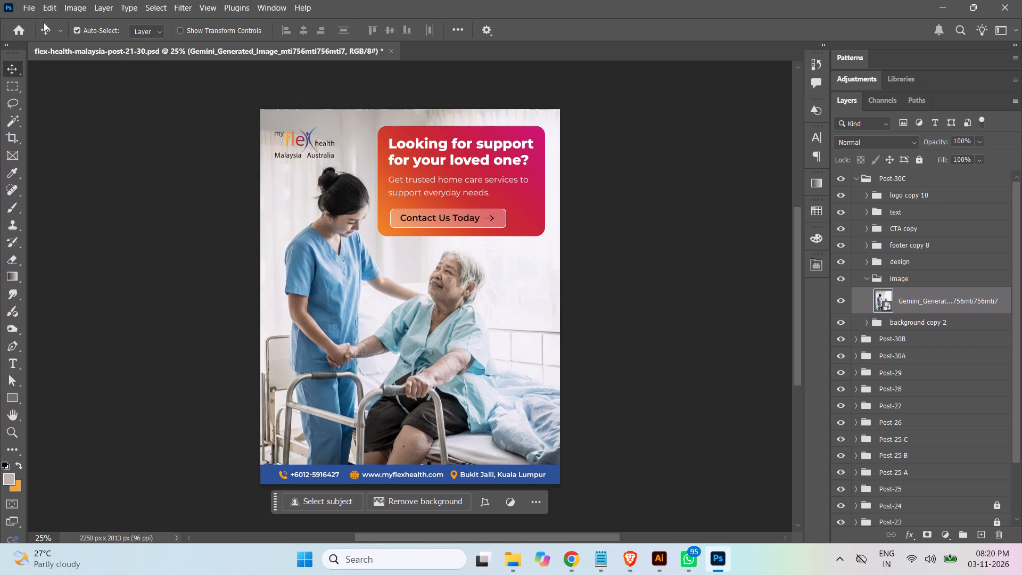
Save a JPEG copy of the ad, replacing the existing flex-health-malaysia-post-30D1.jpg and accepting the JPEG options.
left_click(31, 10)
left_click(64, 178)
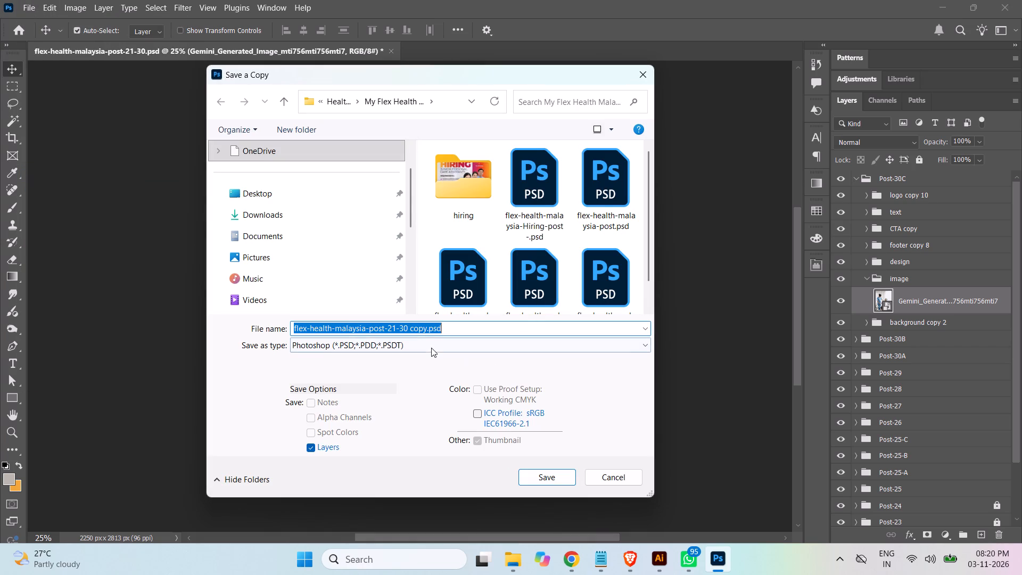
left_click(444, 344)
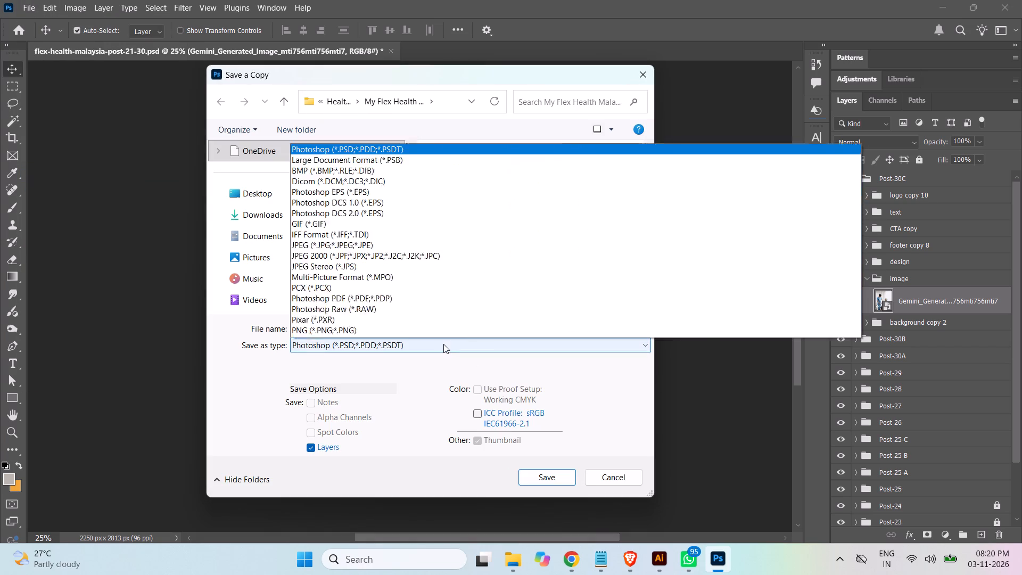
left_click(360, 181)
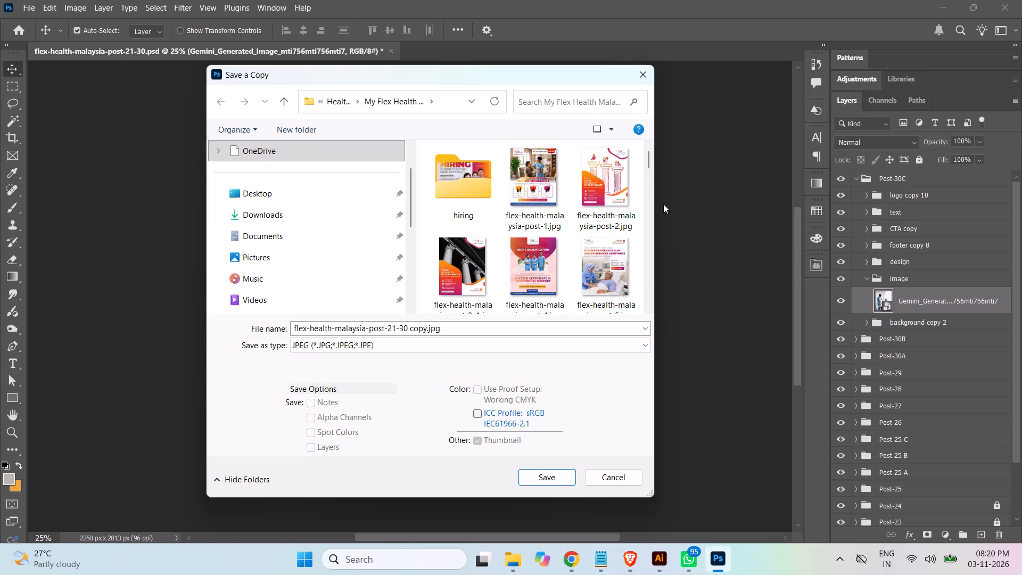
left_click_drag(647, 161, 651, 220)
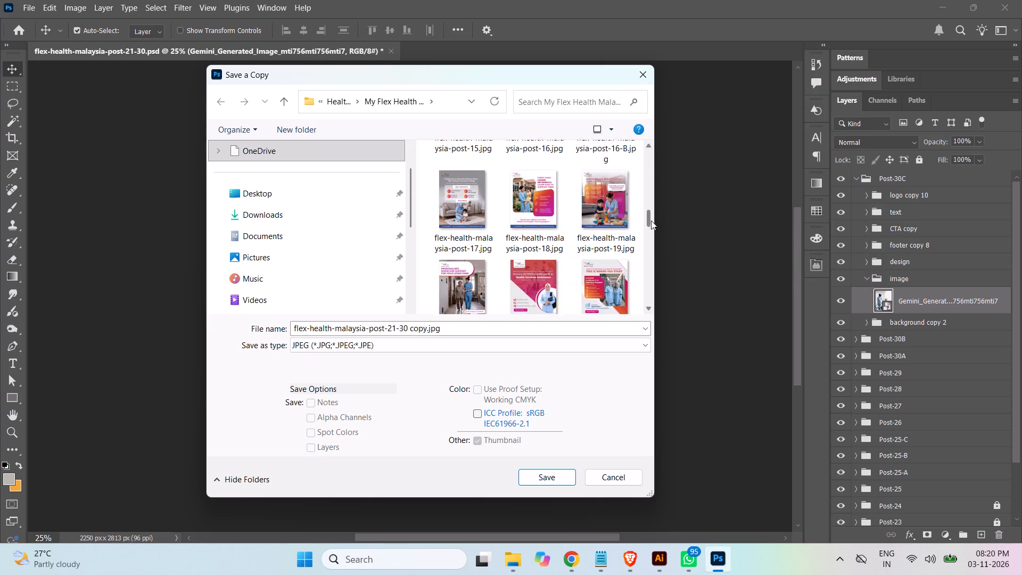
left_click_drag(651, 220, 654, 245)
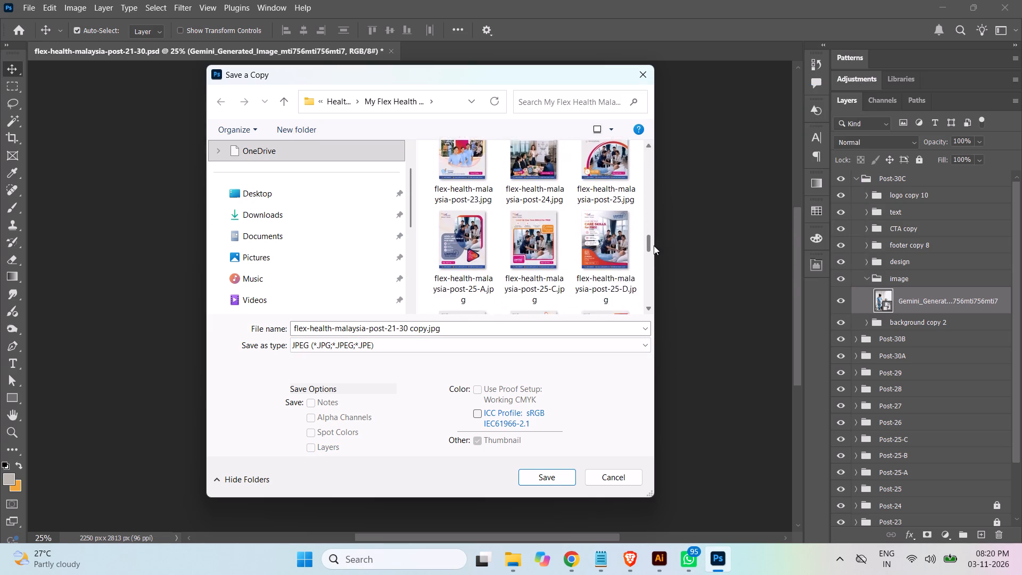
left_click_drag(654, 245, 656, 279)
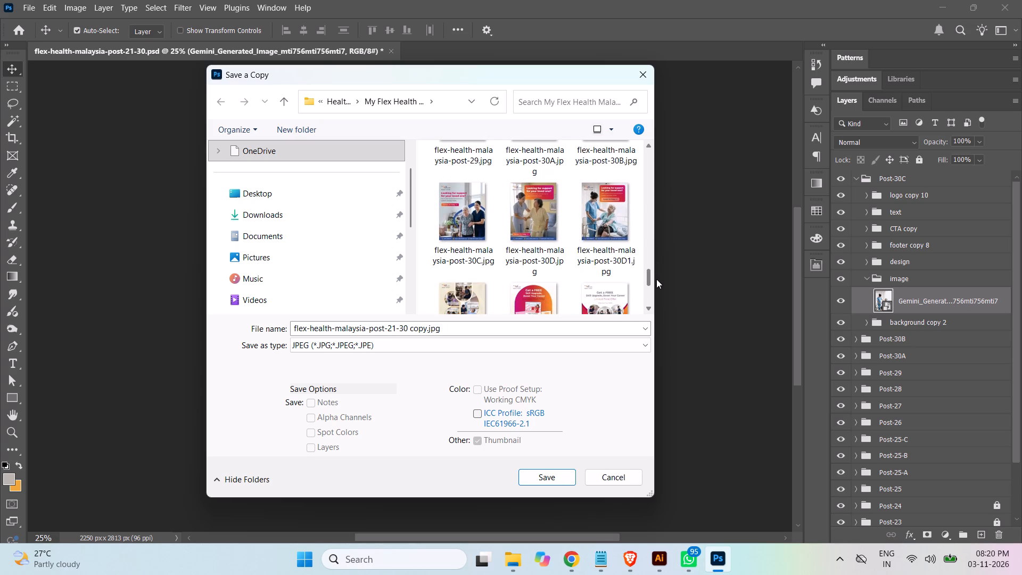
left_click_drag(656, 279, 656, 280)
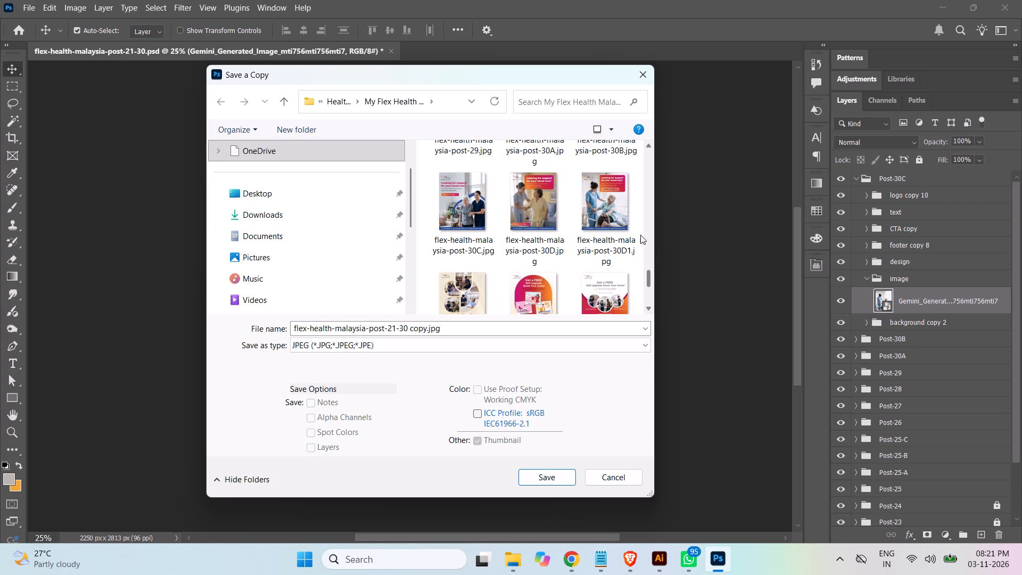
left_click(625, 220)
left_click(559, 472)
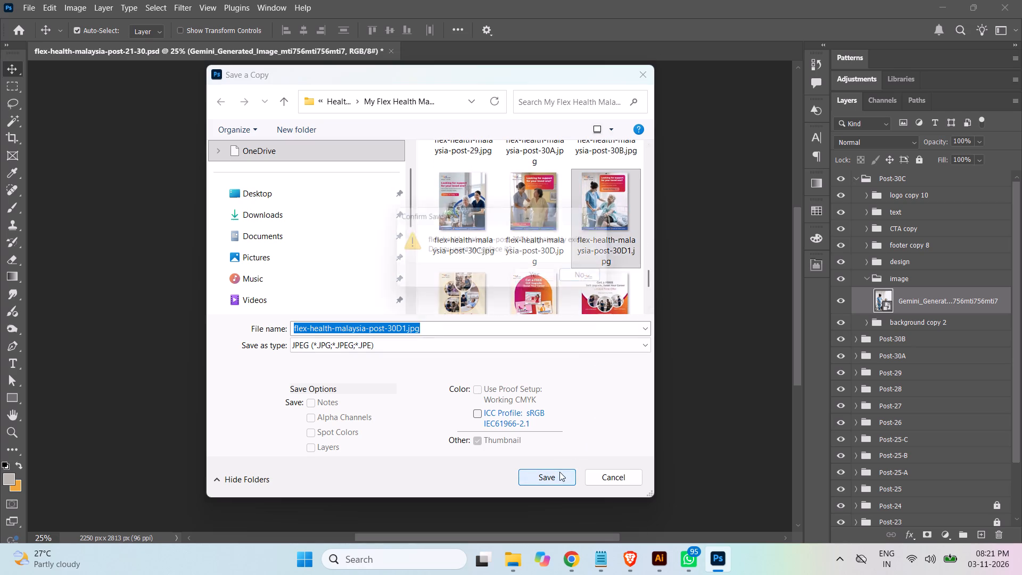
left_click(548, 280)
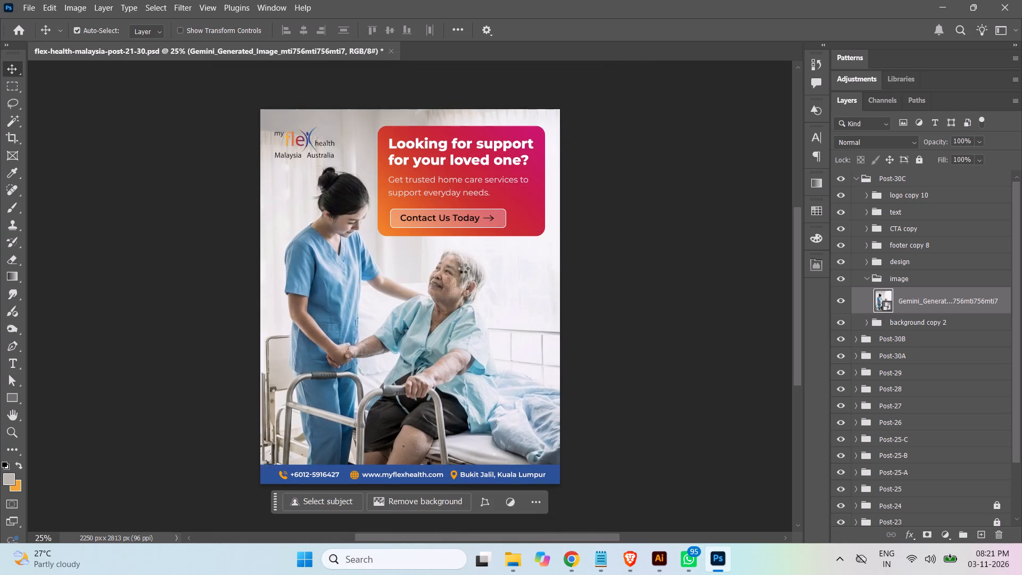
left_click(591, 128)
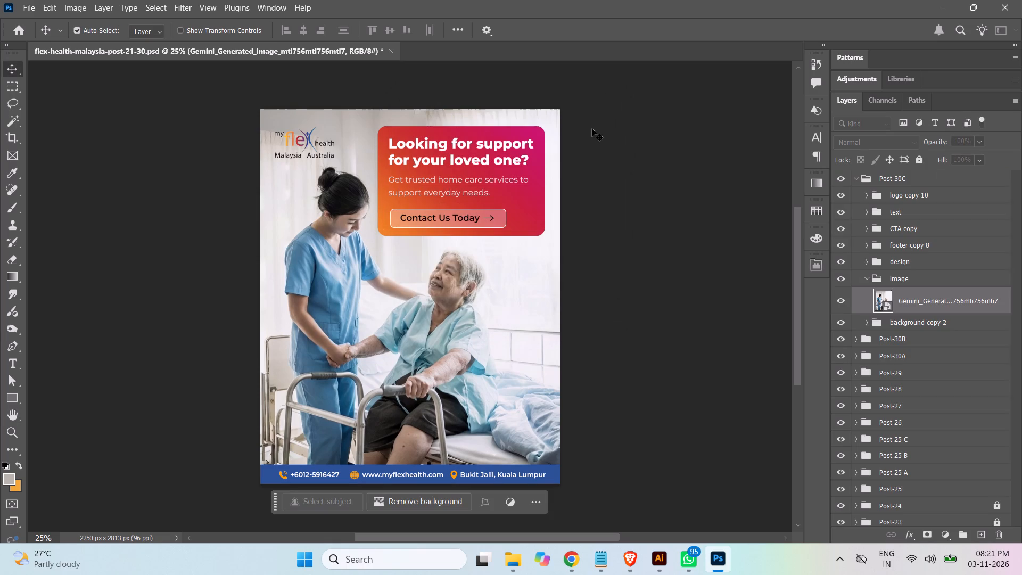
Collapse the image group and save the layered document.
left_click(869, 278)
key("ctrl+s")
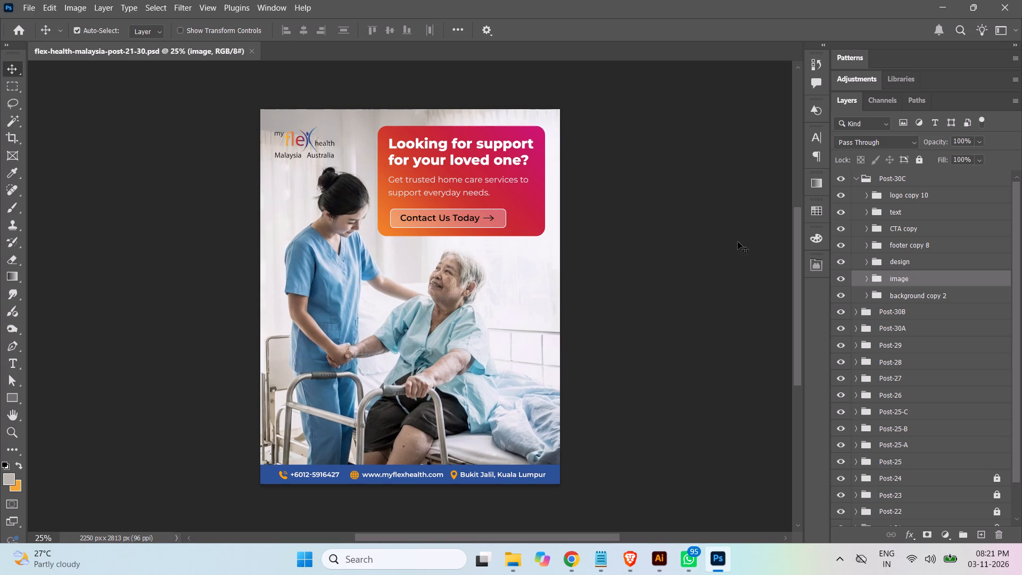
Switch to Illustrator and close the application.
left_click(662, 558)
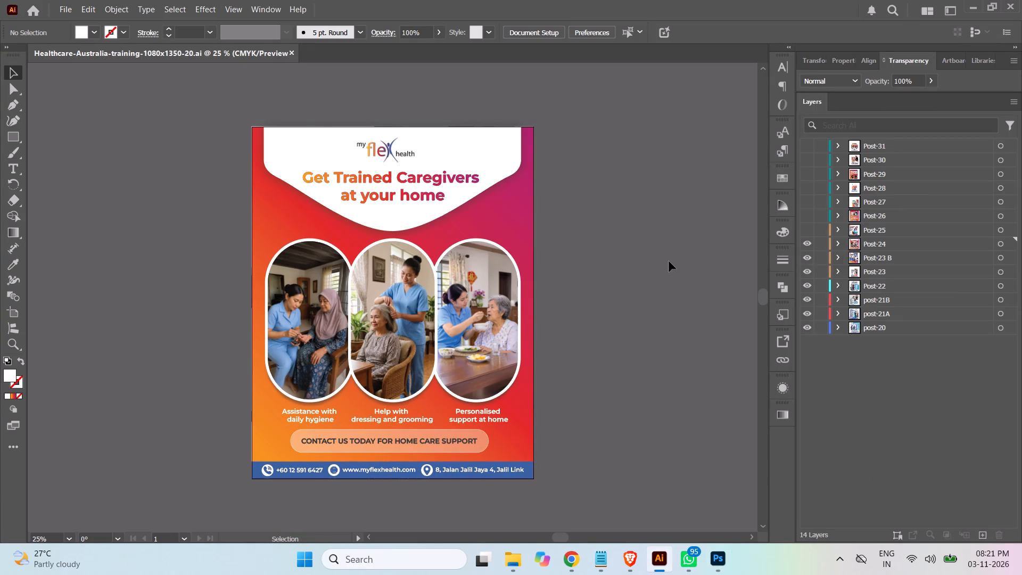
left_click(1011, 4)
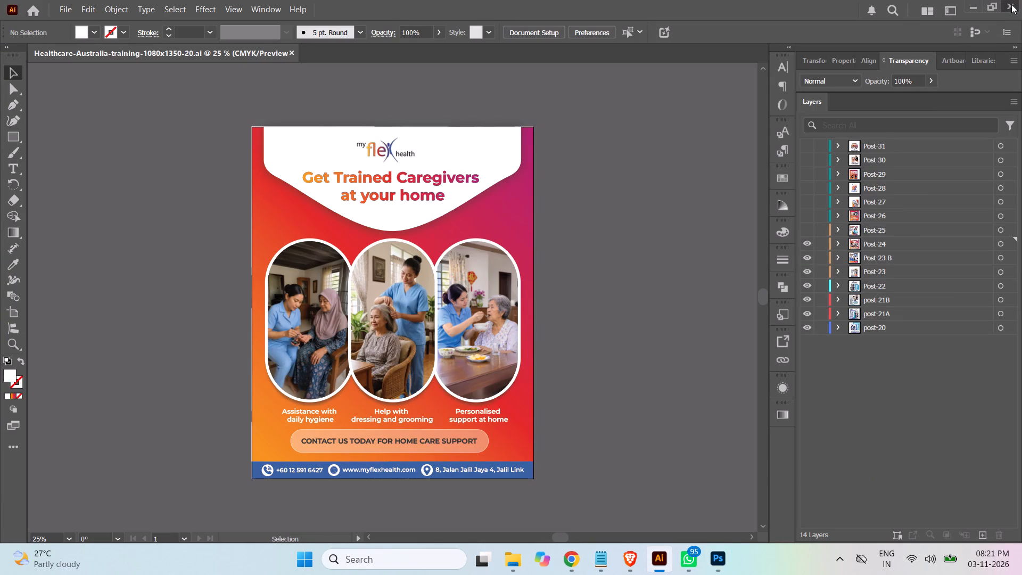
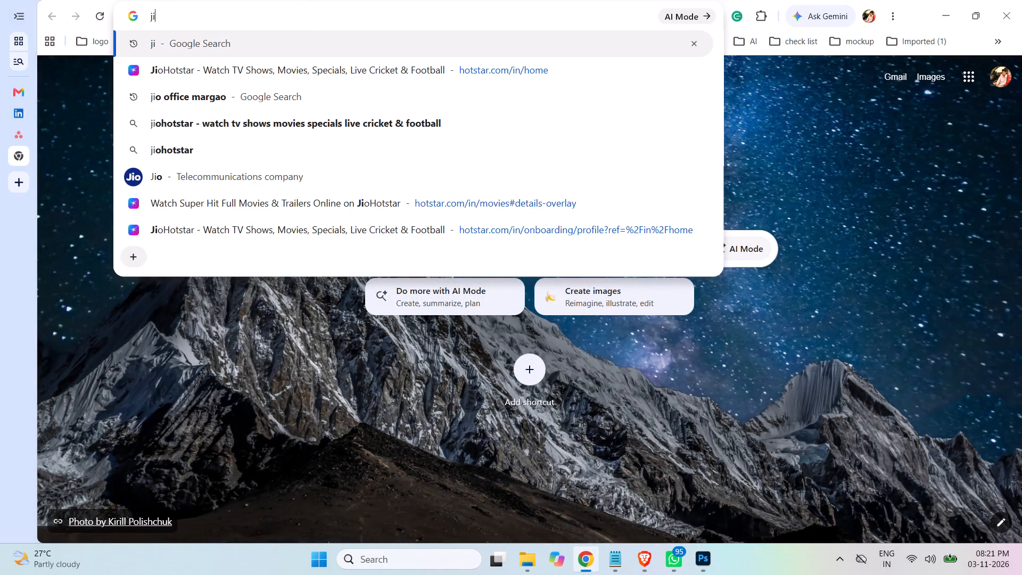
Open the JioHotstar home site from the address suggestions and enter the Sam profile.
left_click(308, 71)
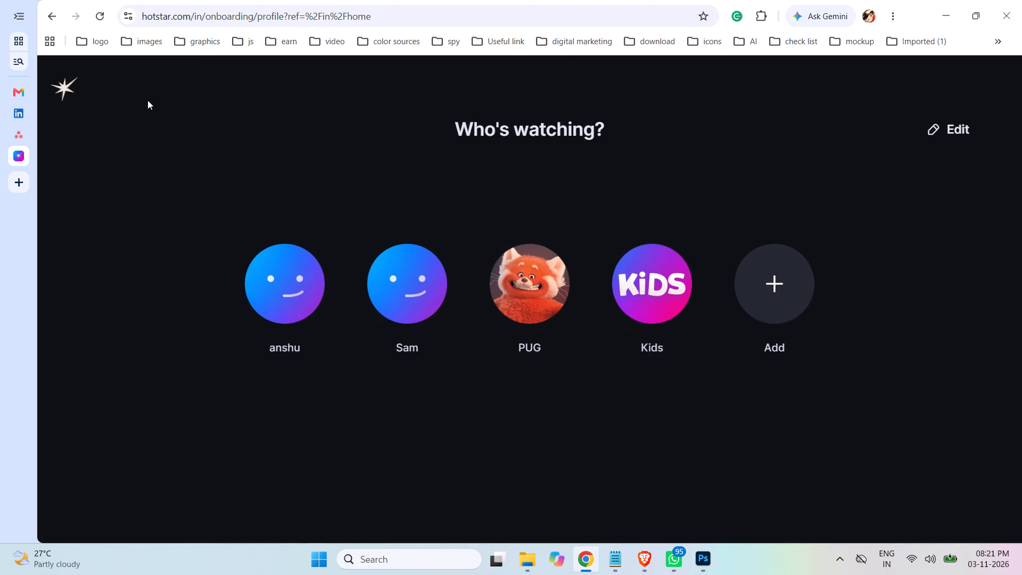
left_click(405, 285)
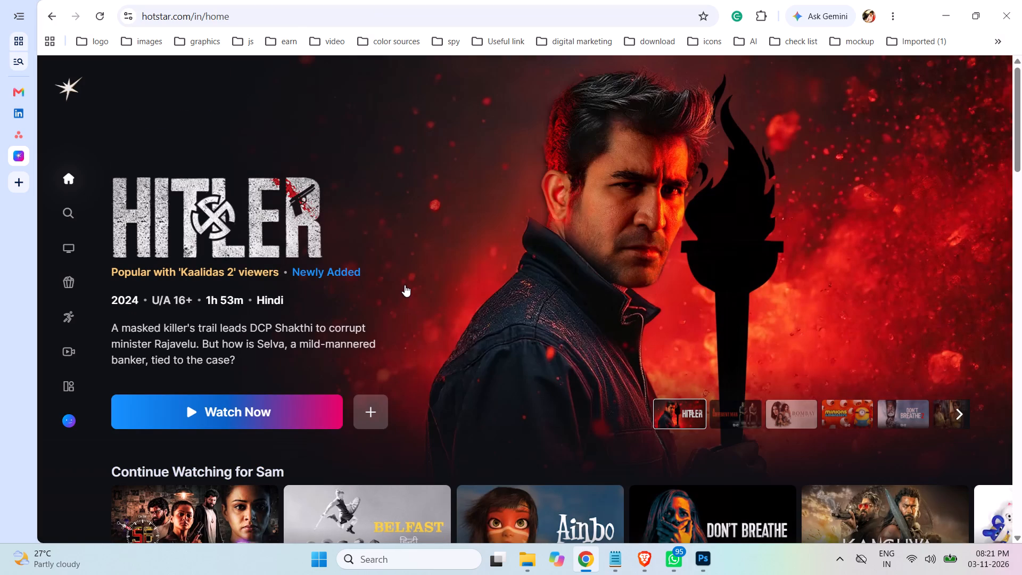
Resume the movie DR. 56 from the Continue Watching row and play it in full screen.
scroll(710, 332, "down", 2)
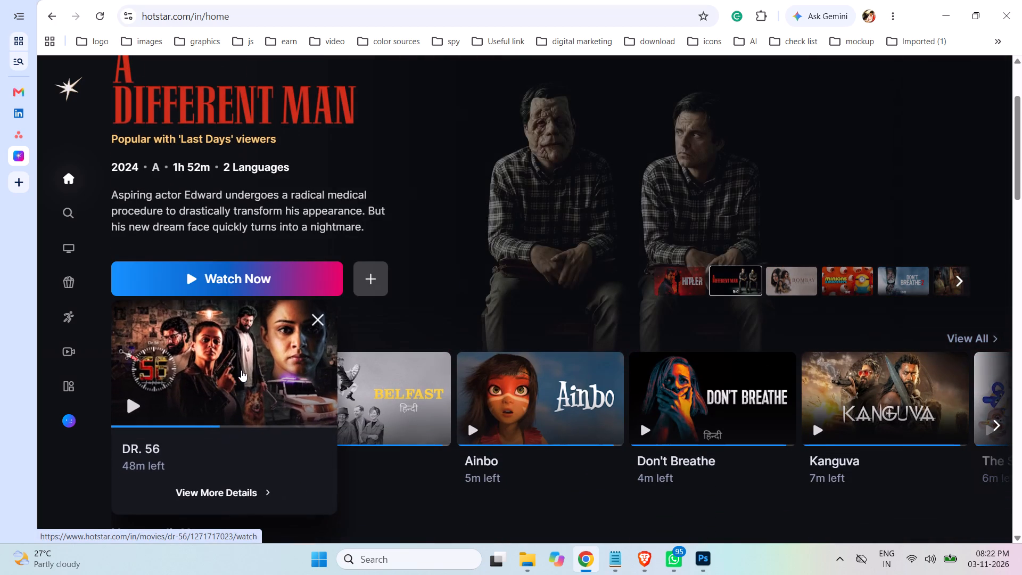
left_click(241, 370)
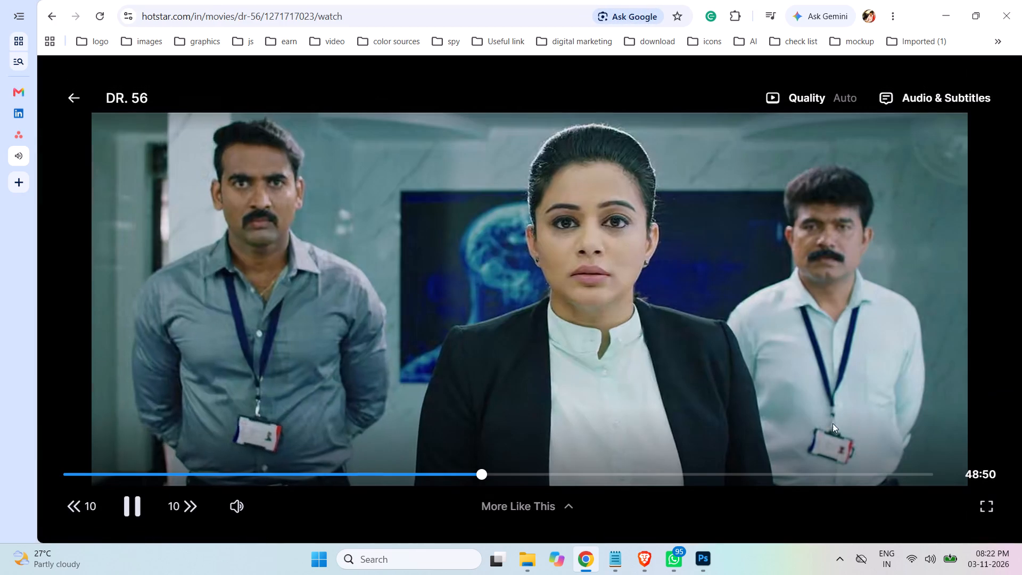
left_click(987, 510)
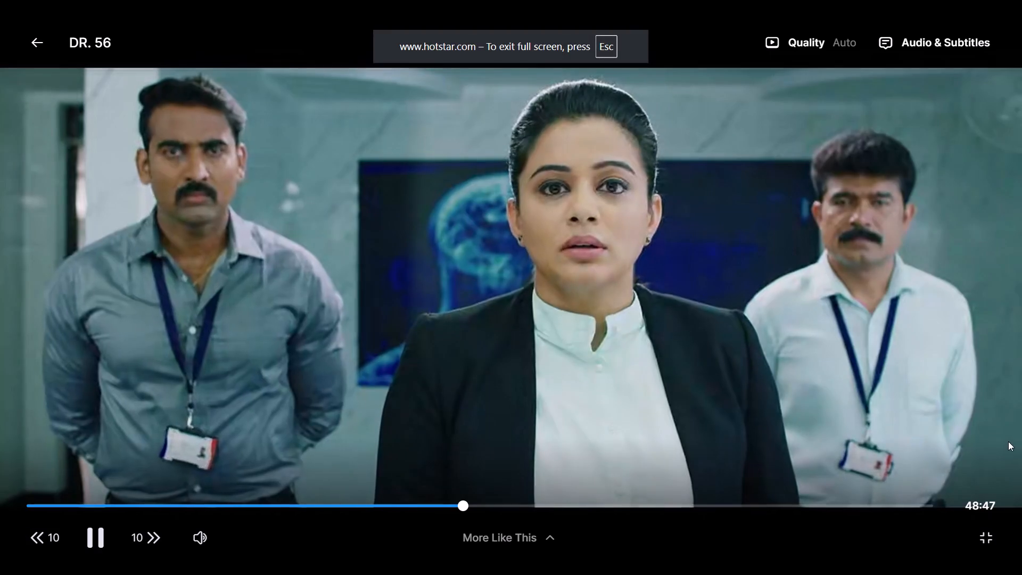
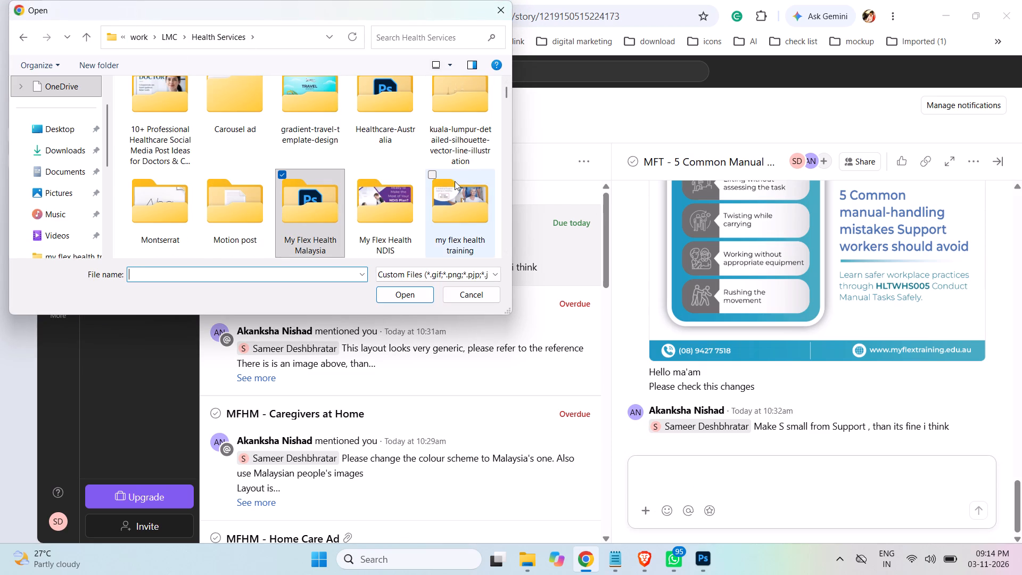
Select Healthcare-Australia-training-1080x1350-20B.jpg in the my flex health training folder for upload to the MFT - 5 Common Manual task comment.
double_click(460, 217)
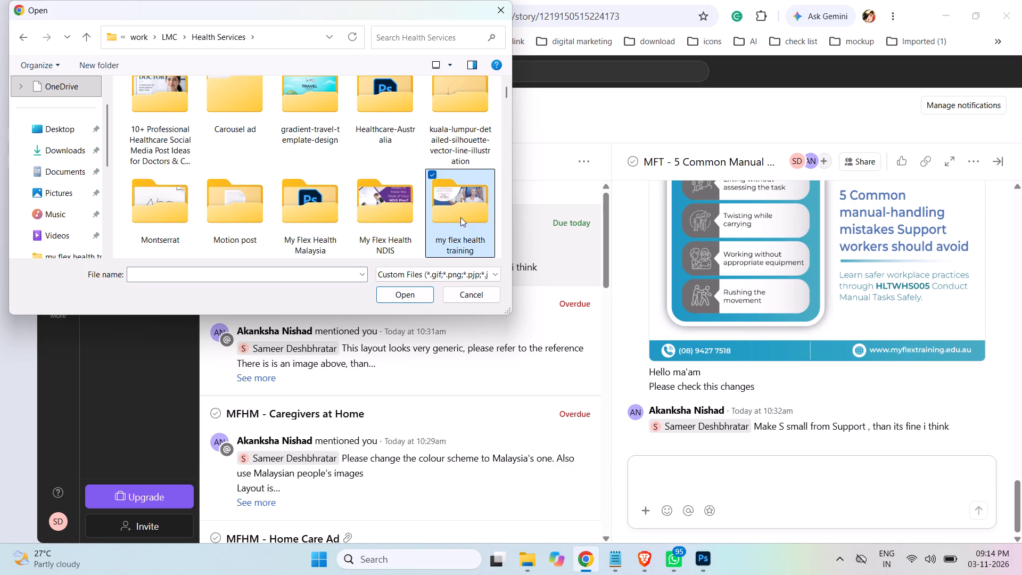
scroll(423, 194, "down", 4)
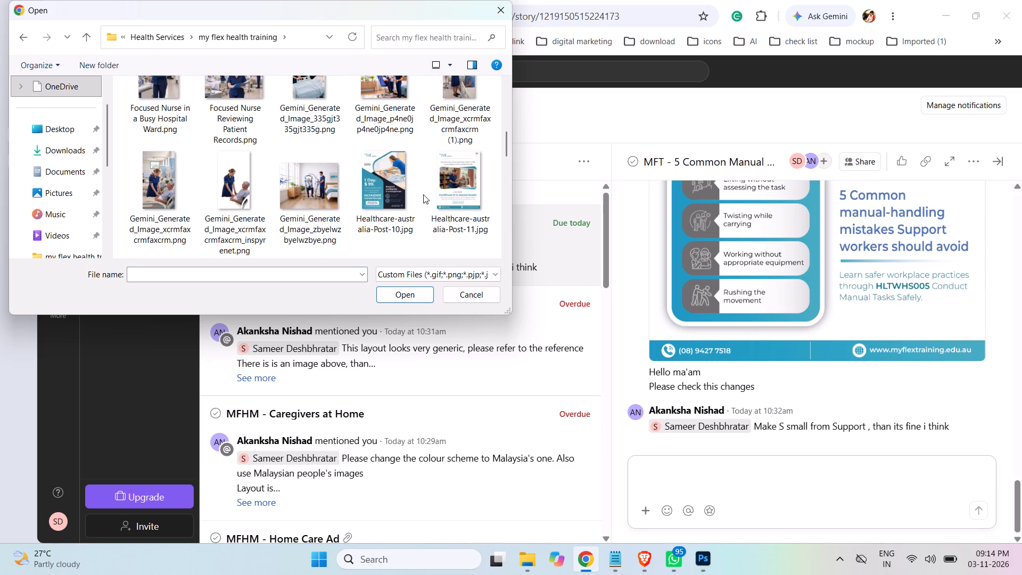
scroll(423, 194, "down", 2)
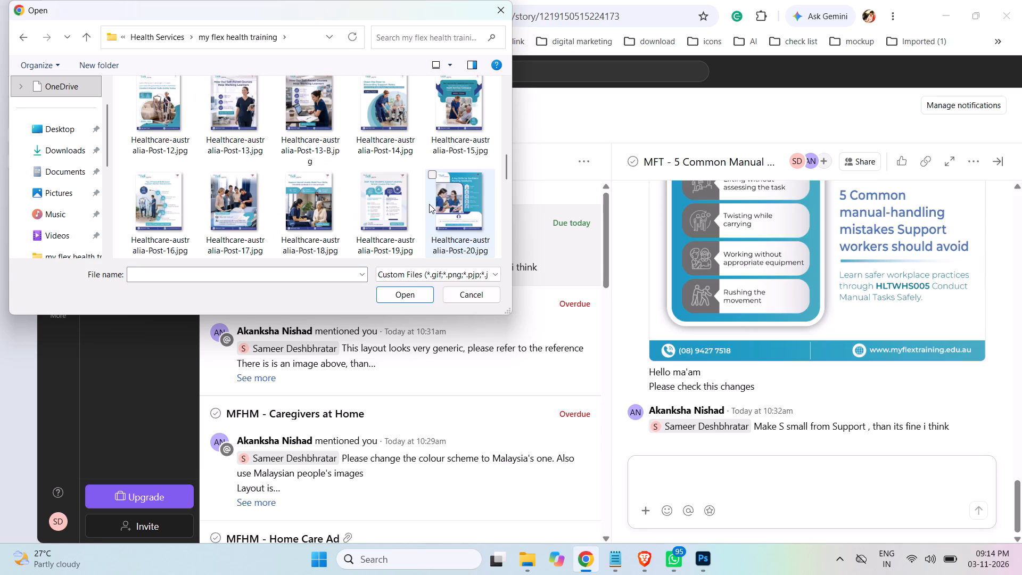
scroll(424, 198, "down", 1)
scroll(424, 198, "up", 1)
scroll(424, 198, "down", 2)
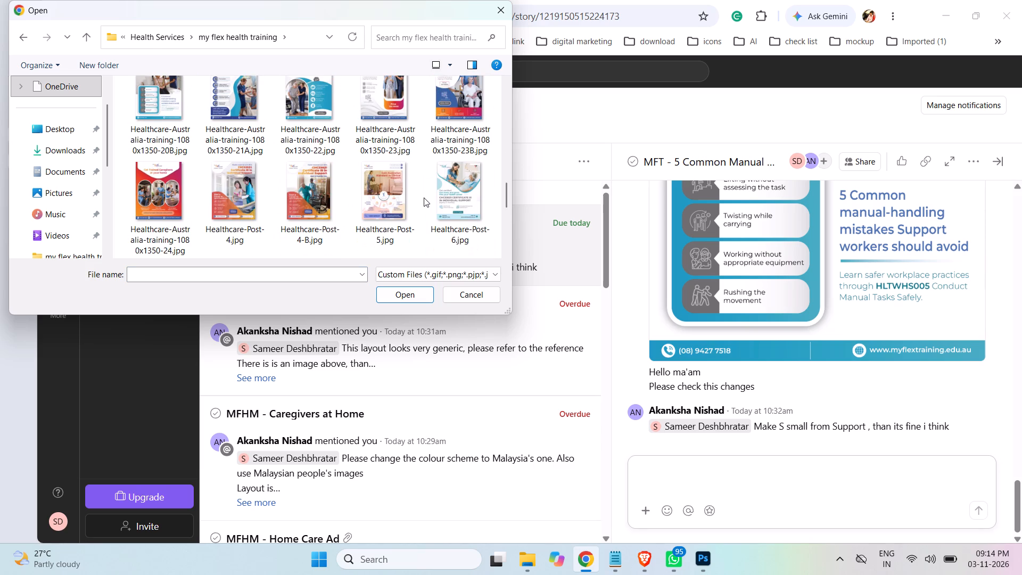
scroll(421, 195, "down", 1)
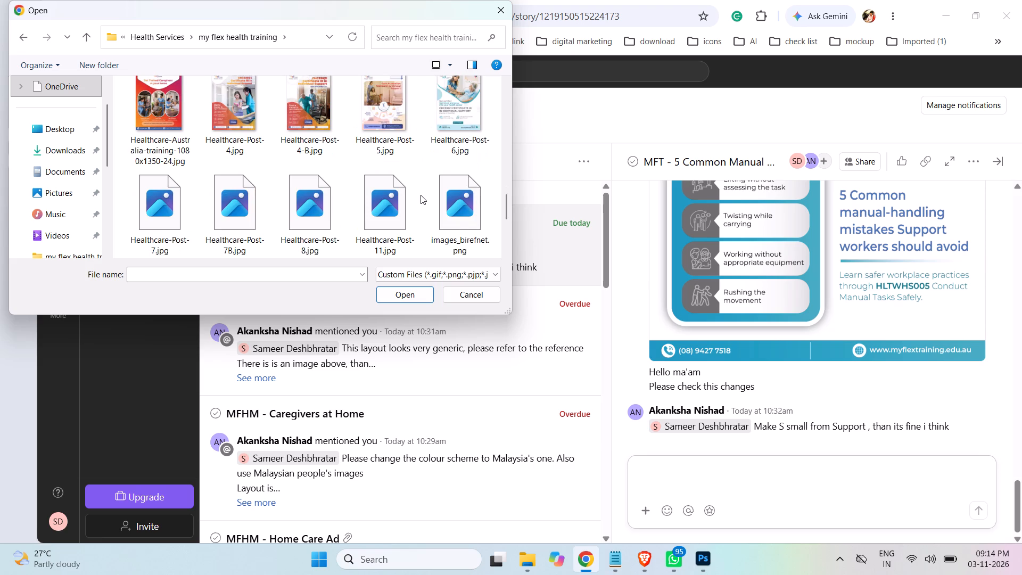
scroll(421, 195, "up", 2)
scroll(421, 195, "down", 4)
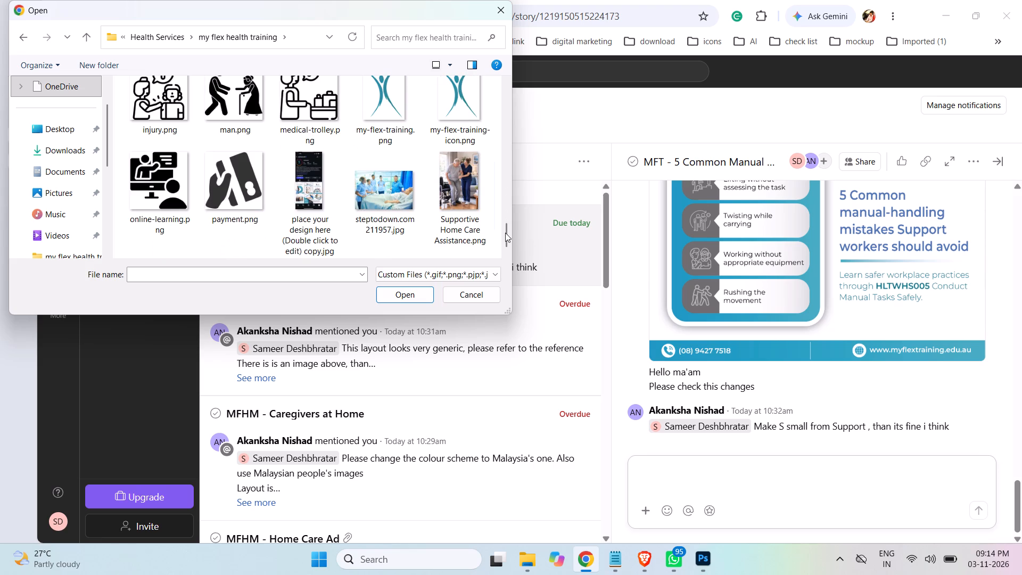
left_click_drag(506, 234, 504, 202)
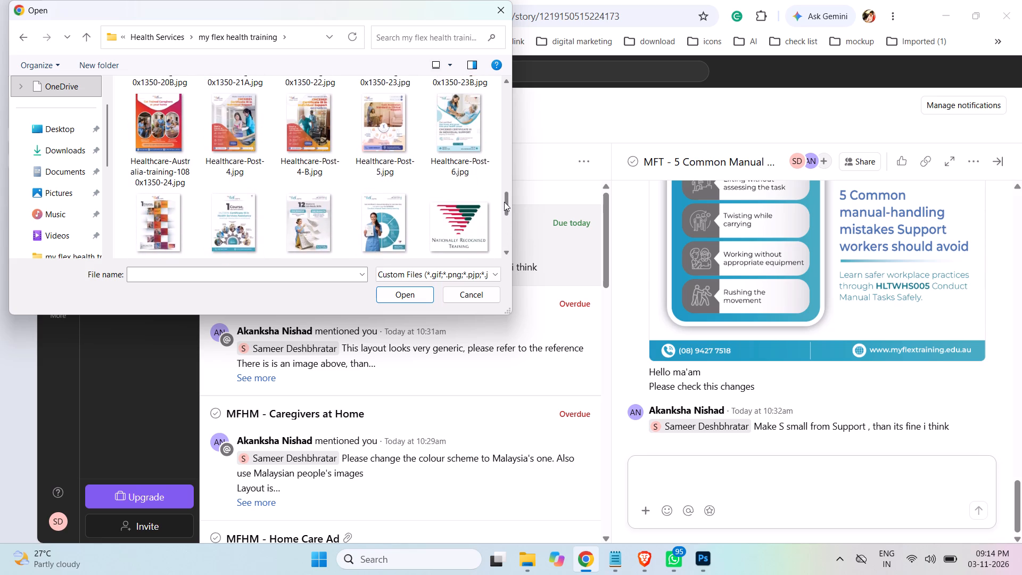
left_click_drag(504, 202, 503, 185)
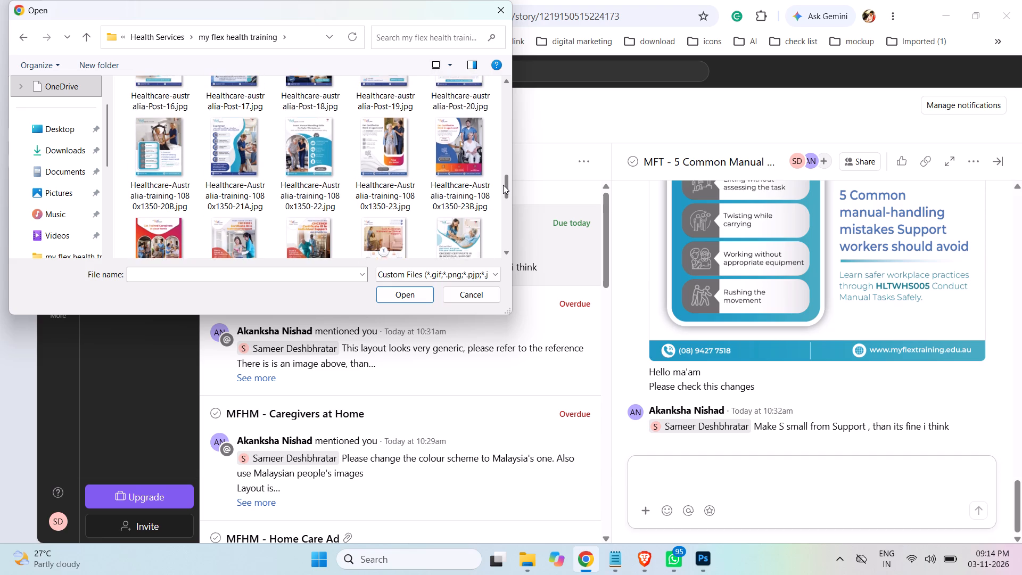
left_click_drag(503, 185, 503, 183)
left_click(152, 175)
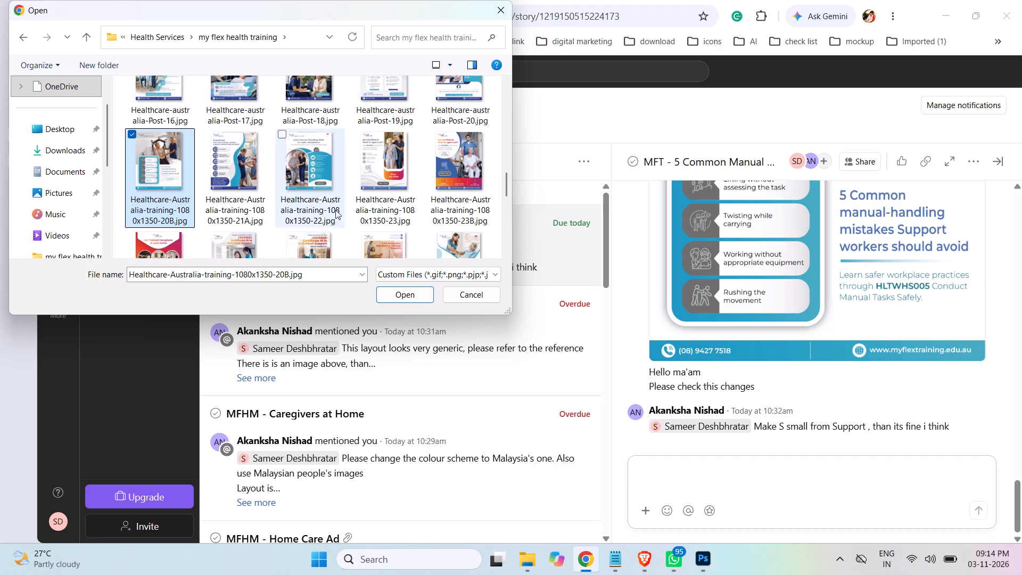
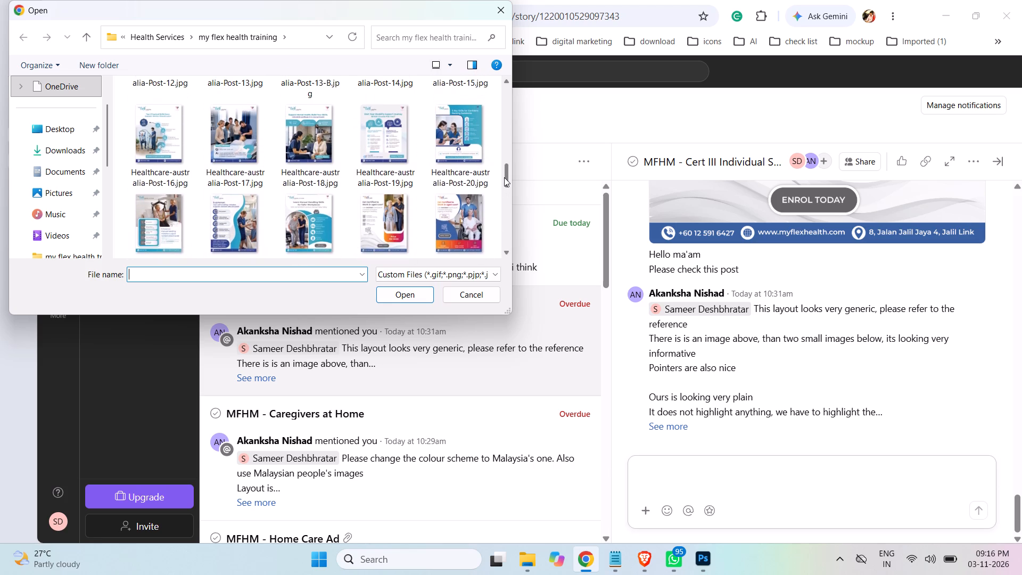
Select Healthcare-Australia-training-1080x1350-23B.jpg in the my flex health training folder for upload to the MFHM - Cert III Individual task comment.
left_click_drag(504, 177, 505, 158)
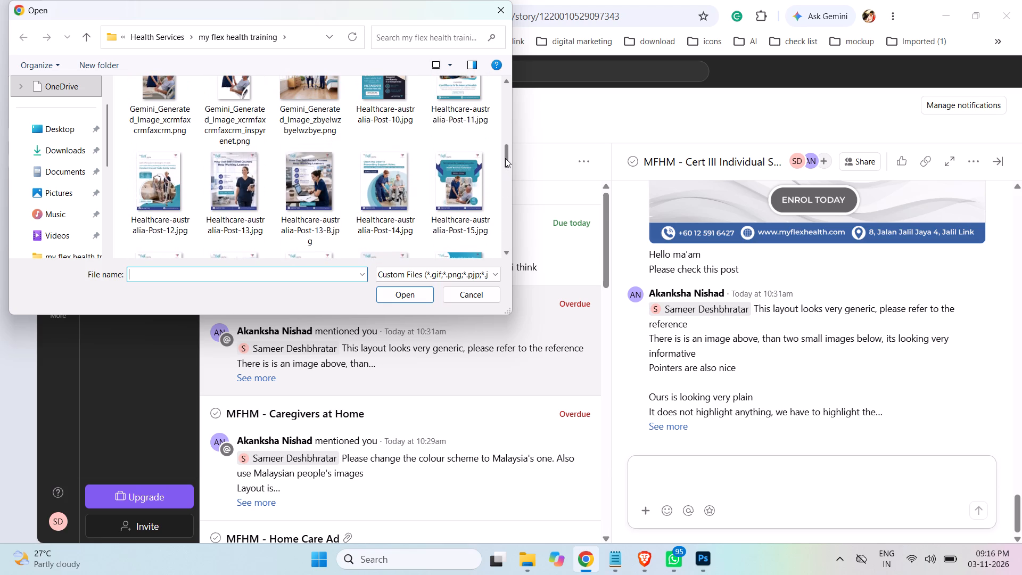
left_click_drag(505, 158, 506, 146)
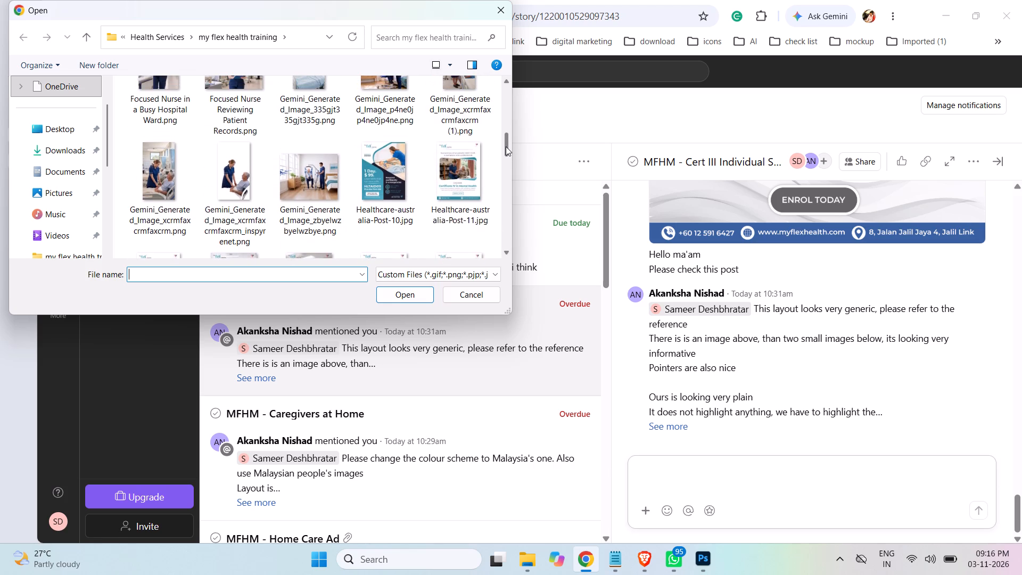
left_click_drag(506, 146, 514, 110)
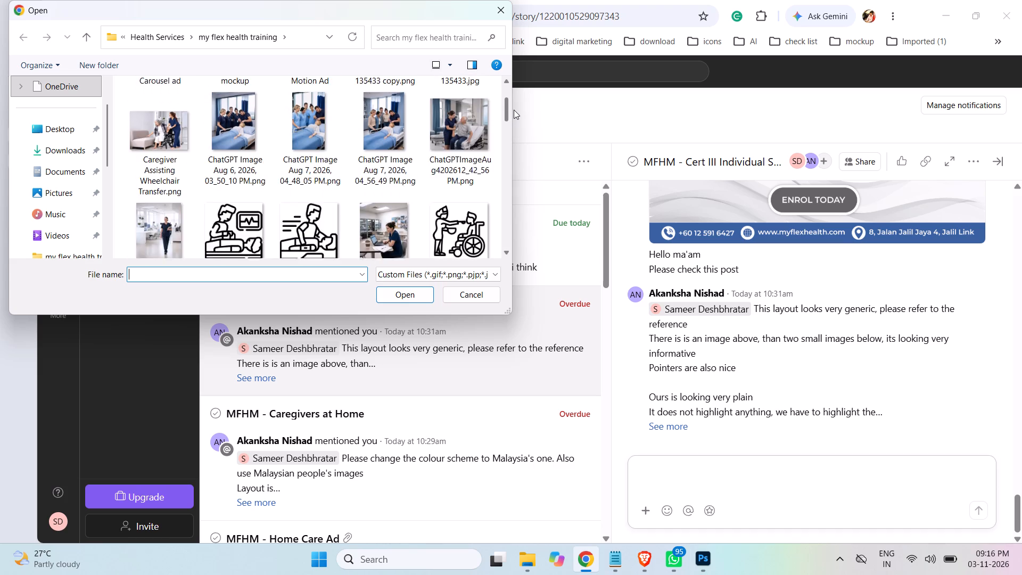
left_click_drag(514, 110, 502, 166)
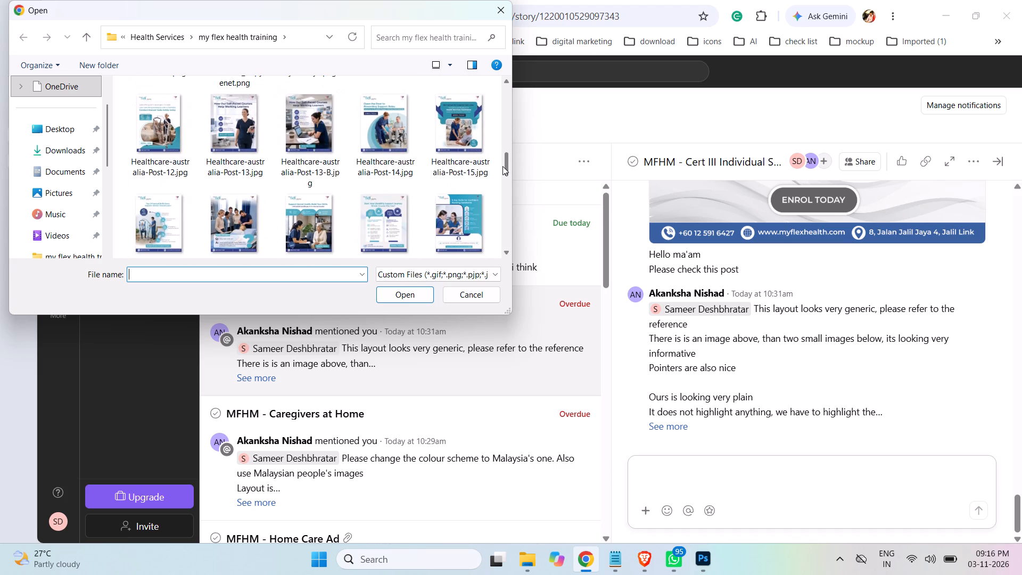
left_click_drag(502, 166, 503, 175)
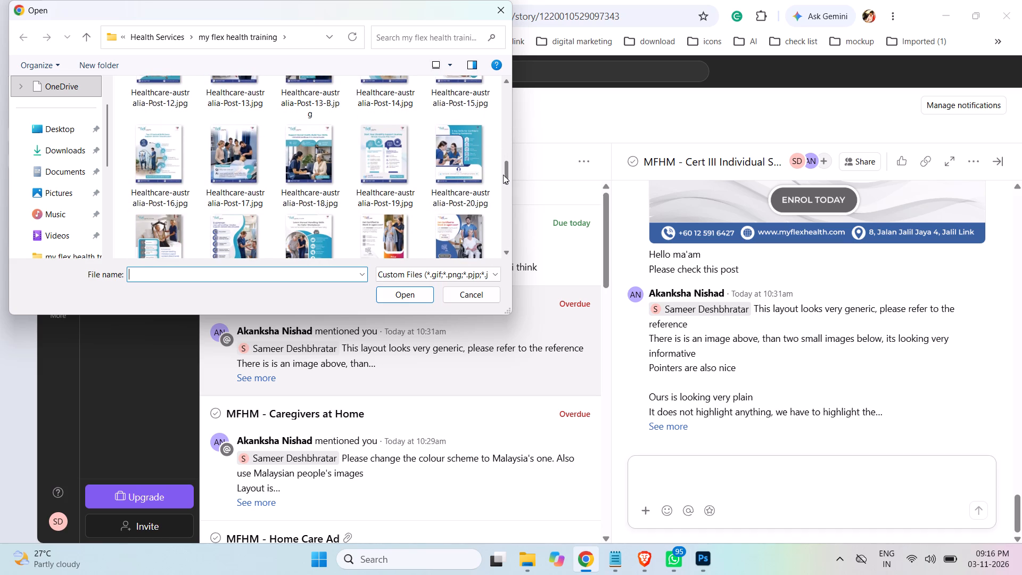
left_click_drag(503, 175, 506, 185)
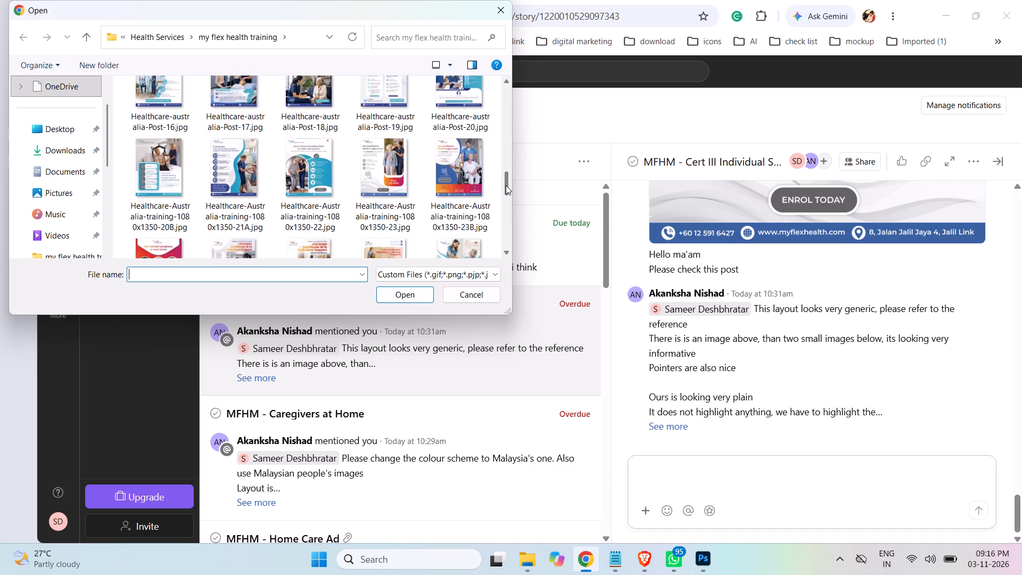
left_click_drag(506, 185, 506, 190)
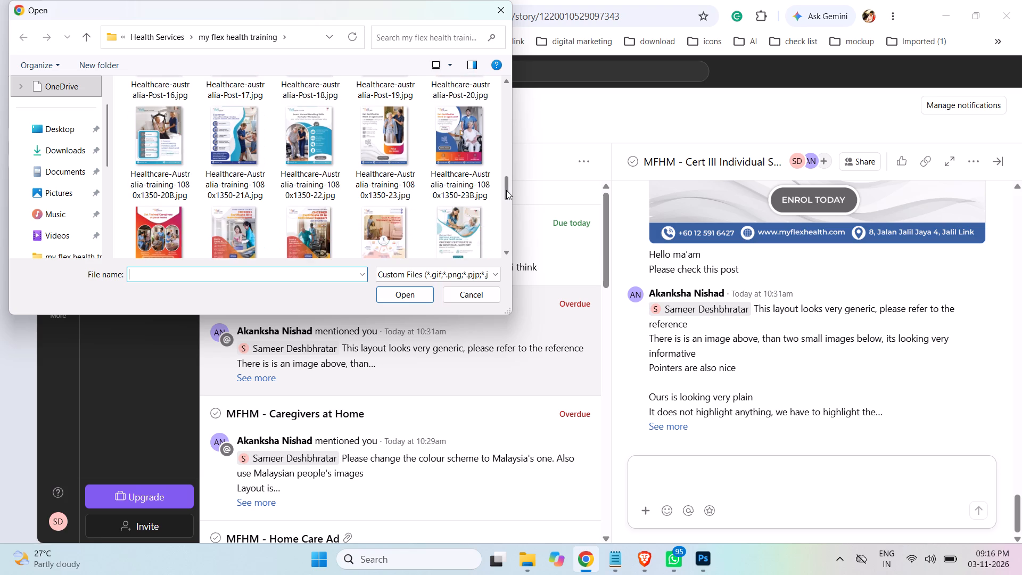
left_click_drag(506, 190, 506, 186)
left_click(472, 167)
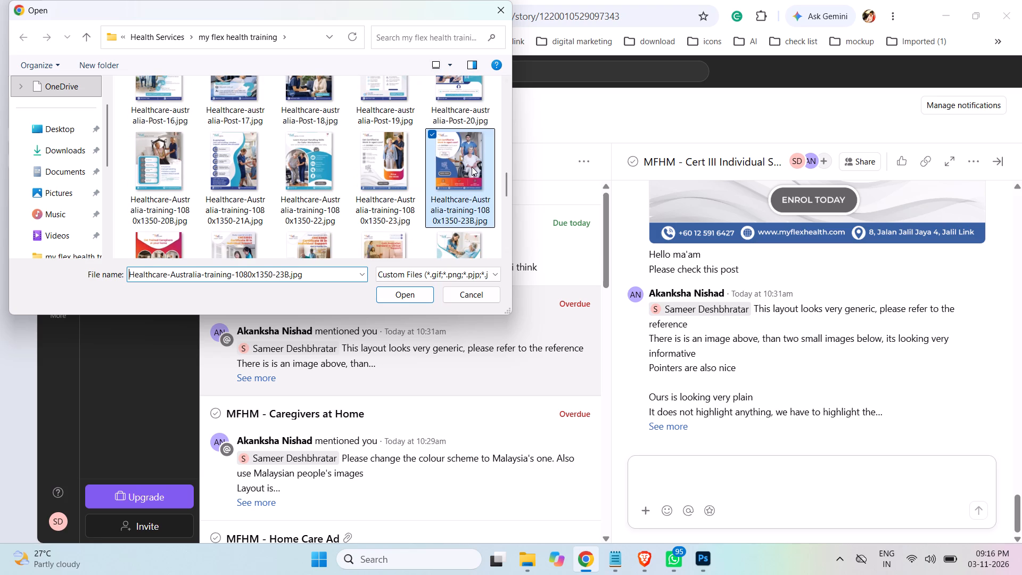
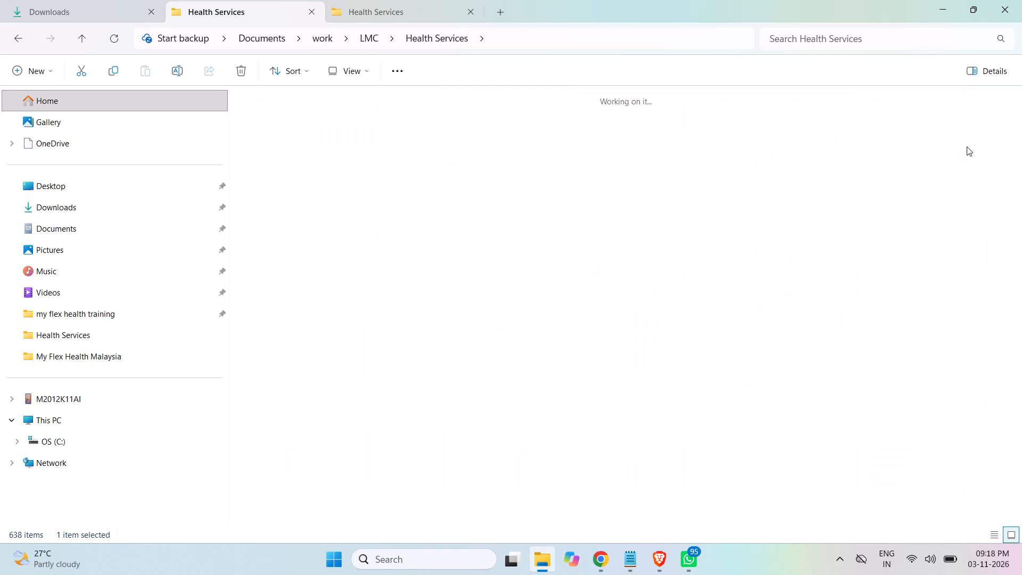
Open the Illustrator file Healthcare-Australia-training-1080x1350-20.ai from the my flex health training folder.
left_click_drag(1016, 290, 1014, 336)
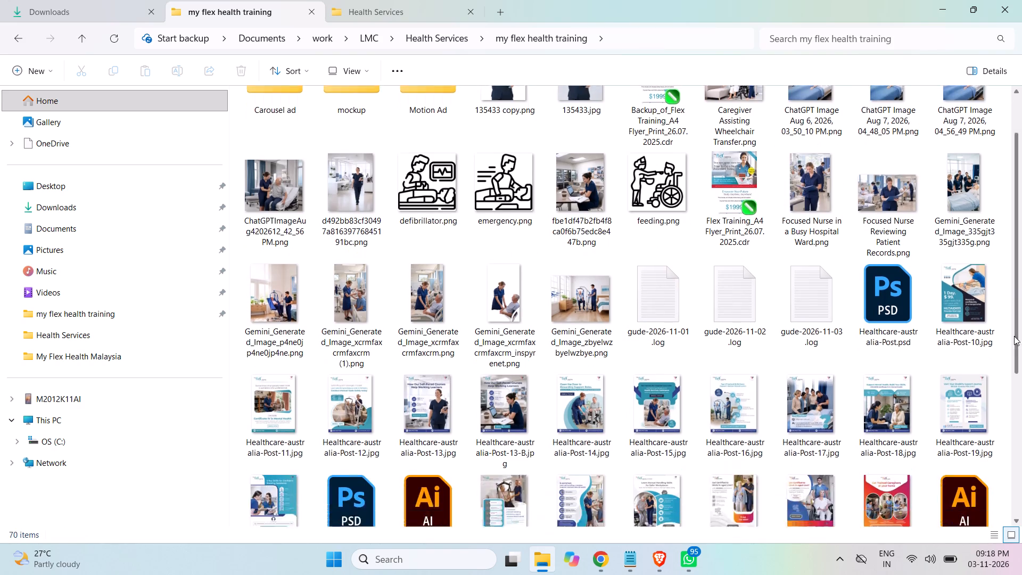
left_click_drag(1014, 336, 1009, 482)
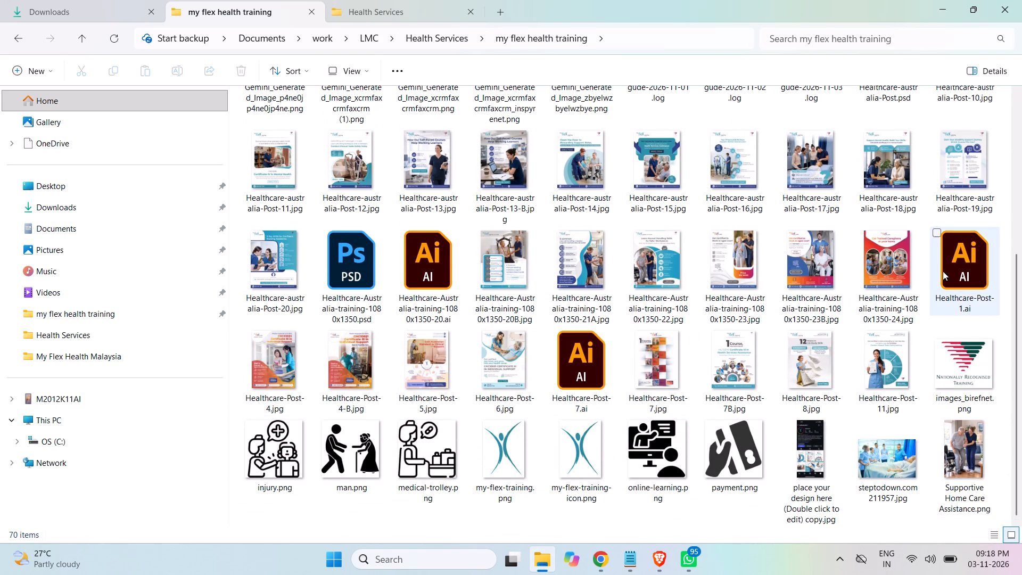
double_click(433, 268)
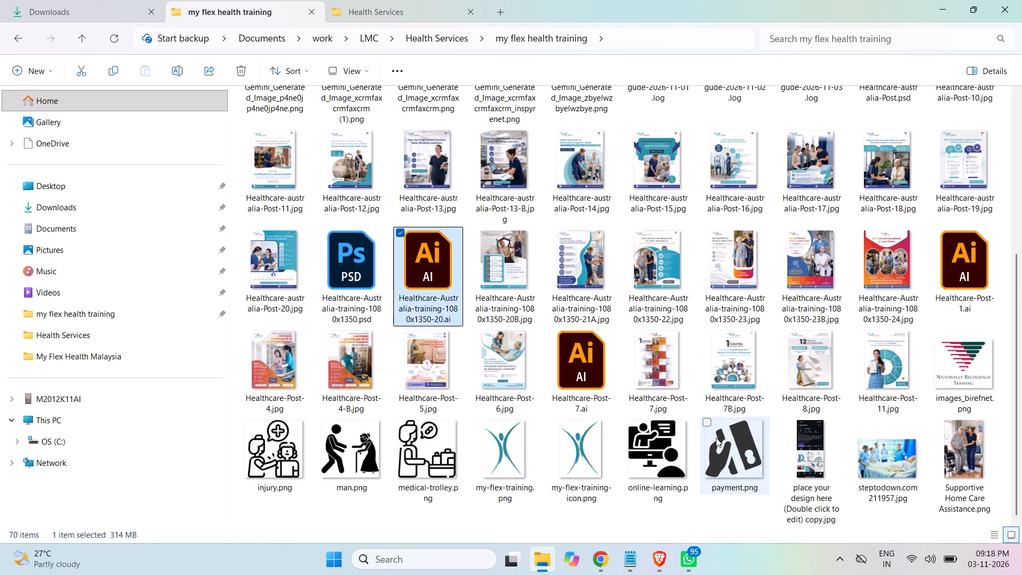
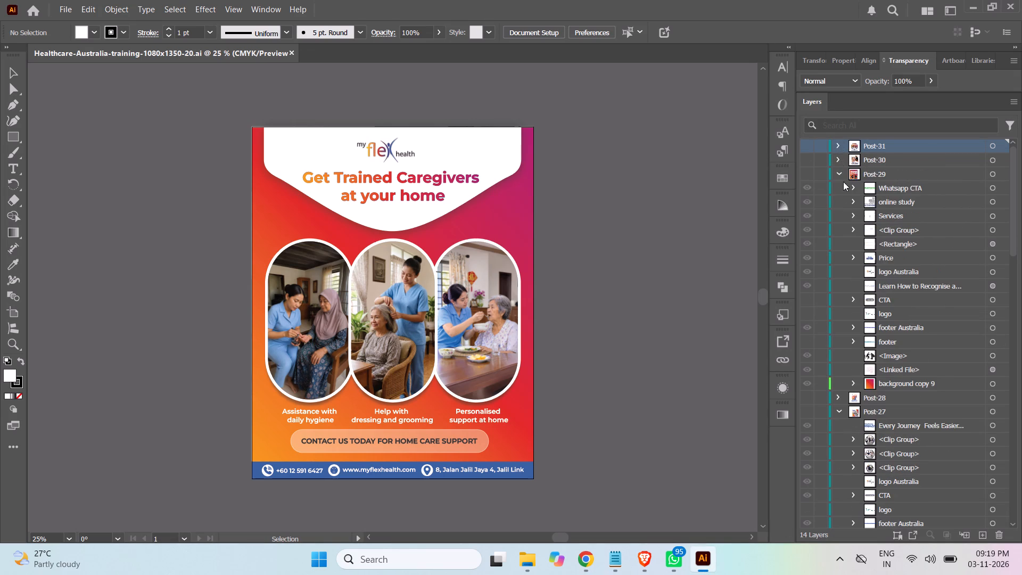
Collapse the expanded post layers, leaving only Post-24 open with its Services sublayer collapsed.
left_click(837, 172)
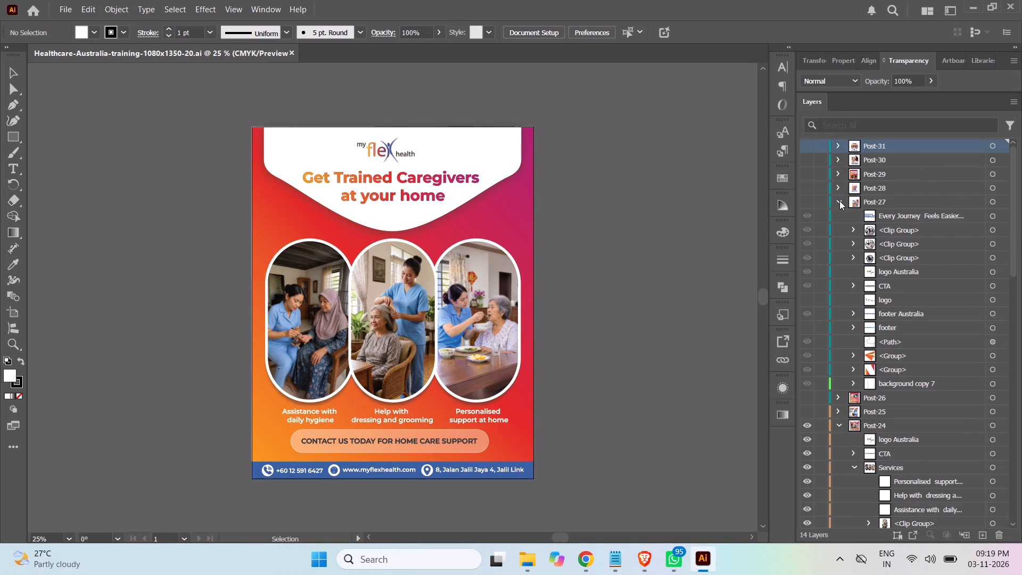
left_click(839, 201)
left_click(840, 241)
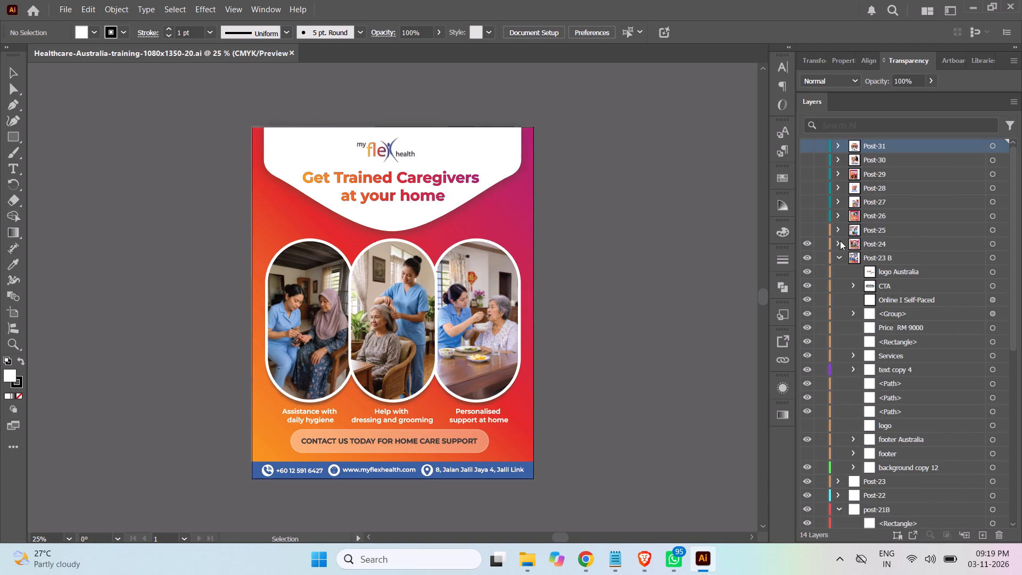
left_click(837, 259)
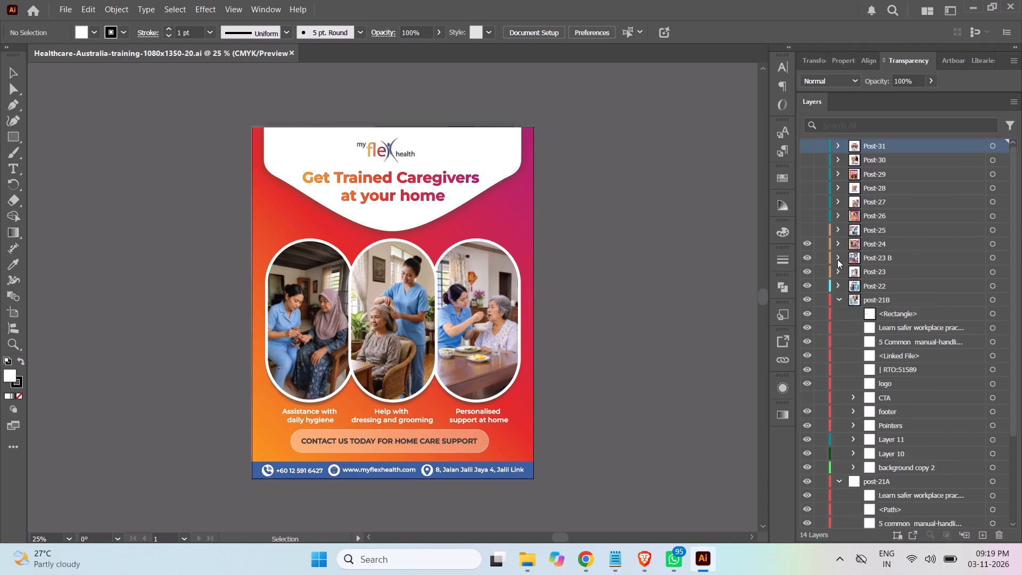
left_click(838, 295)
left_click(836, 316)
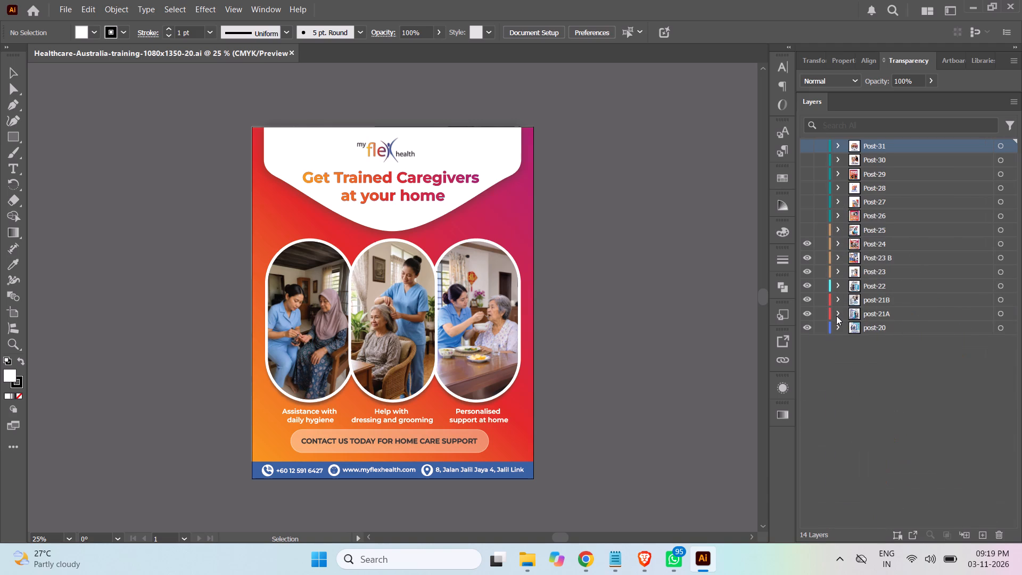
left_click(836, 241)
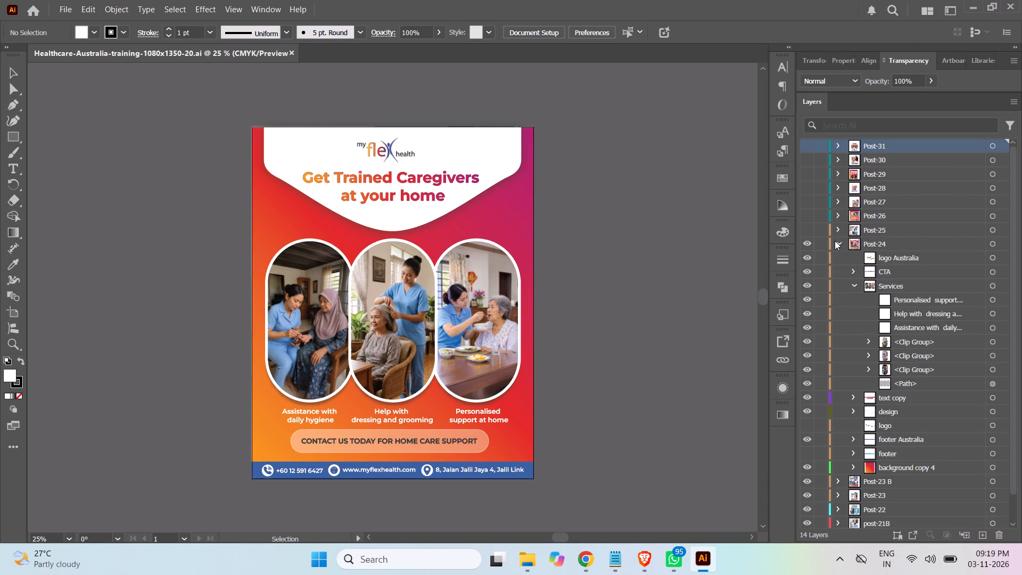
left_click(855, 284)
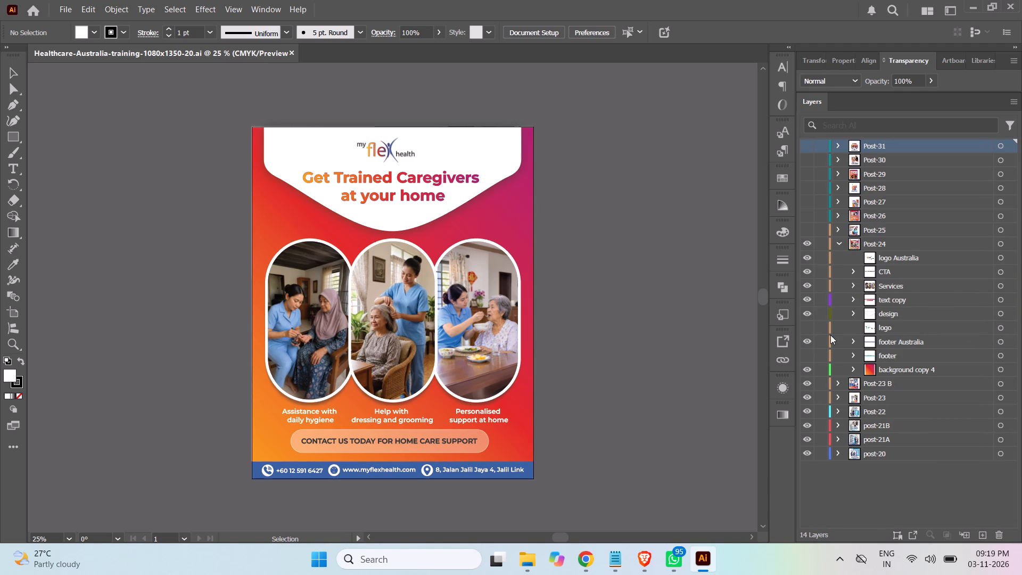
Preview the hidden logo sublayer of Post-24 by showing it and hiding it again.
left_click(807, 328)
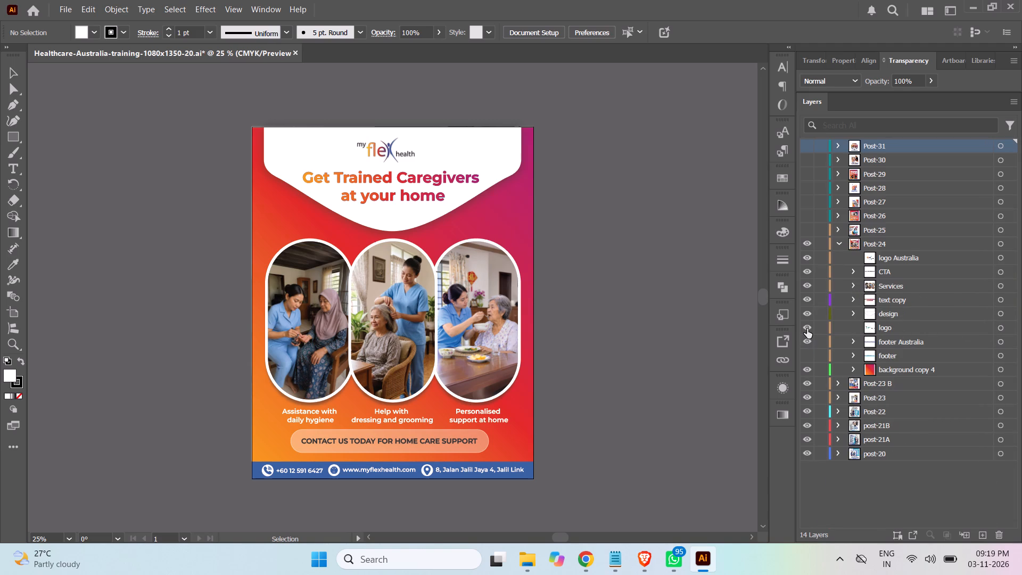
left_click(807, 328)
Place flex-malaysia-australia.png from the My Flex Health Malaysia folder onto the poster header, above the logo Australia layer in Post-24.
left_click(905, 257)
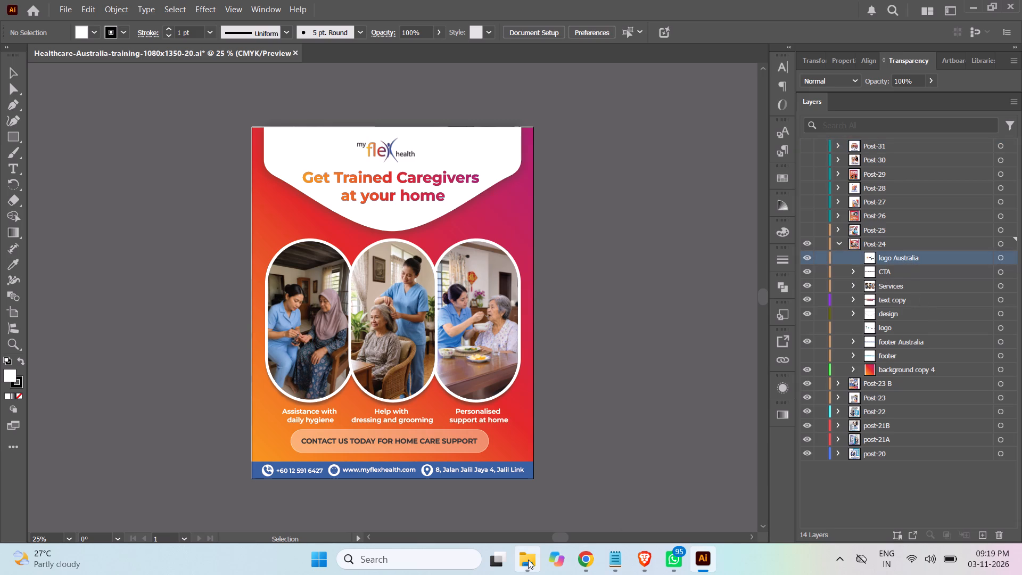
left_click(528, 560)
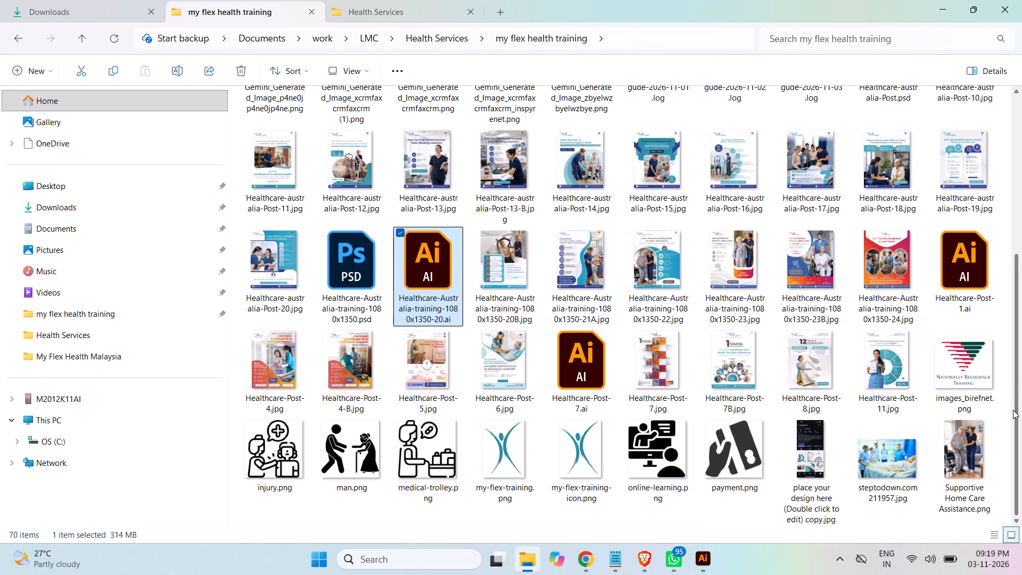
left_click(385, 10)
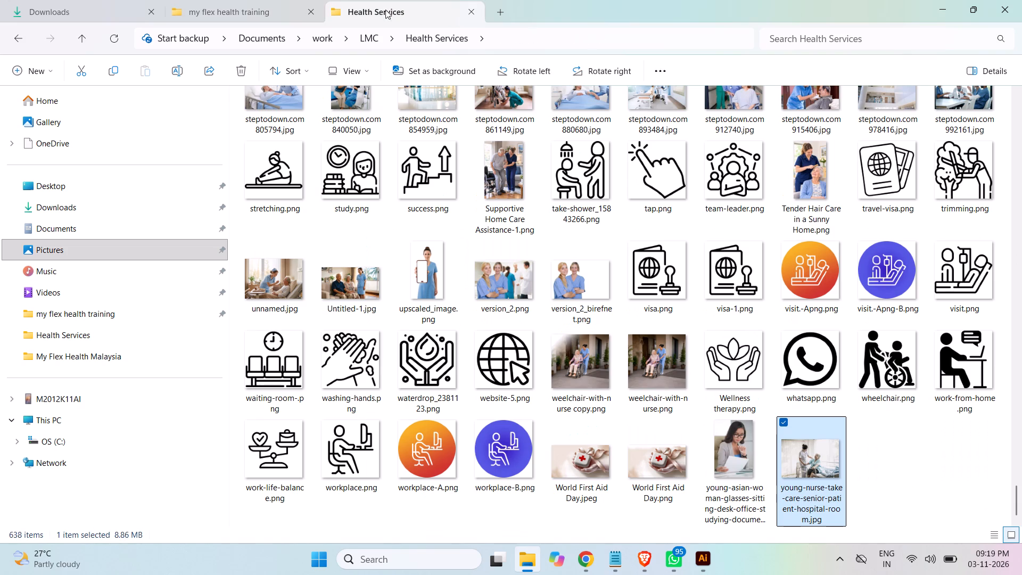
left_click_drag(1016, 498, 1016, 486)
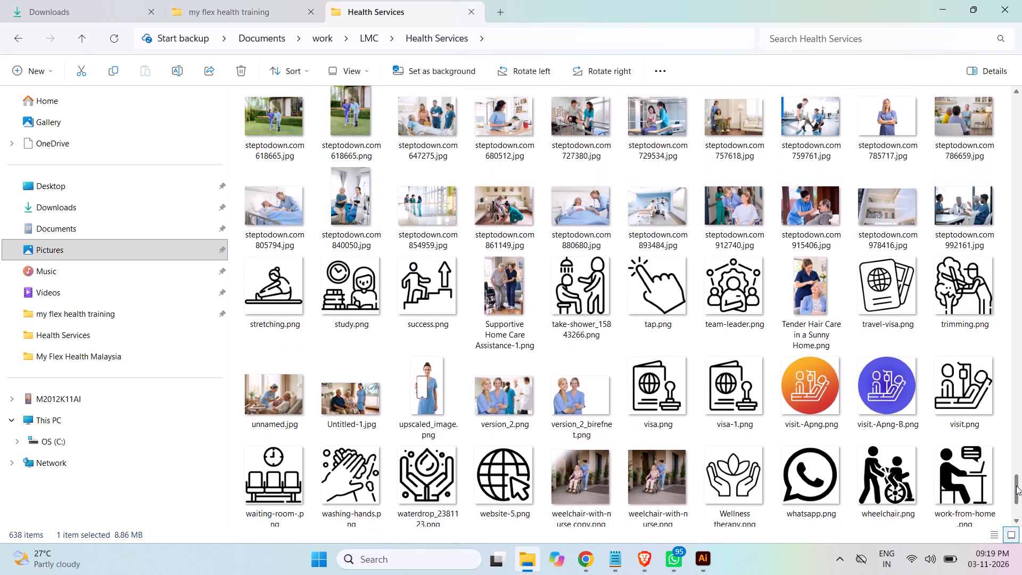
left_click_drag(1016, 486, 1013, 439)
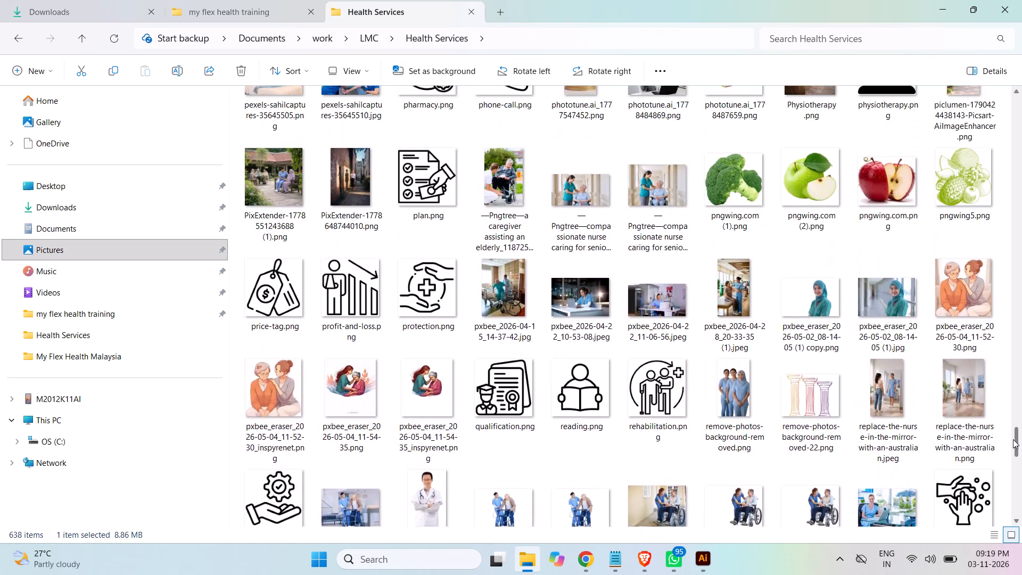
left_click_drag(1013, 439, 1012, 390)
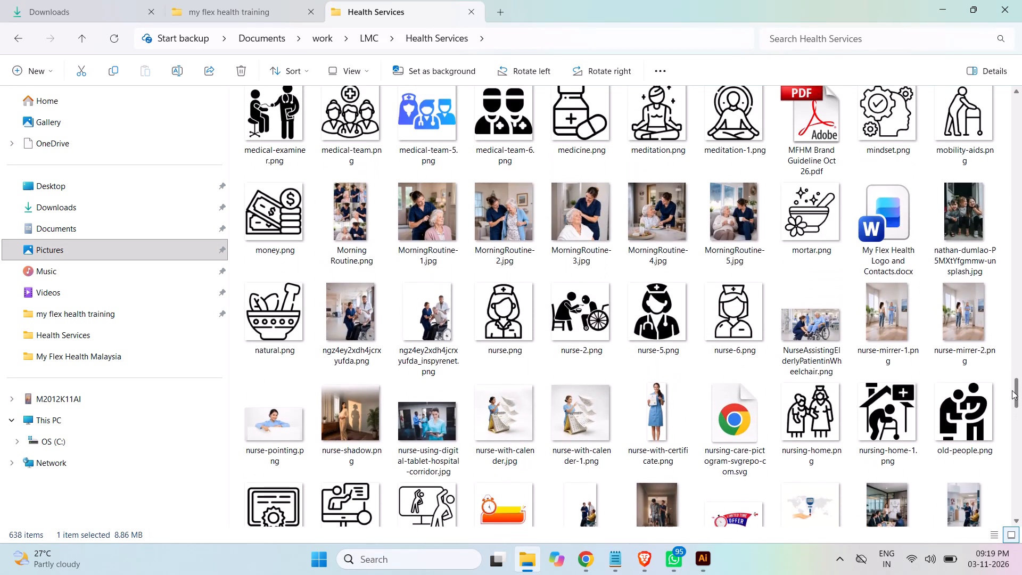
left_click_drag(1012, 390, 1014, 345)
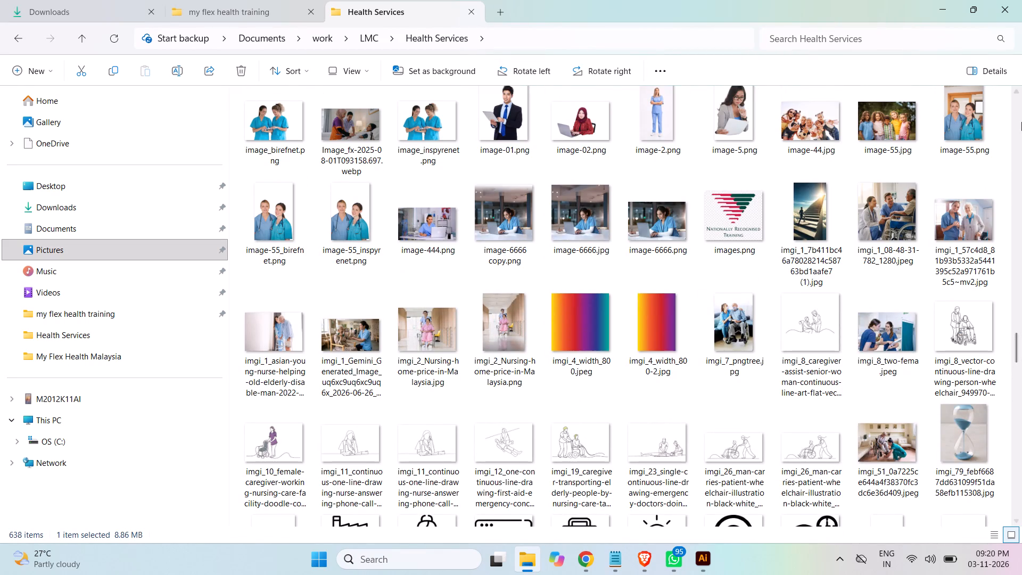
left_click_drag(1018, 340, 1012, 103)
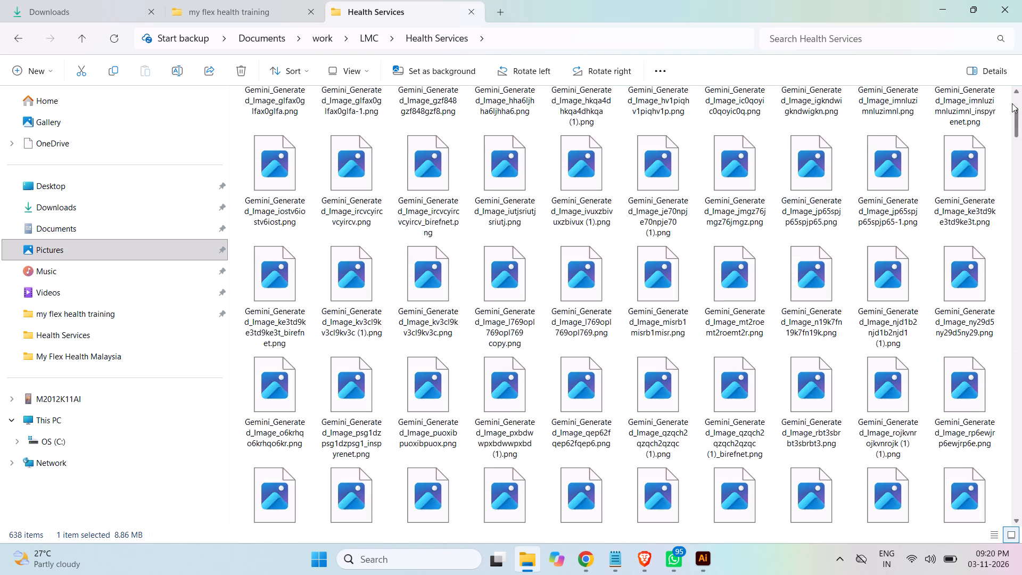
left_click_drag(1012, 103, 1011, 97)
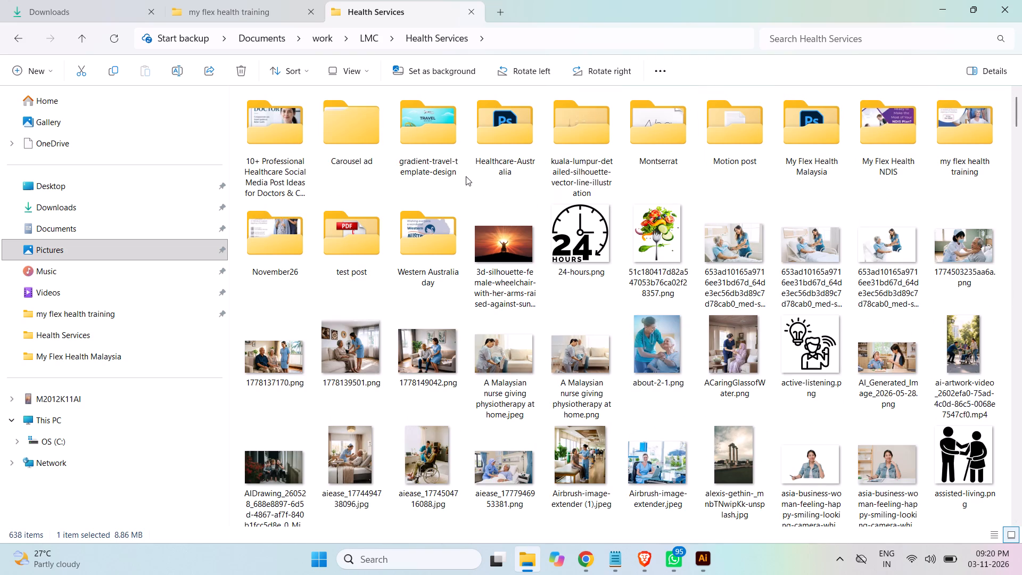
double_click(828, 146)
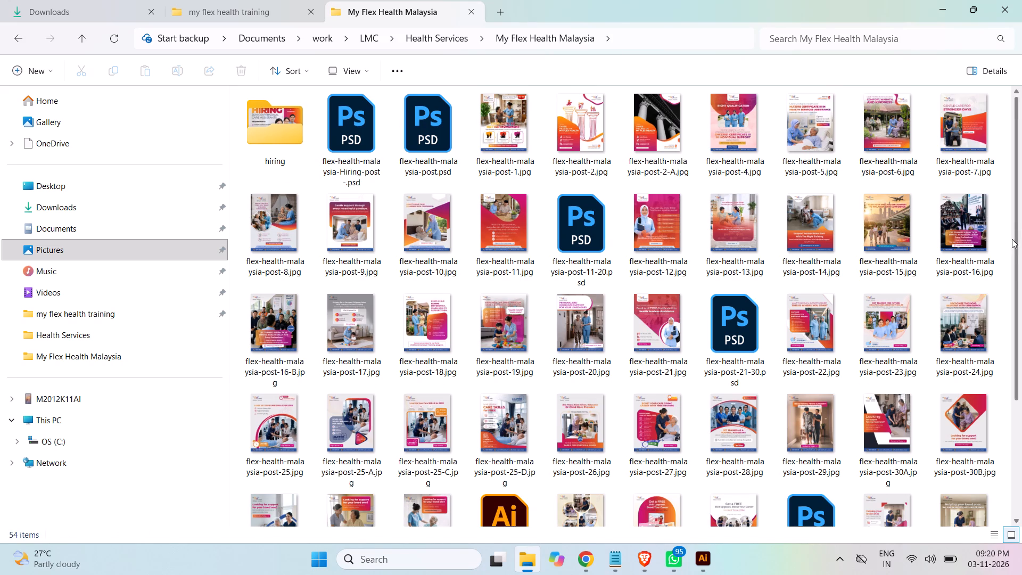
left_click_drag(1015, 244, 1021, 381)
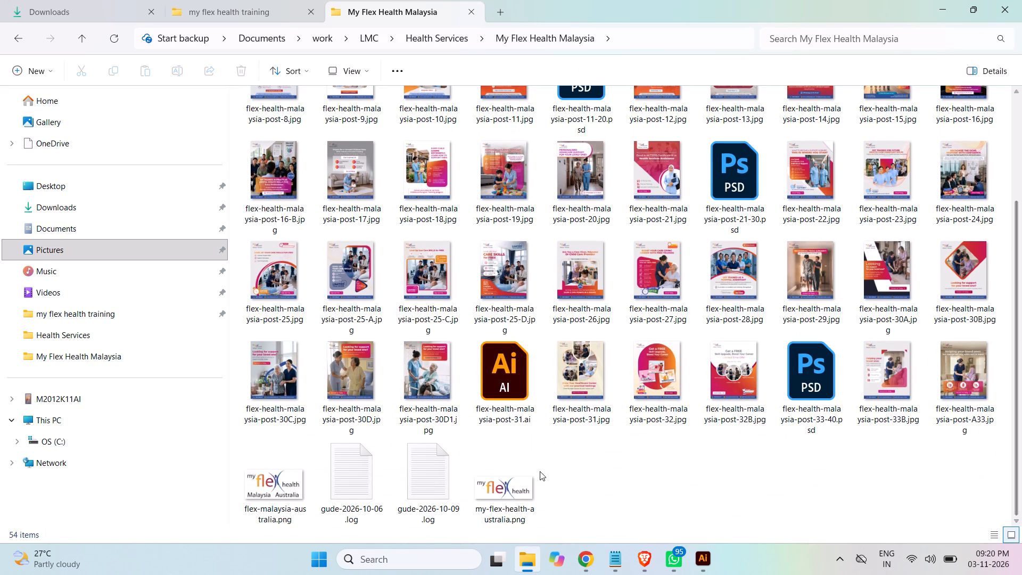
left_click_drag(289, 496, 609, 484)
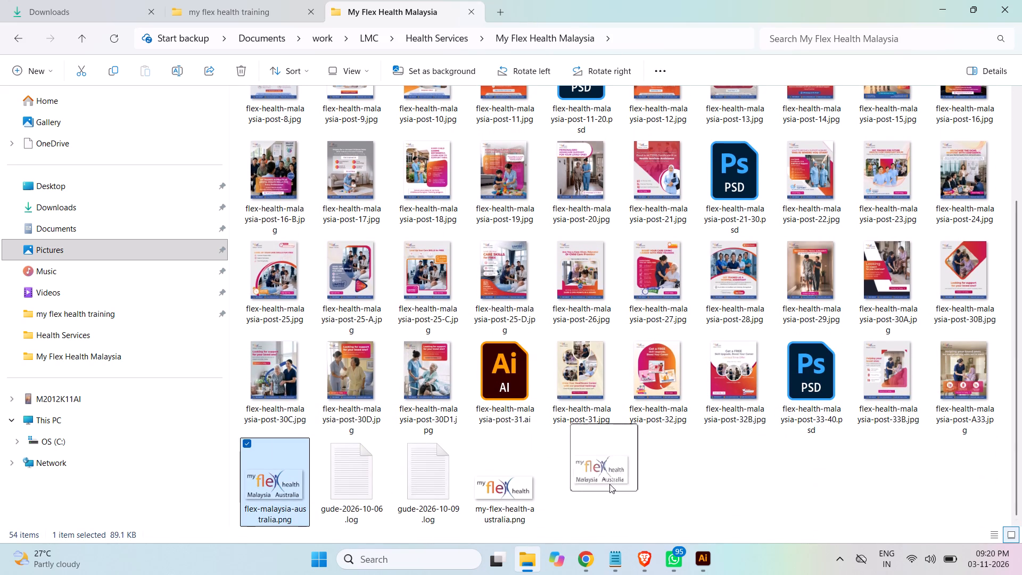
left_click_drag(609, 484, 414, 192)
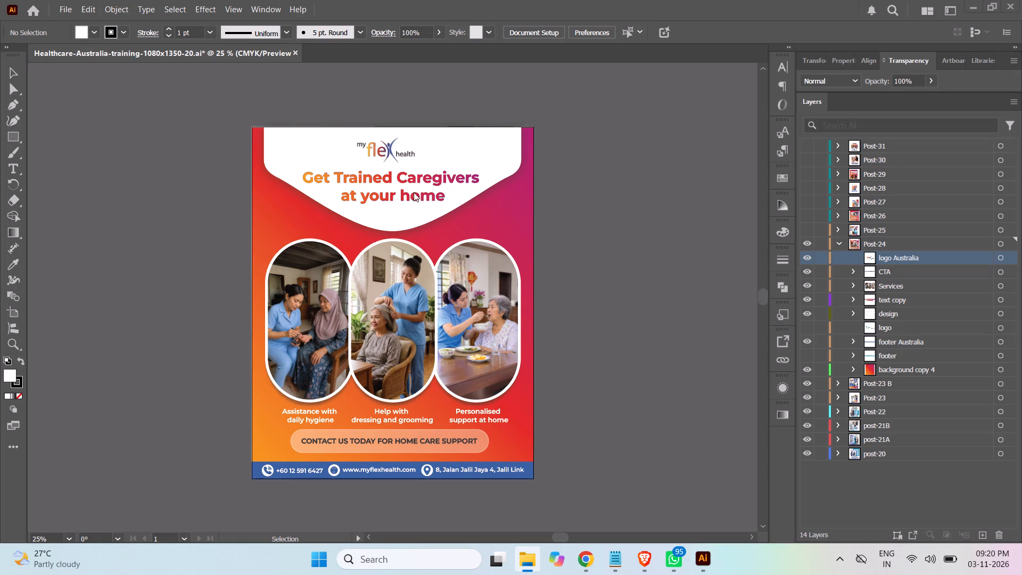
left_click_drag(414, 192, 401, 165)
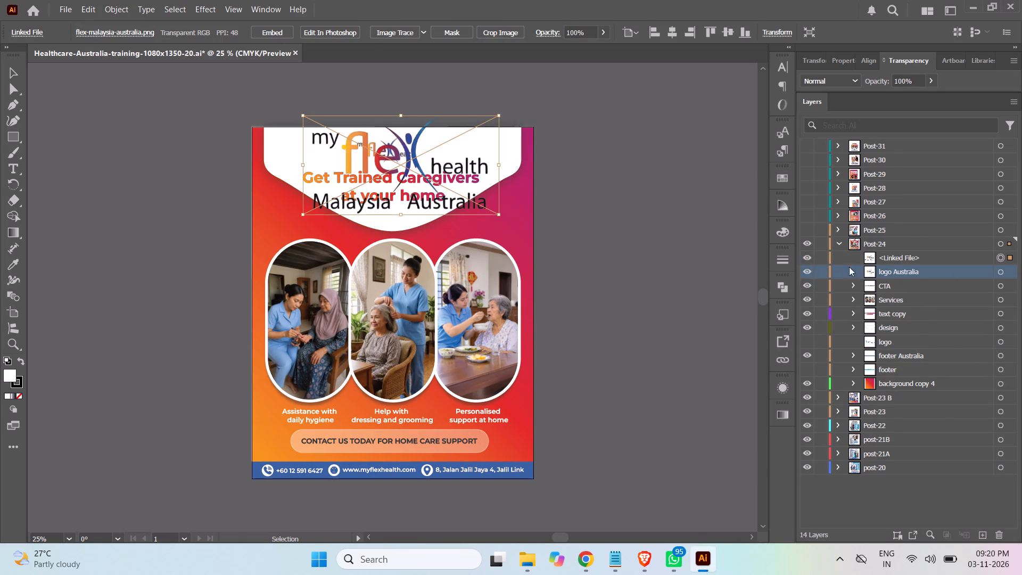
Hide the old logo Australia layer in Post-24.
left_click(806, 272)
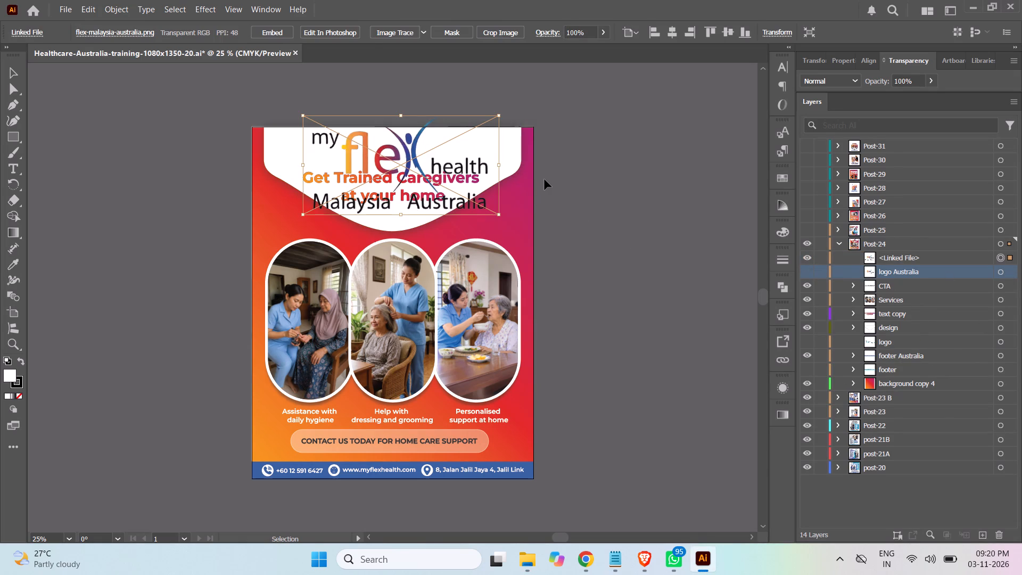
Scale down the placed Malaysia Australia logo proportionally and position it in the white header above the headline.
left_click_drag(497, 115, 491, 124, "alt+shift")
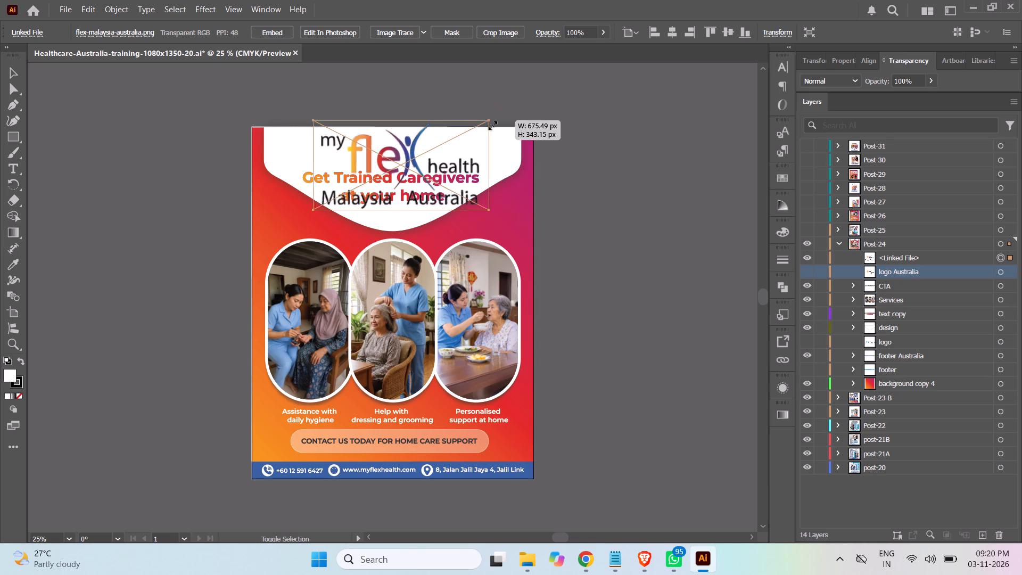
left_click_drag(491, 124, 480, 149, "alt+shift")
left_click_drag(406, 163, 401, 152)
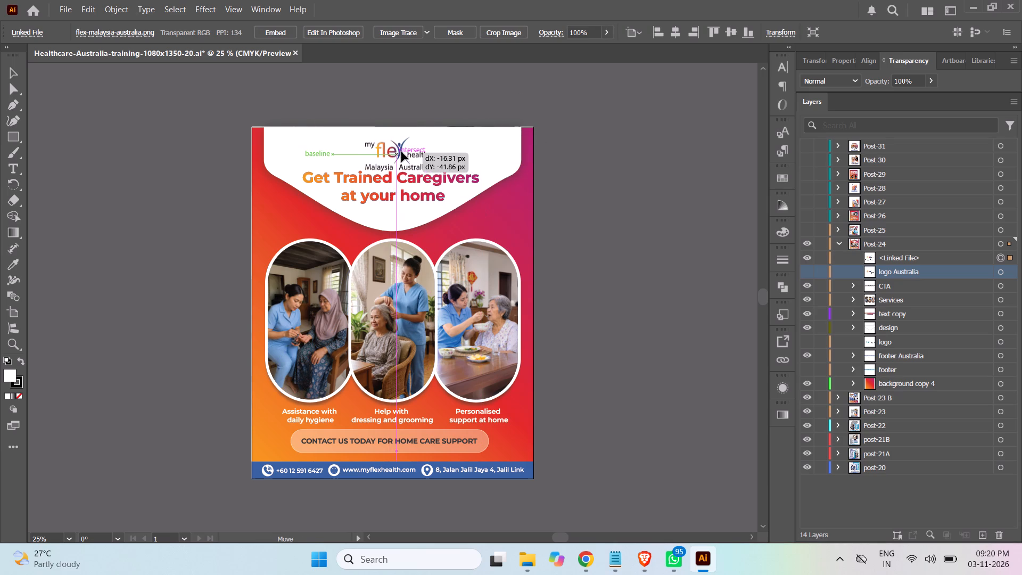
left_click_drag(401, 152, 401, 151)
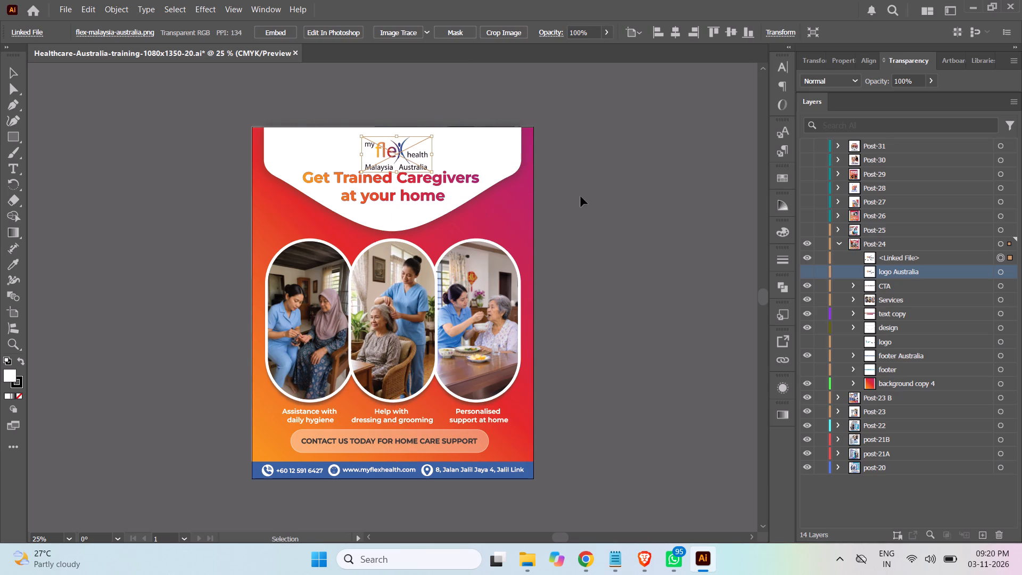
Set the leading of the "Get Trained Caregivers at your home" headline to 56 pt.
left_click(433, 200)
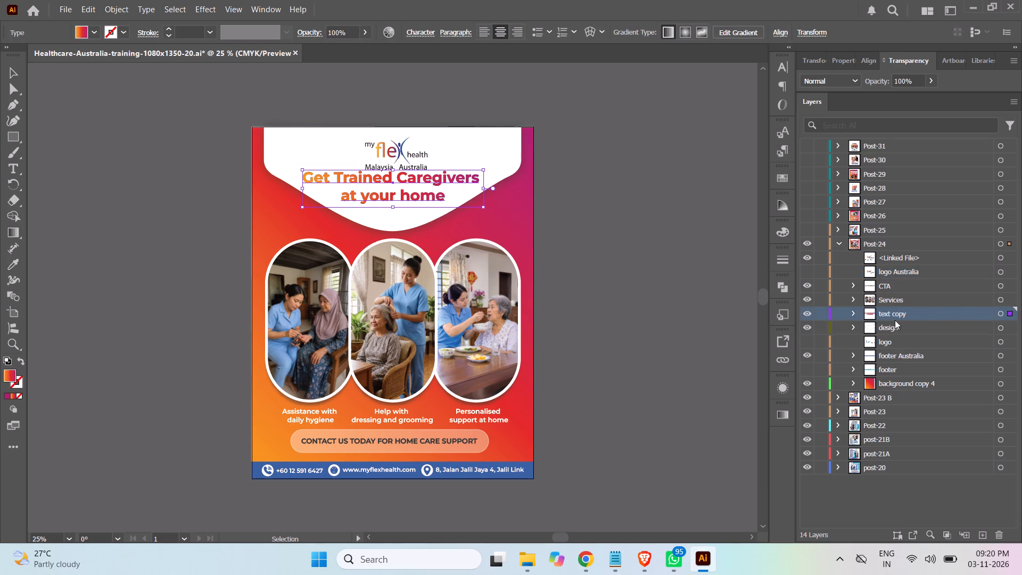
left_click(852, 313)
left_click(1002, 330)
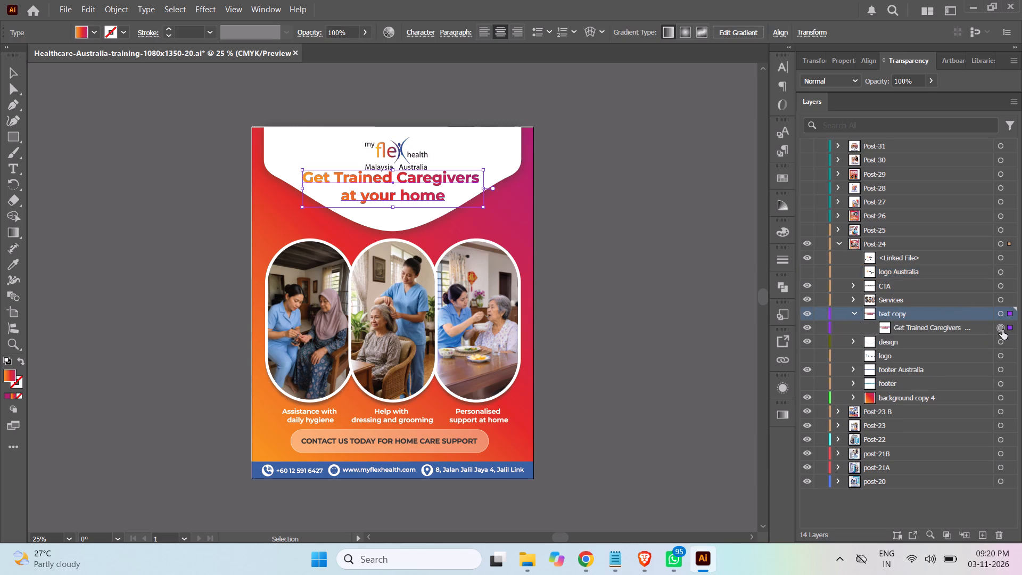
left_click(783, 67)
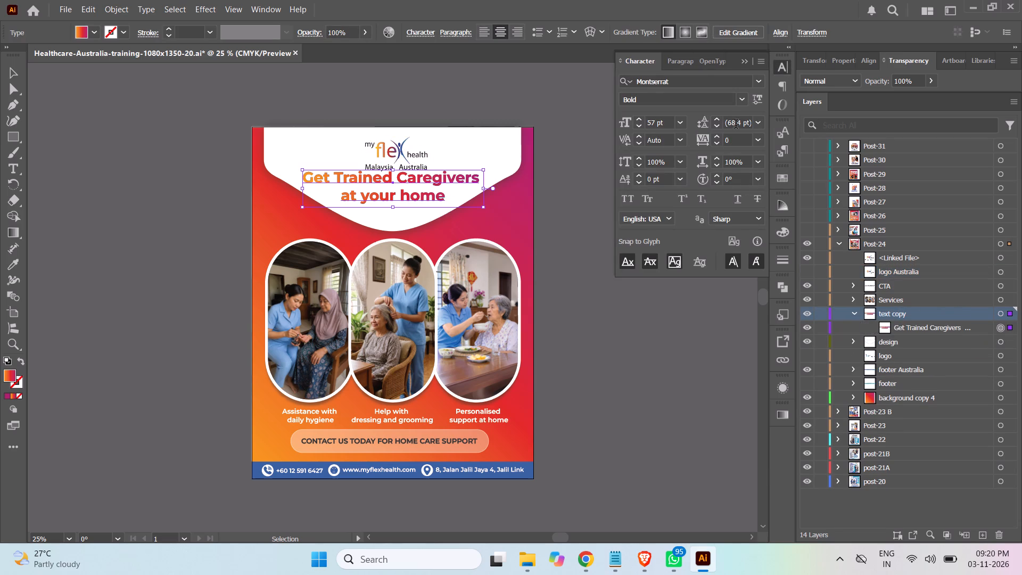
left_click(743, 124)
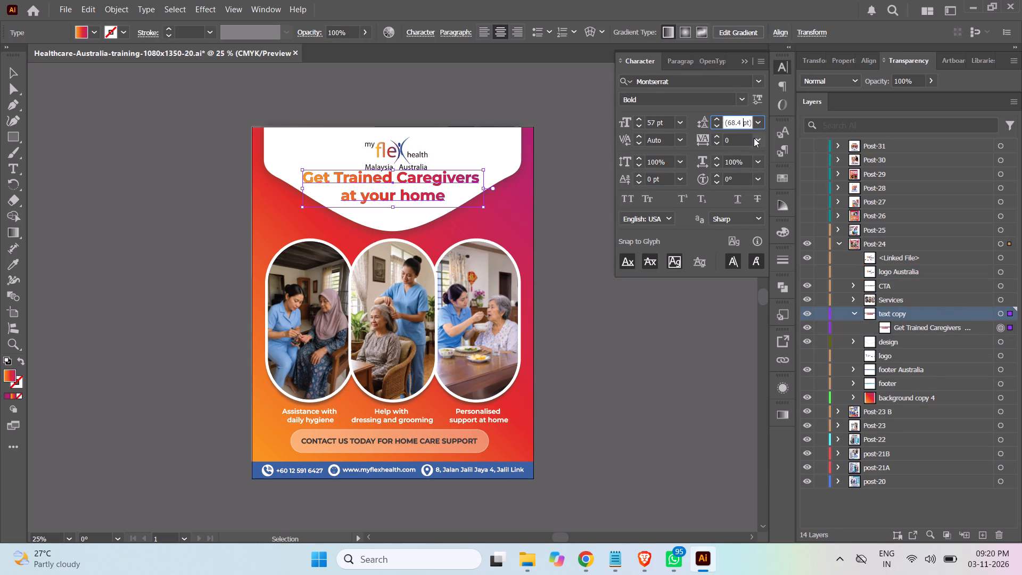
key("Down")
key("Down")
key("Down")
key("Down")
key("Down")
key("Down")
key("Down")
key("Down")
key("Down")
key("Down")
key("Down")
key("Down")
key("Down")
key("Down")
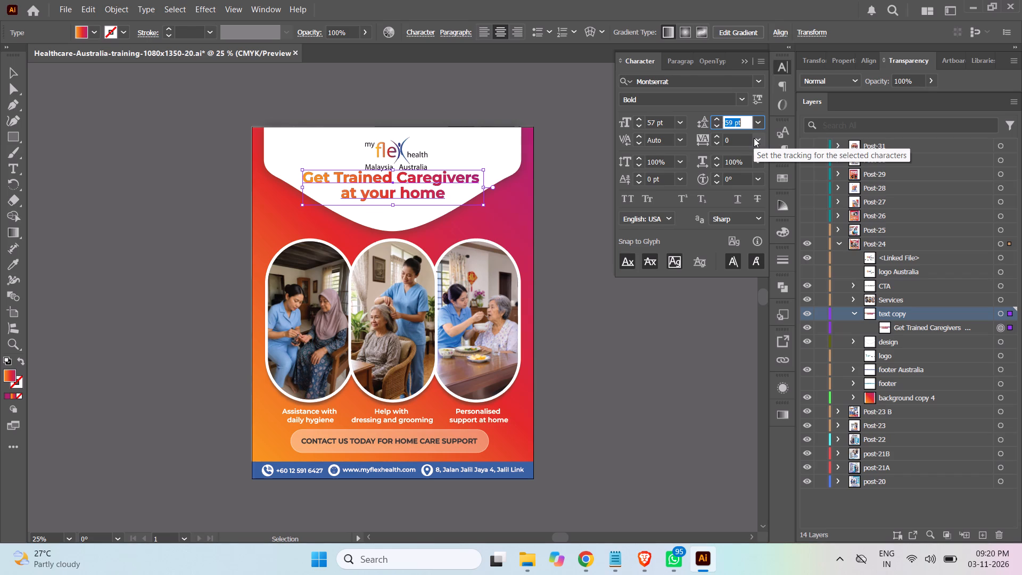
key("Down")
key("Down")
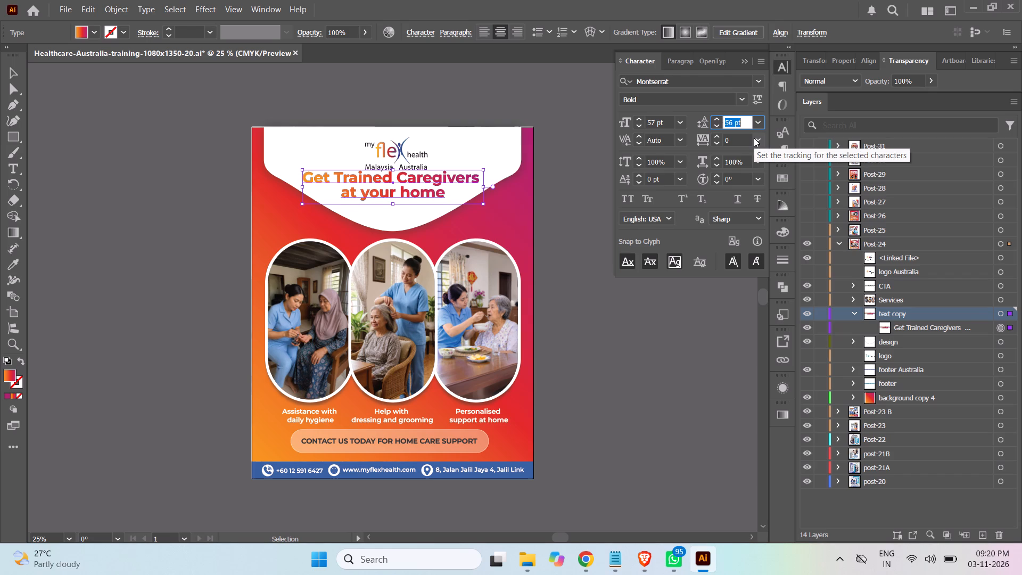
left_click(747, 63)
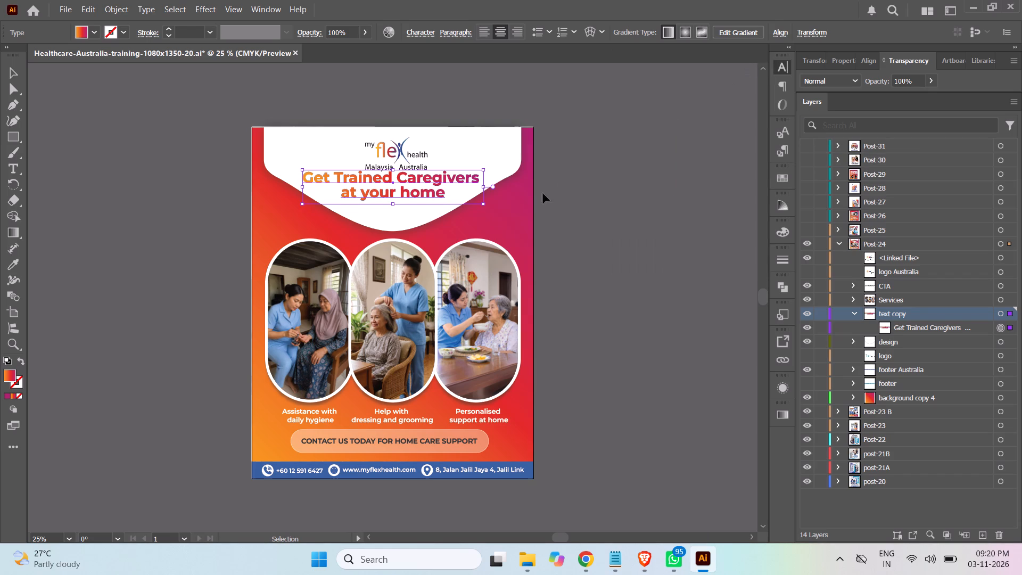
Move the headline about 14 px down and 6 px to the right to clear the new logo, and deselect it.
left_click(426, 195)
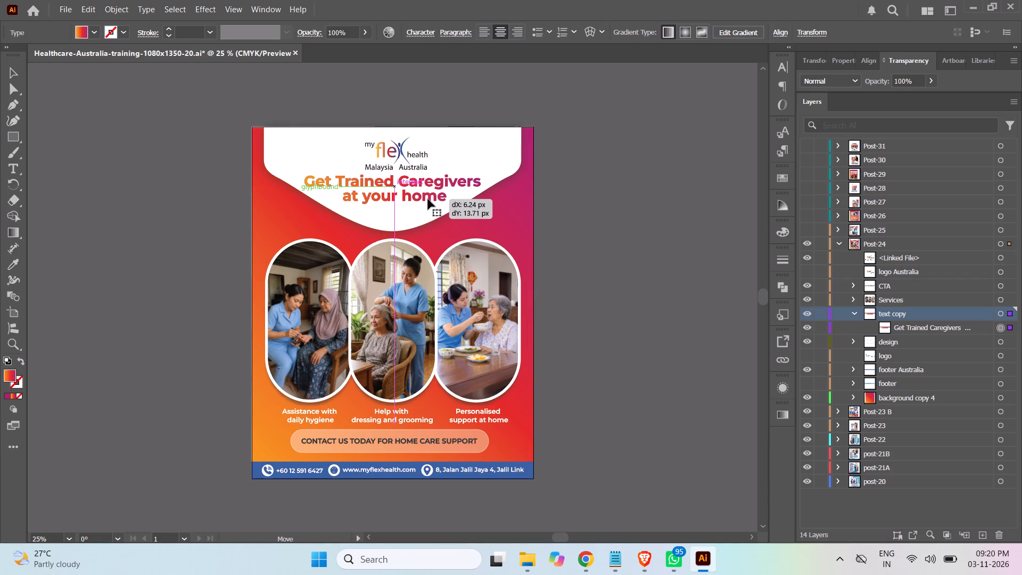
left_click(627, 186)
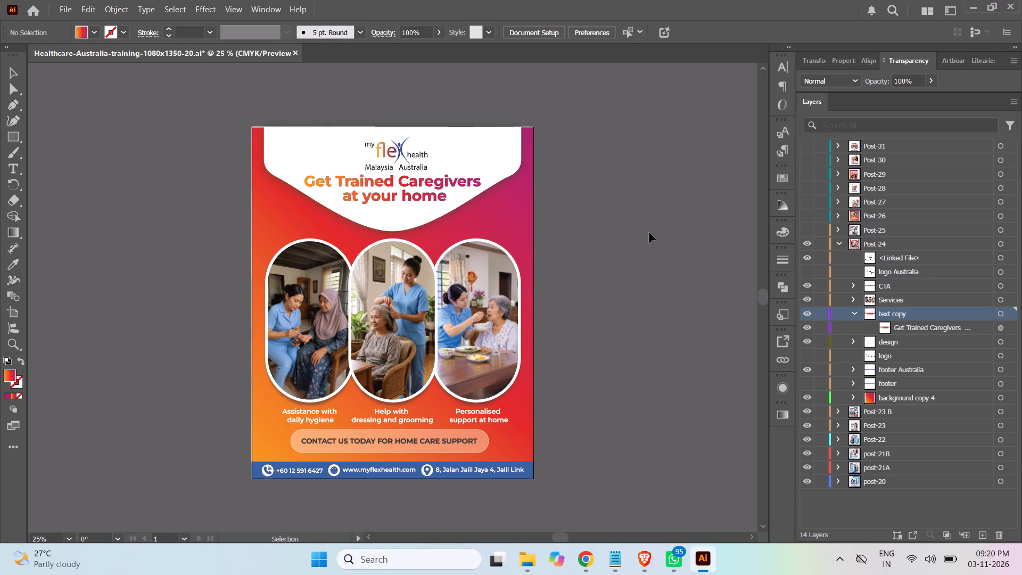
Centre the "Get Trained Caregivers at your home" headline of Post-24 horizontally on the artboard.
left_click(856, 311)
left_click(937, 315)
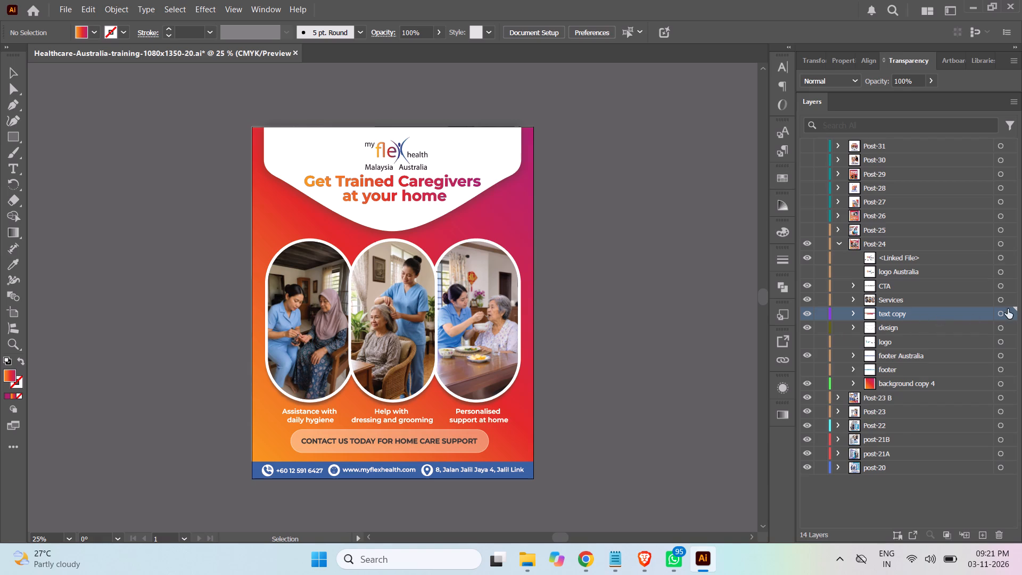
left_click(1000, 313)
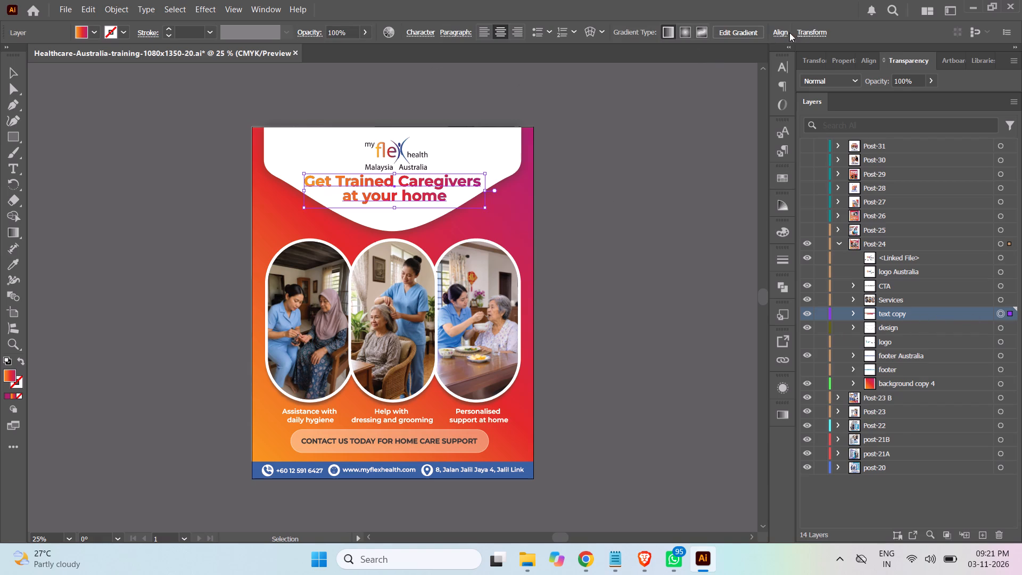
left_click(779, 31)
left_click(661, 73)
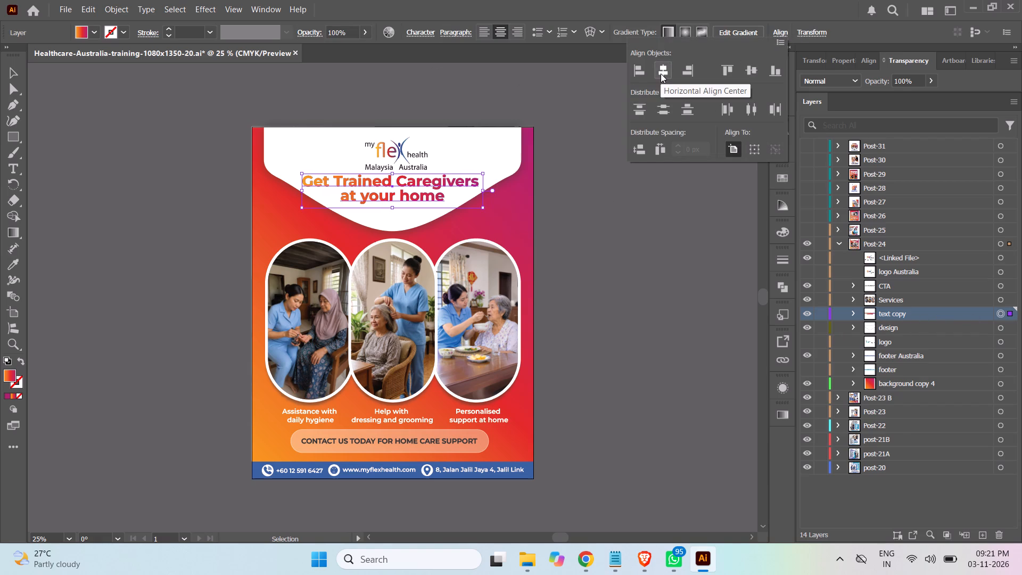
Centre the linked Malaysia Australia logo horizontally on the artboard and deselect it.
left_click(1002, 258)
left_click(782, 32)
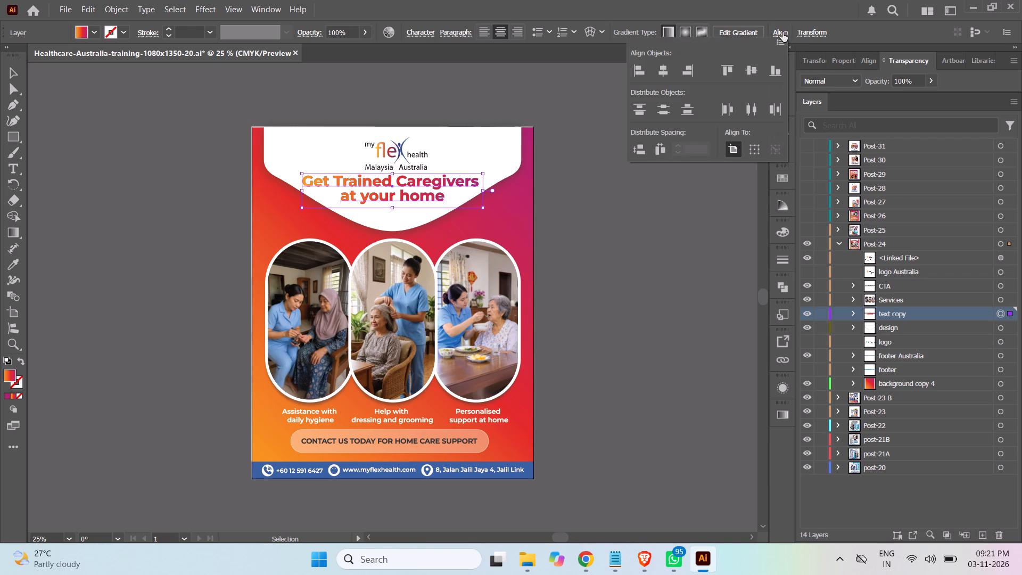
left_click(665, 75)
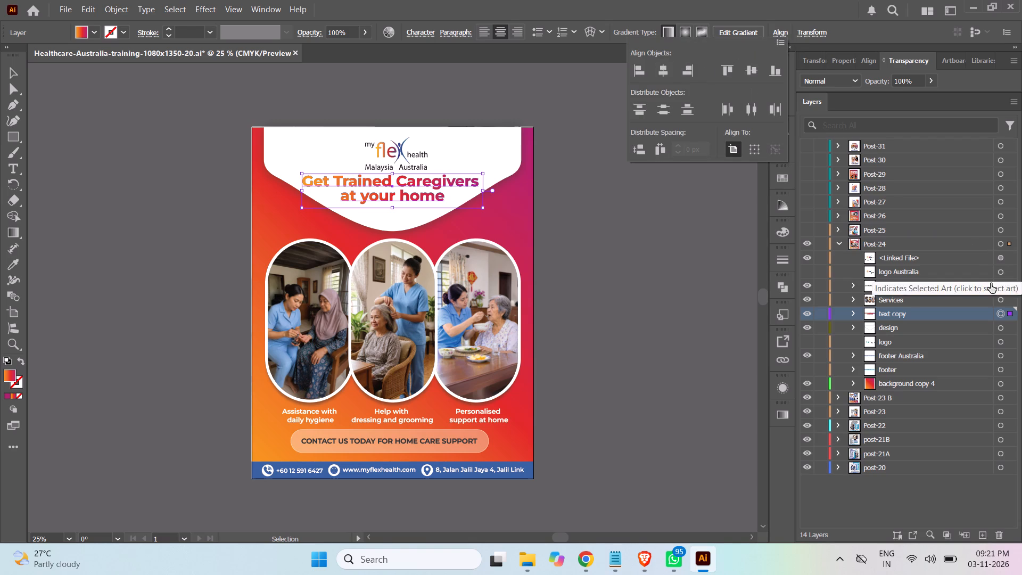
left_click(998, 258)
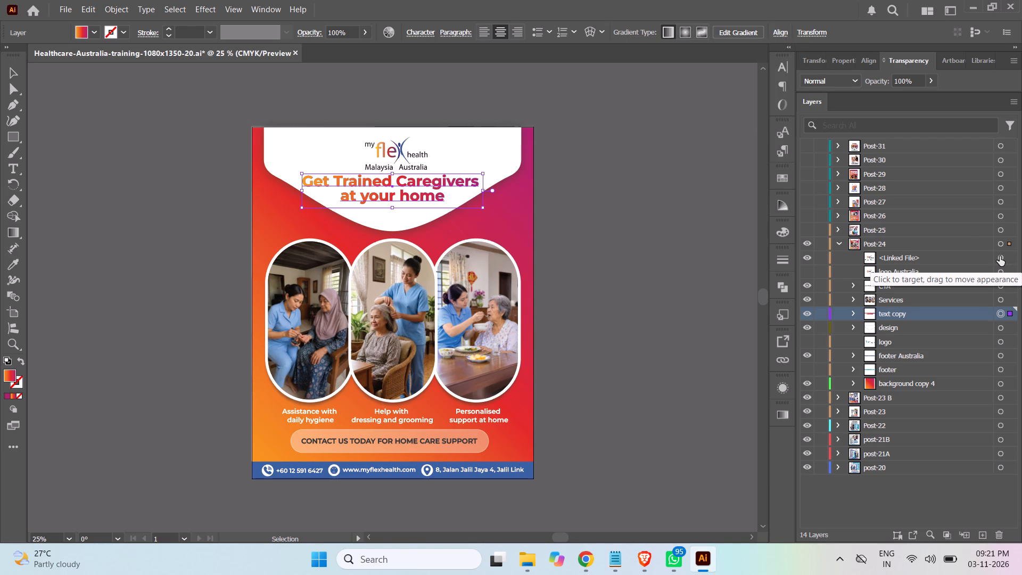
left_click(1000, 256)
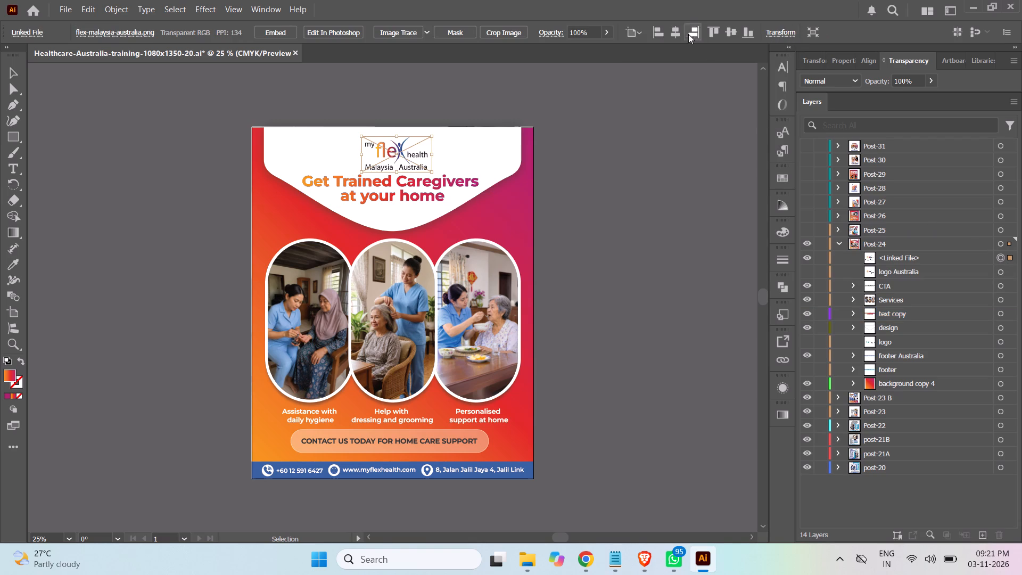
left_click(672, 30)
left_click(579, 185)
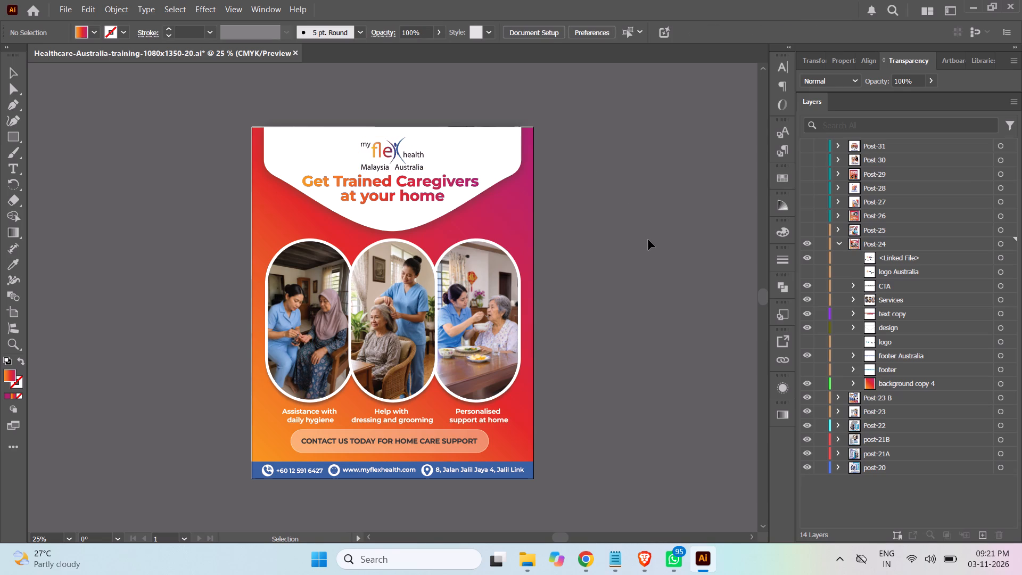
Export the Post-24 design as an RGB JPEG, replacing Healthcare-Australia-training-1080x1350-24.jpg in the my flex health training folder.
left_click(63, 5)
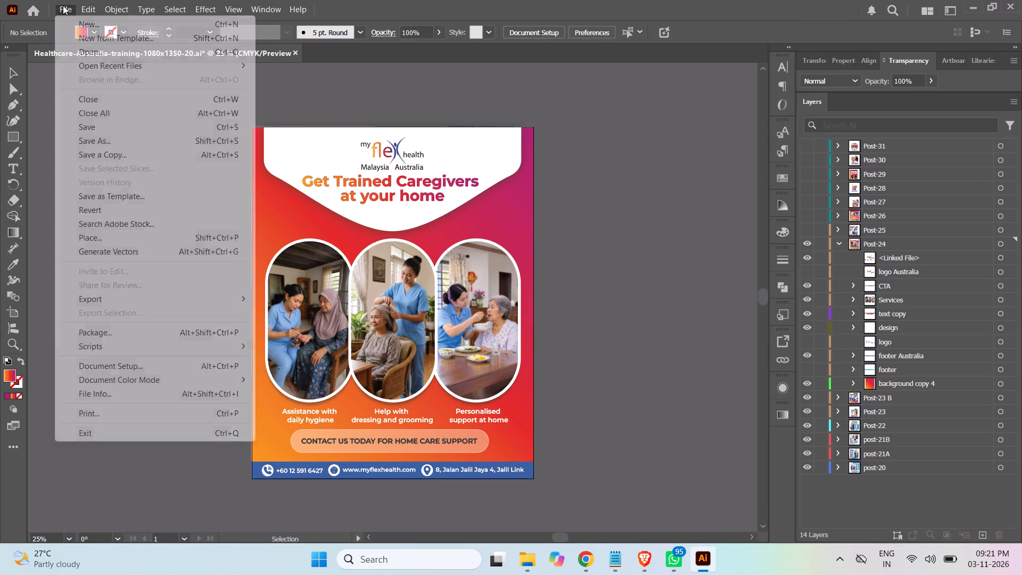
left_click(114, 297)
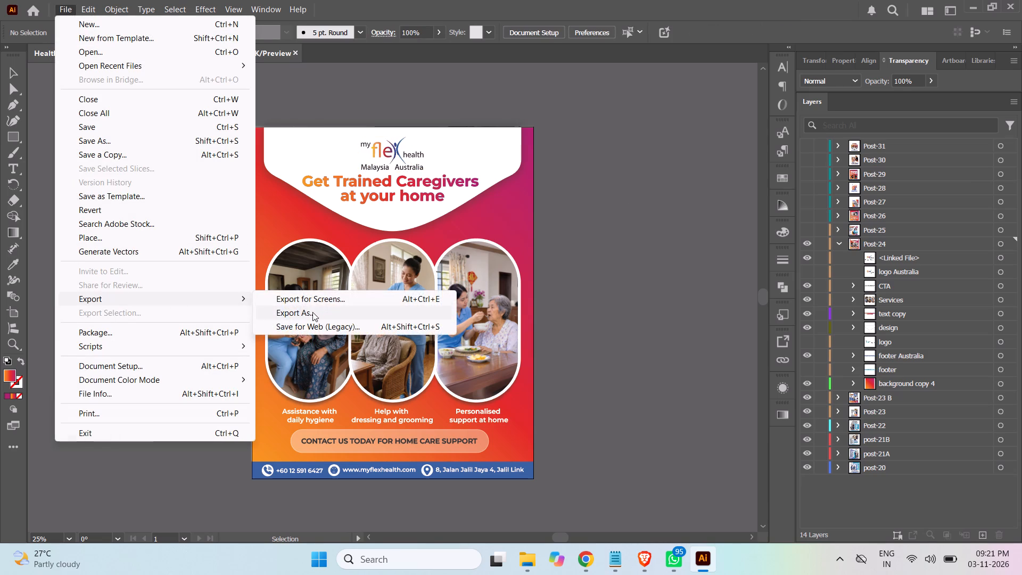
left_click(312, 312)
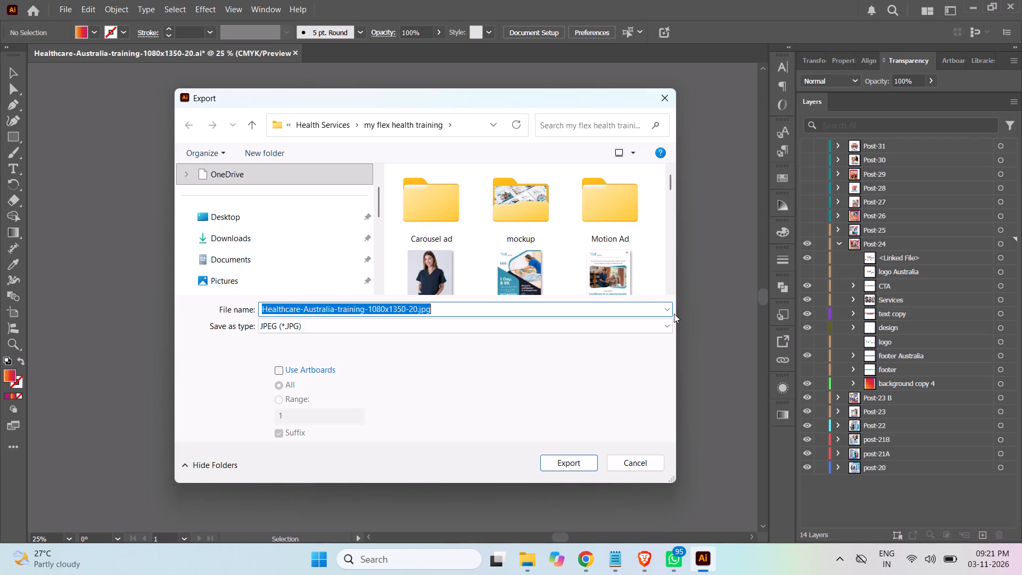
left_click_drag(670, 180, 671, 271)
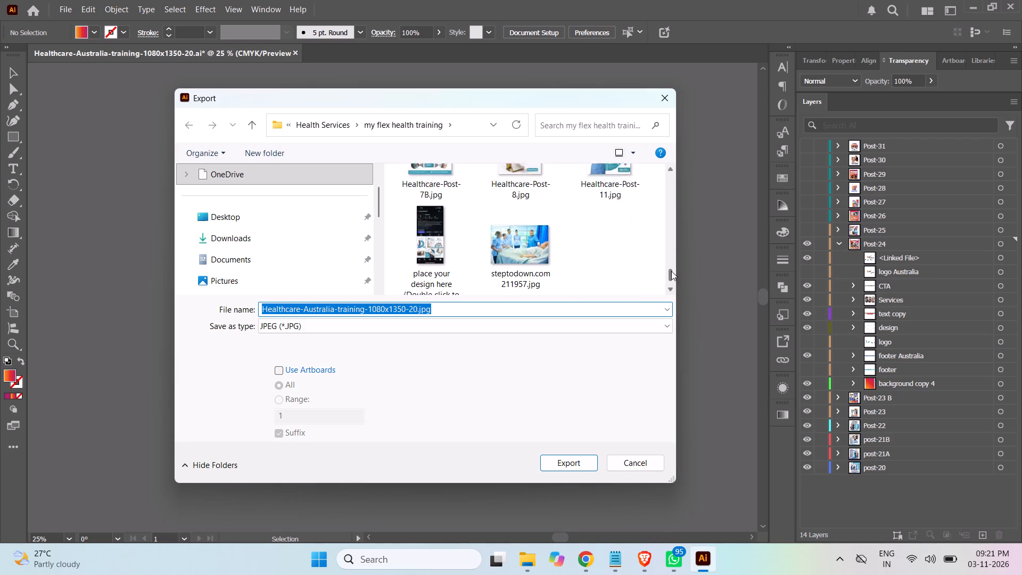
left_click_drag(671, 271, 671, 243)
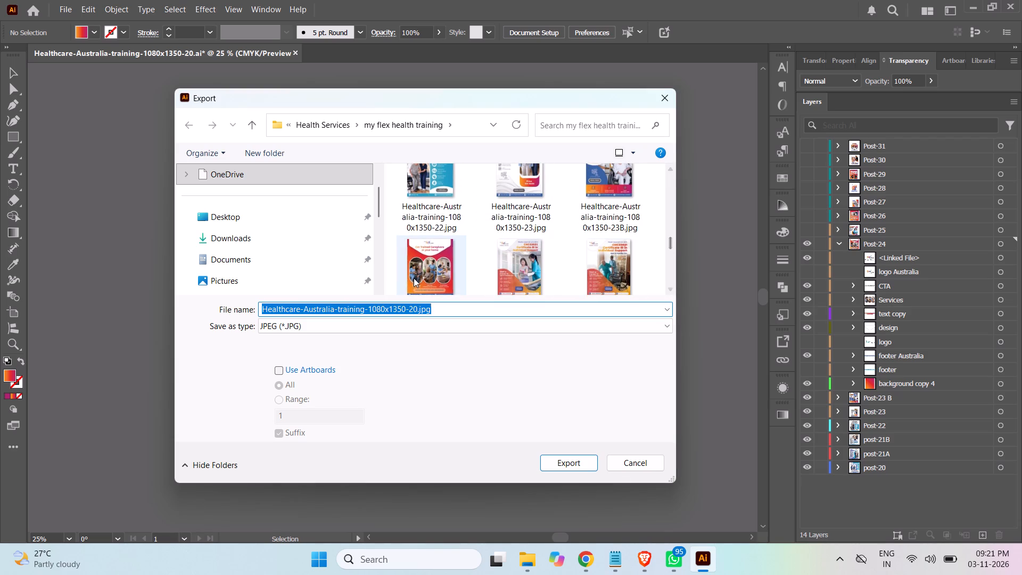
left_click(426, 270)
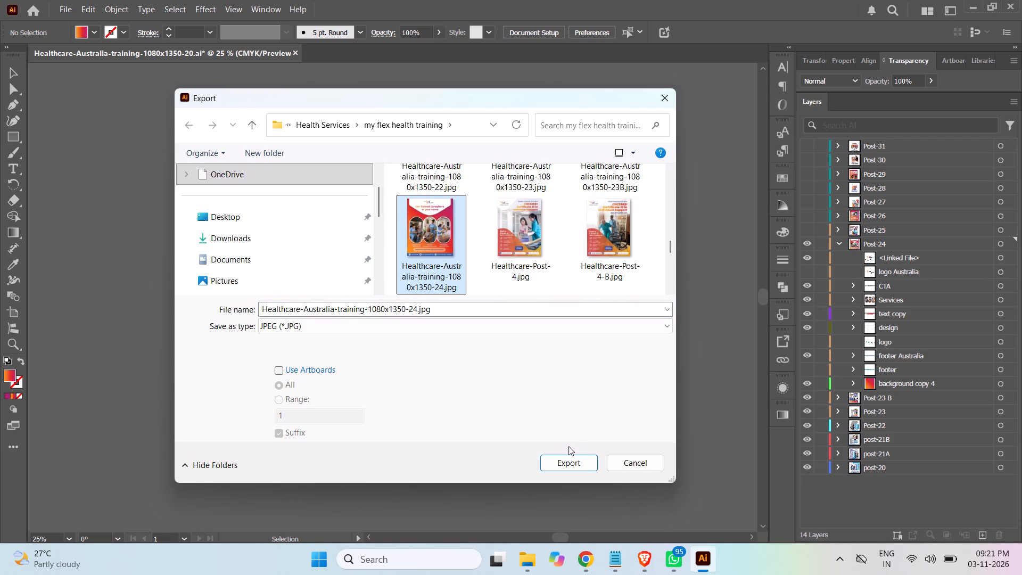
left_click(566, 461)
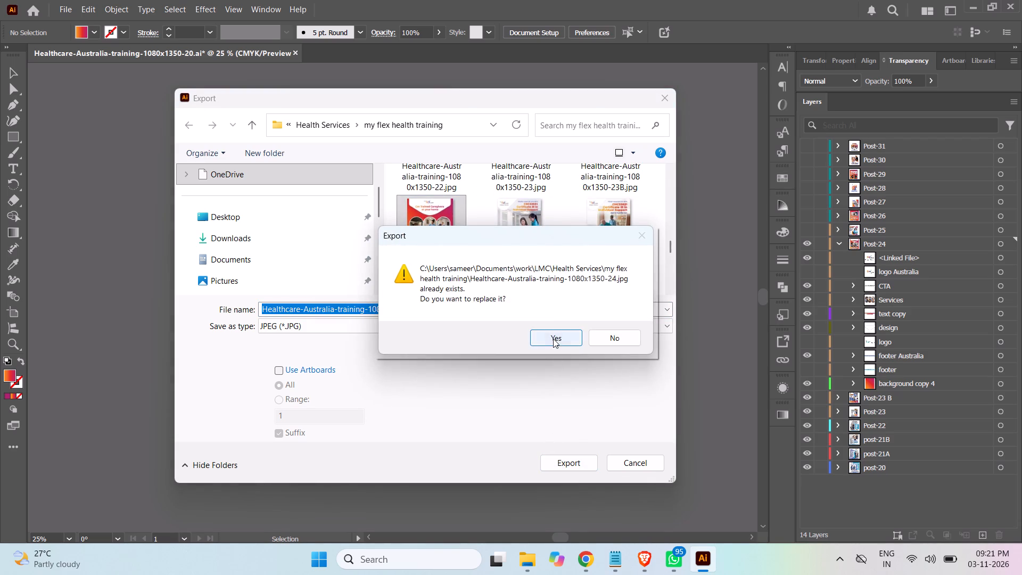
left_click(553, 339)
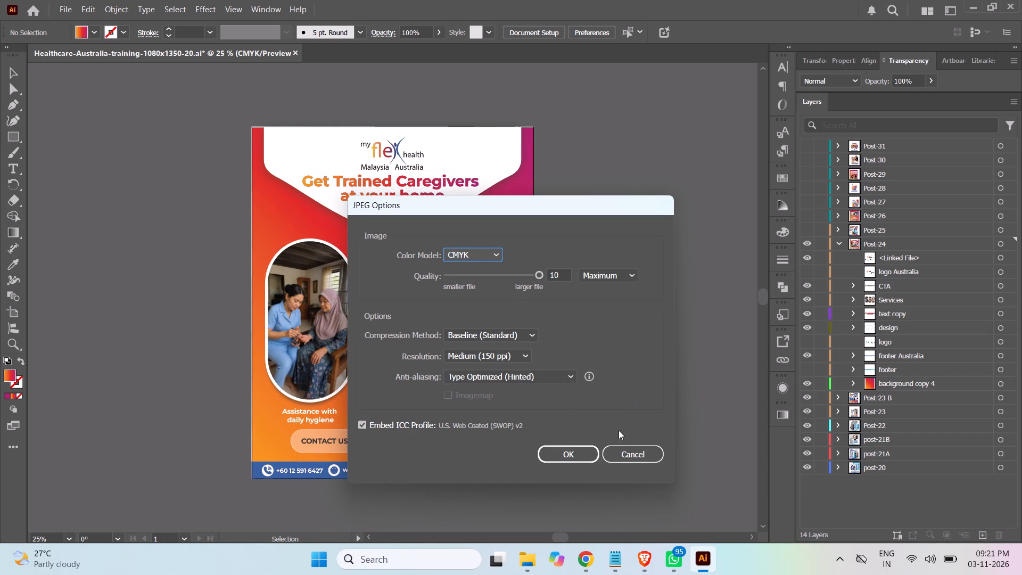
left_click(471, 256)
left_click(471, 269)
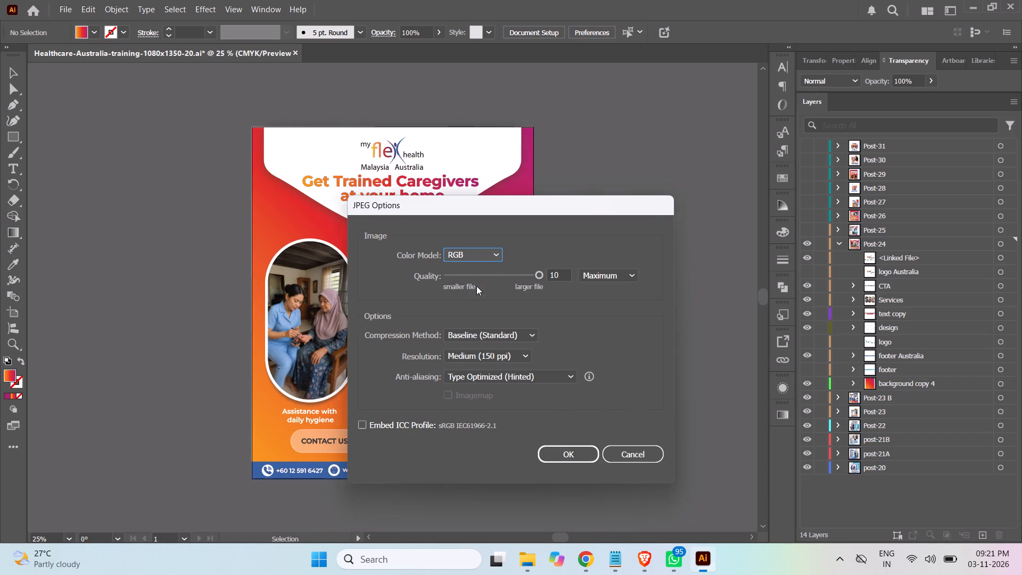
left_click(572, 456)
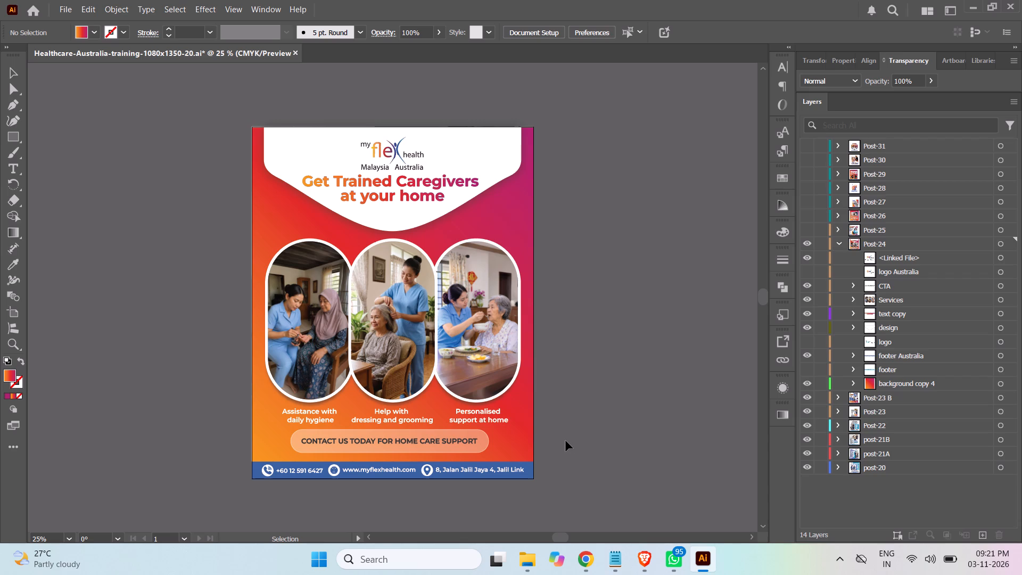
Save the Illustrator document.
key("ctrl+s")
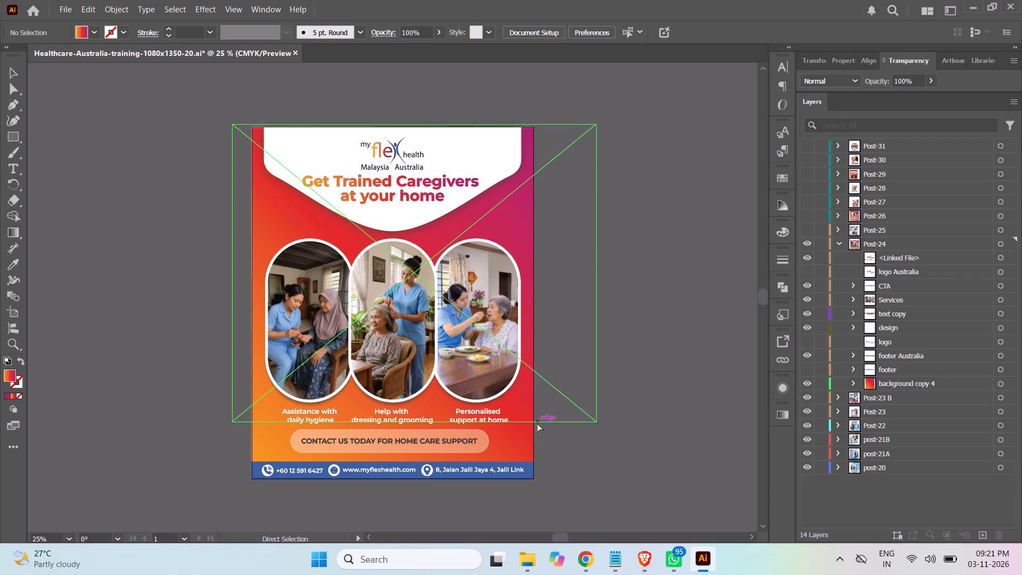
Preview the exported Healthcare-Australia-training-1080x1350-24.jpg from the my flex health training folder in File Explorer to check its look and edges.
left_click(531, 561)
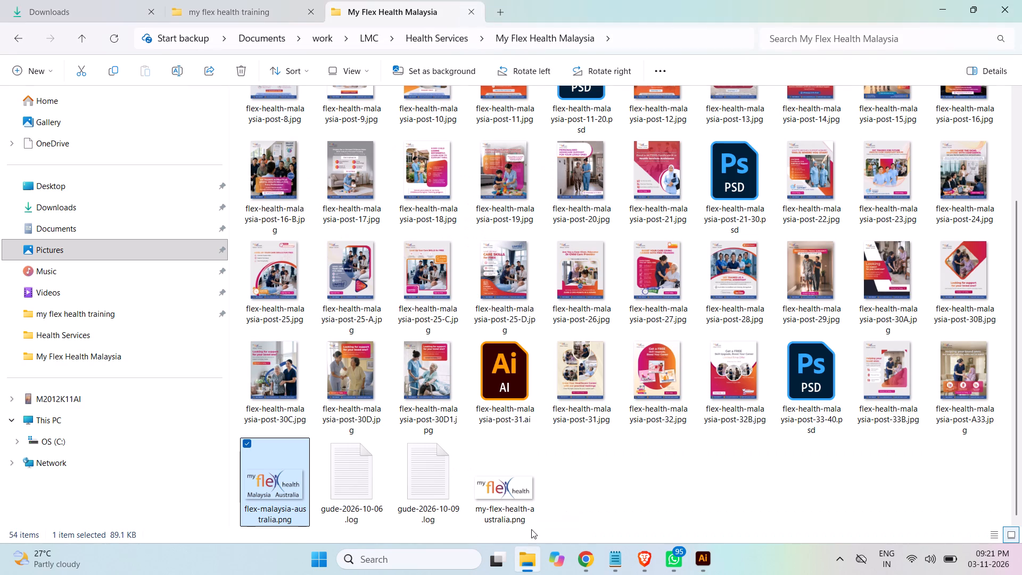
right_click(696, 476)
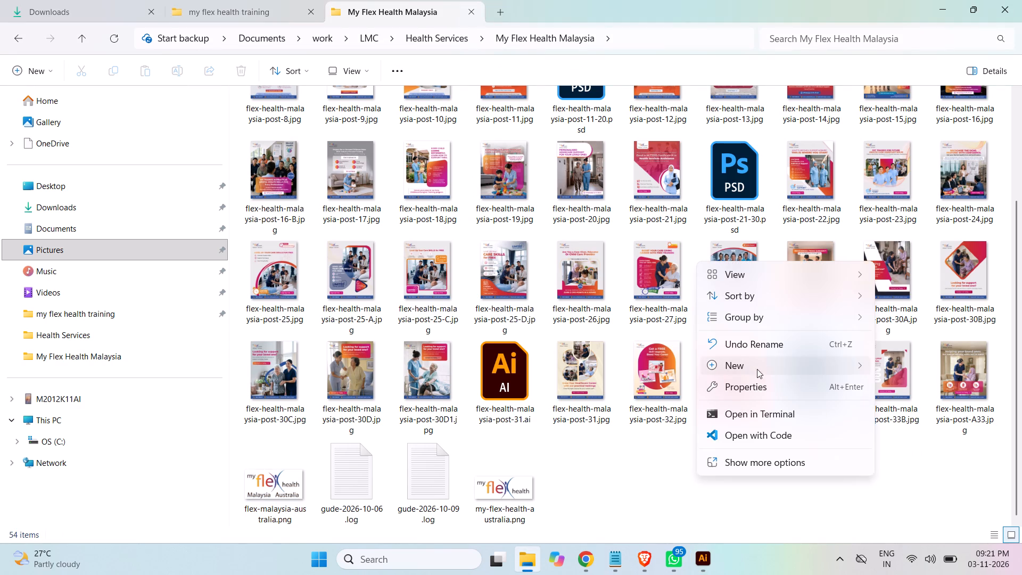
left_click(762, 463)
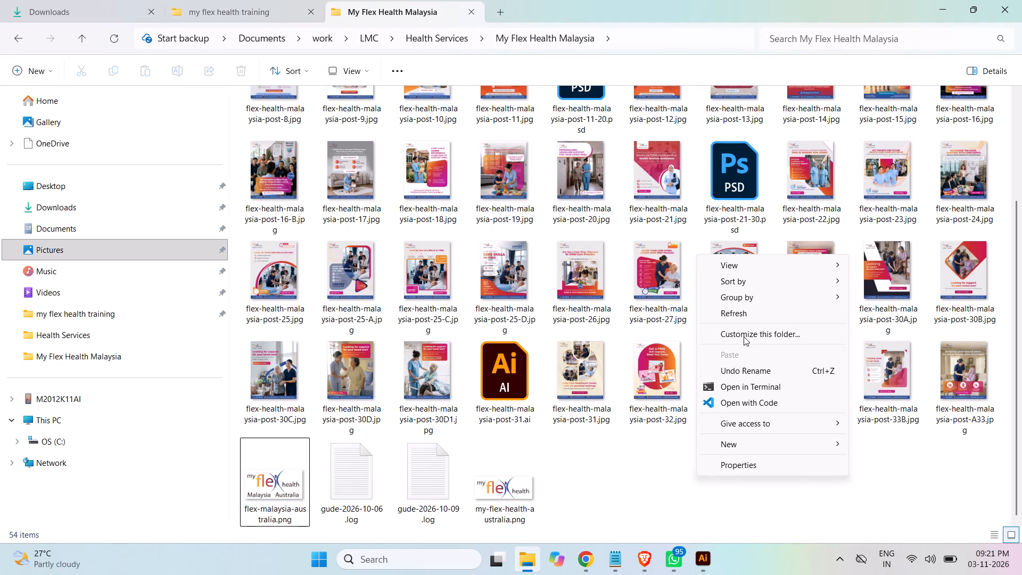
left_click(739, 312)
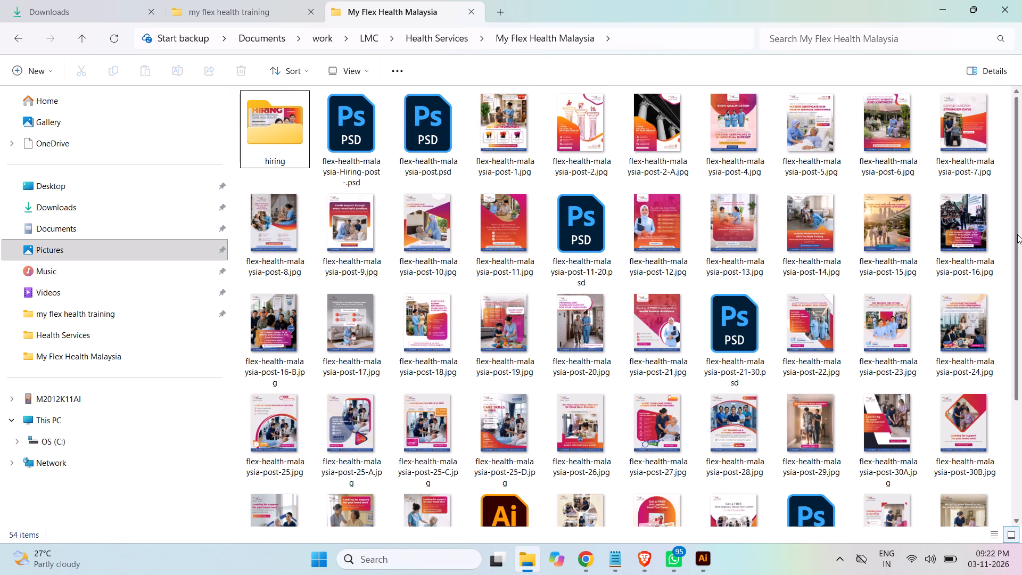
left_click(1017, 234)
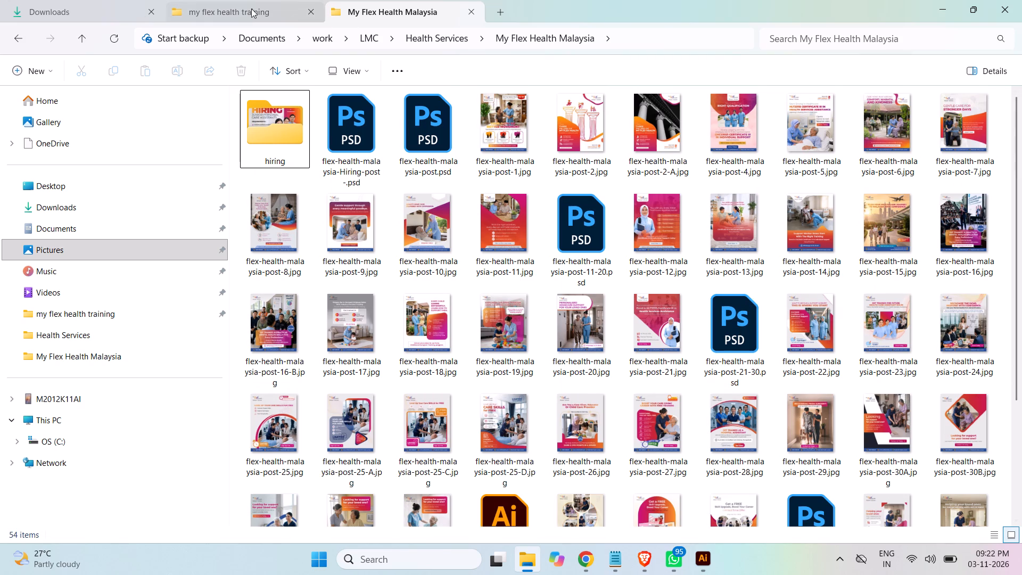
left_click(251, 9)
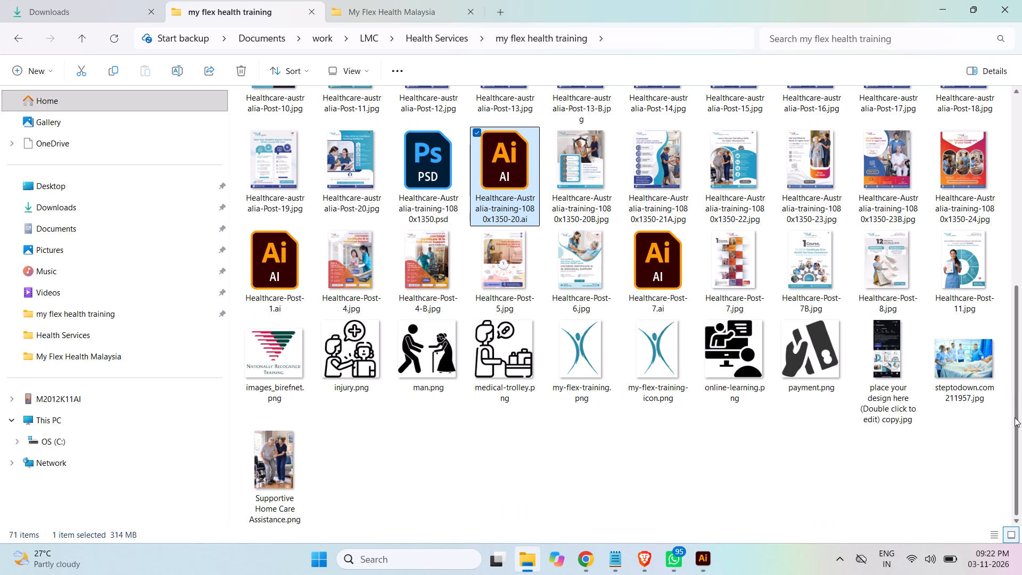
left_click_drag(1016, 417, 1016, 399)
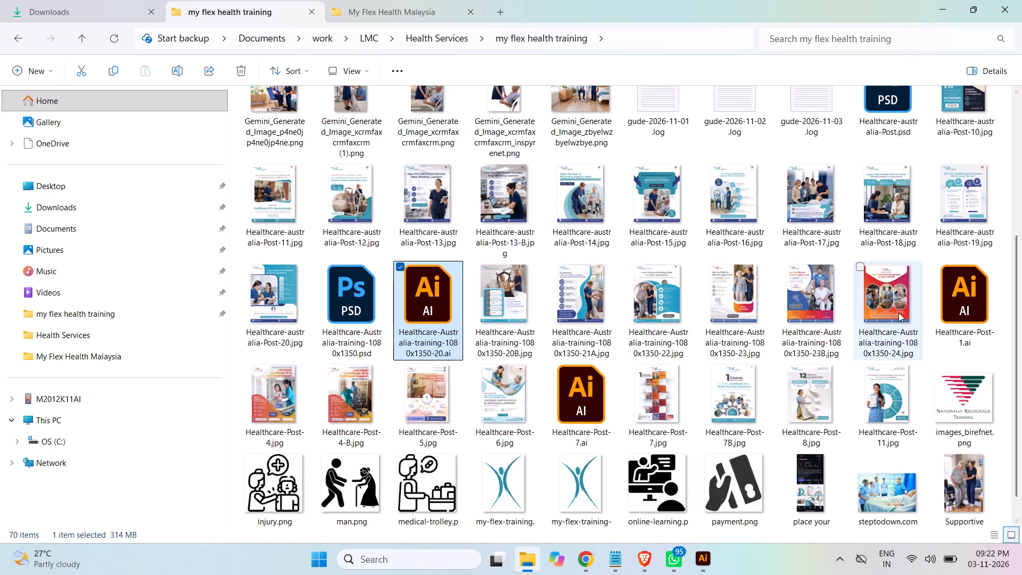
double_click(899, 313)
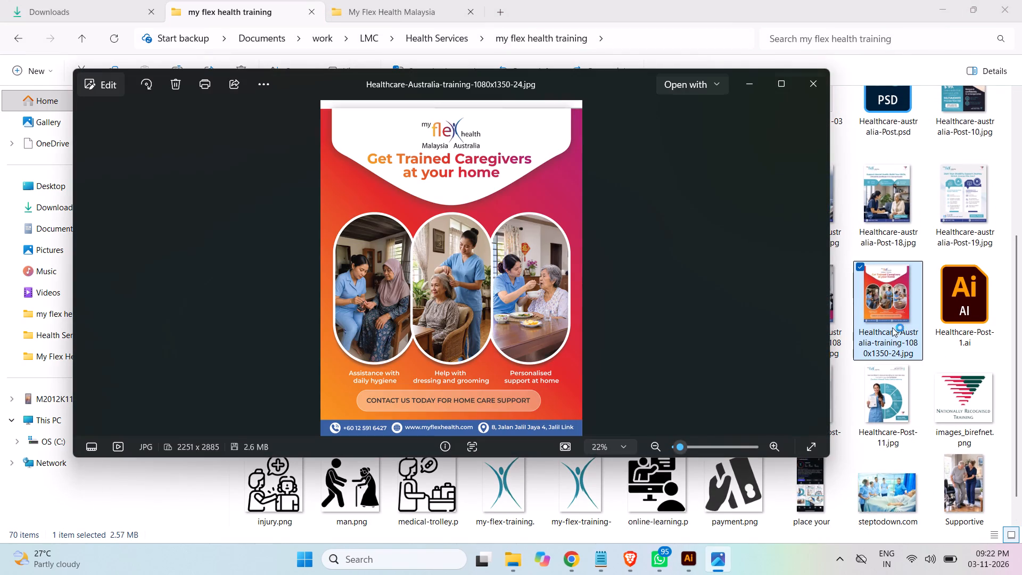
left_click(813, 84)
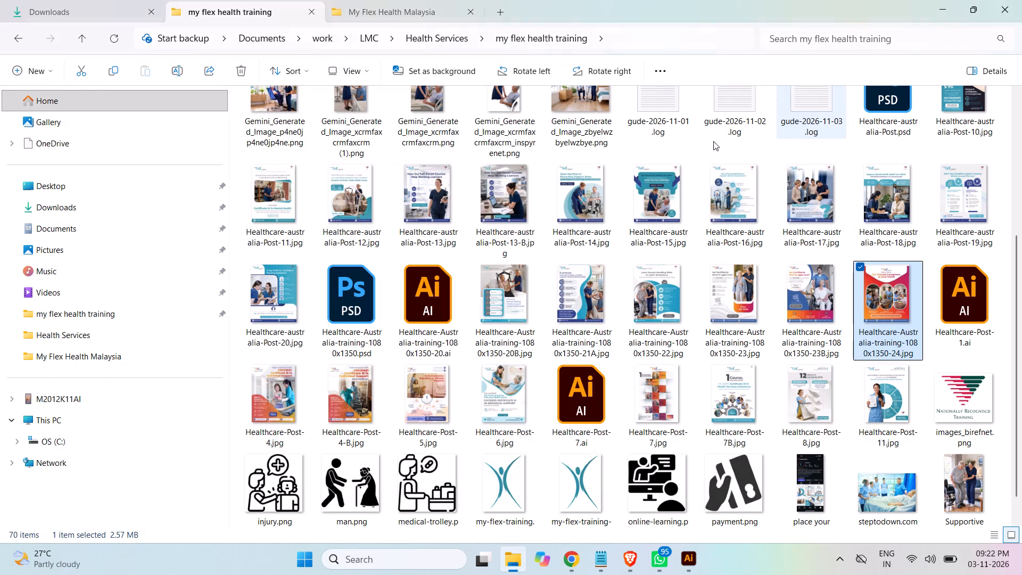
Open Healthcare-Australia-training-1080x1350-24.jpg in Adobe Photoshop 2025.
right_click(895, 310)
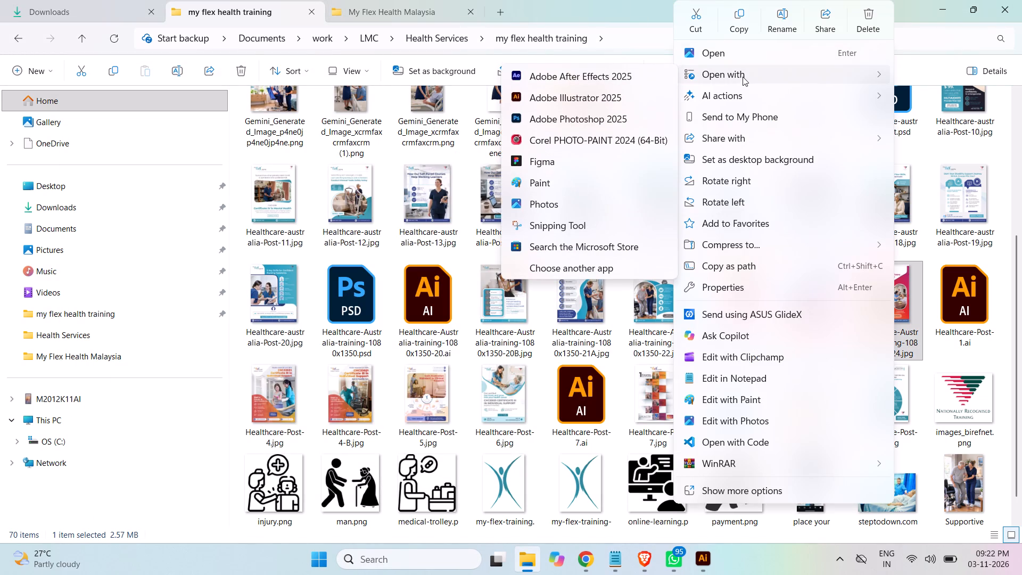
left_click(576, 121)
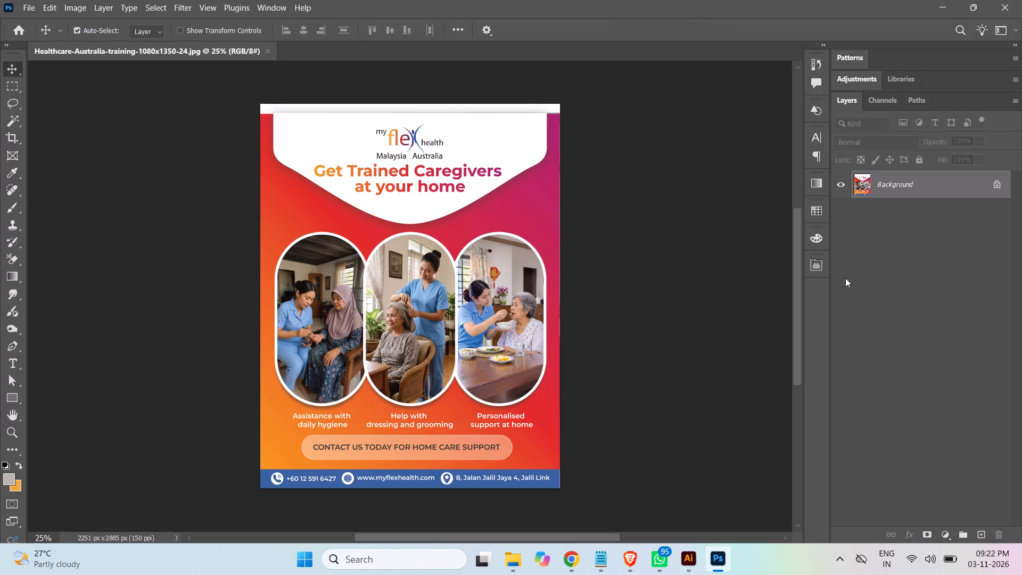
Convert the locked Background into a regular layer, keeping the default name and settings.
double_click(956, 181)
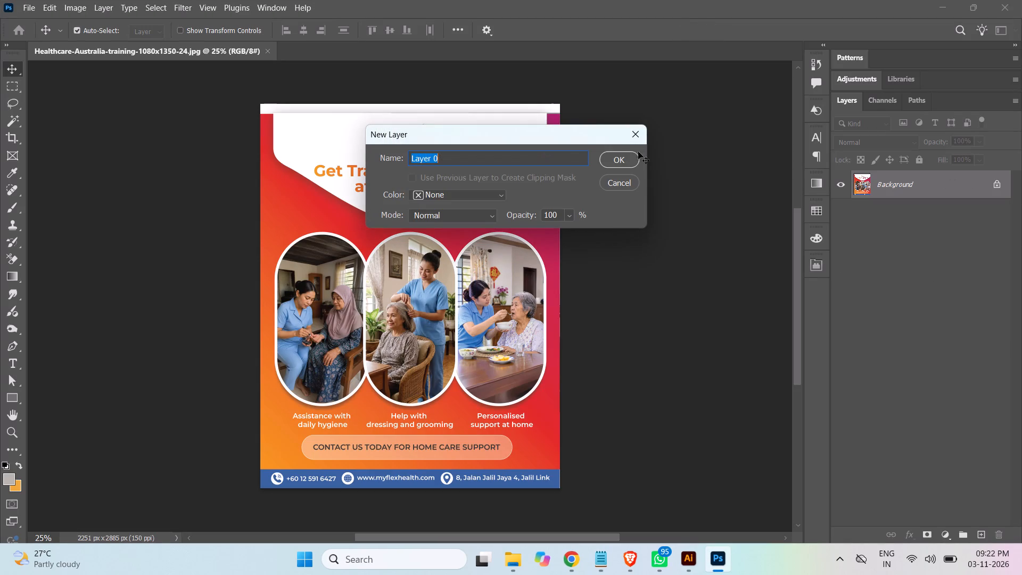
left_click(607, 158)
Resize the canvas to 2250 pixels wide by 2813 pixels high from the centre anchor, accepting the clipping.
left_click(72, 10)
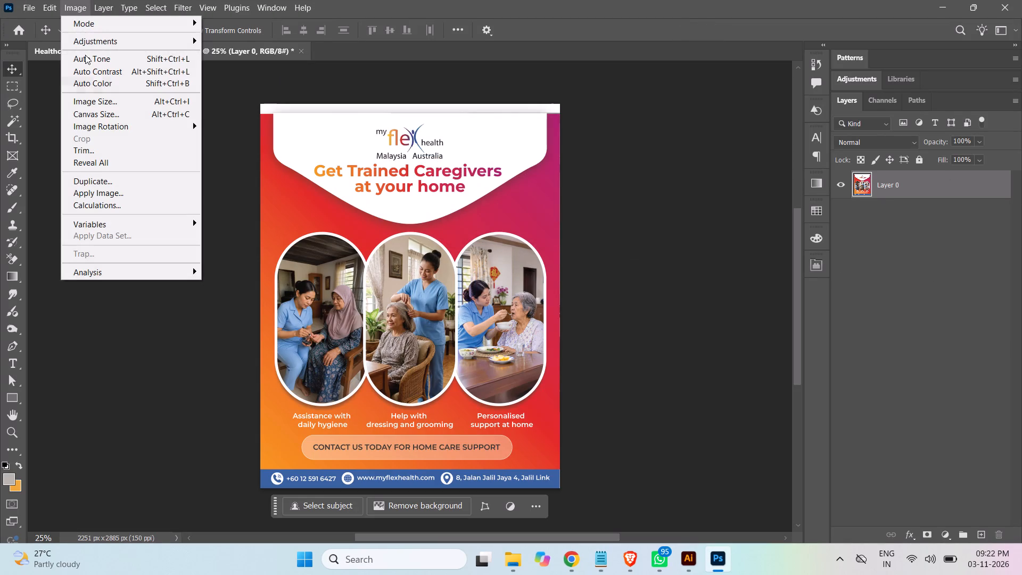
left_click(109, 113)
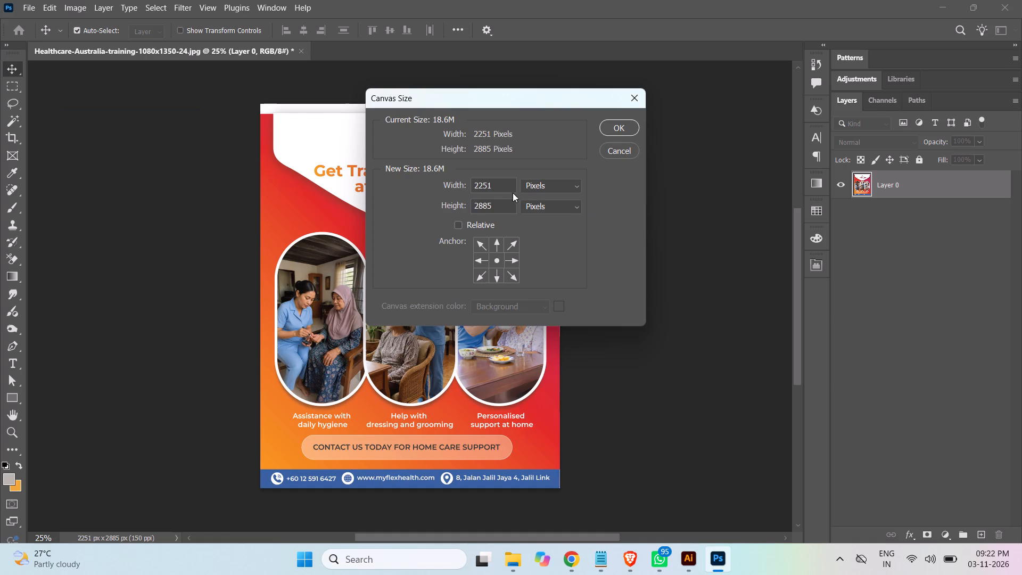
left_click_drag(487, 184, 525, 196)
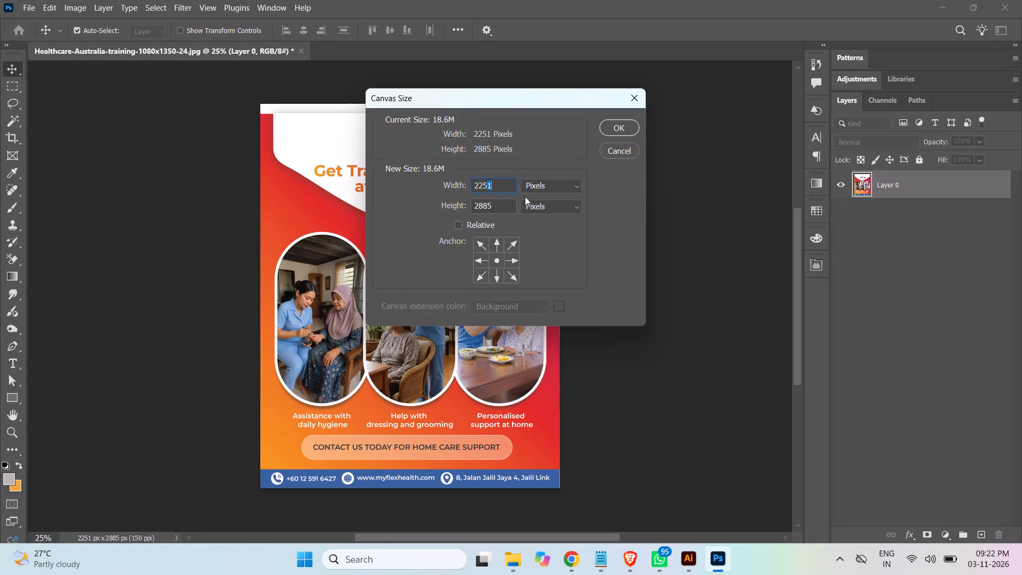
key("0")
left_click_drag(483, 203, 511, 209)
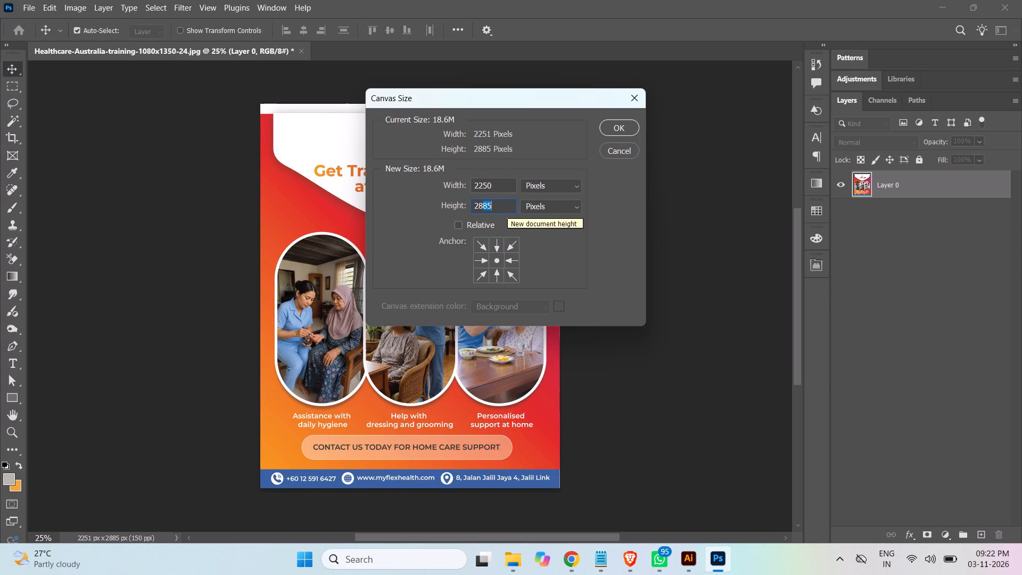
type("18")
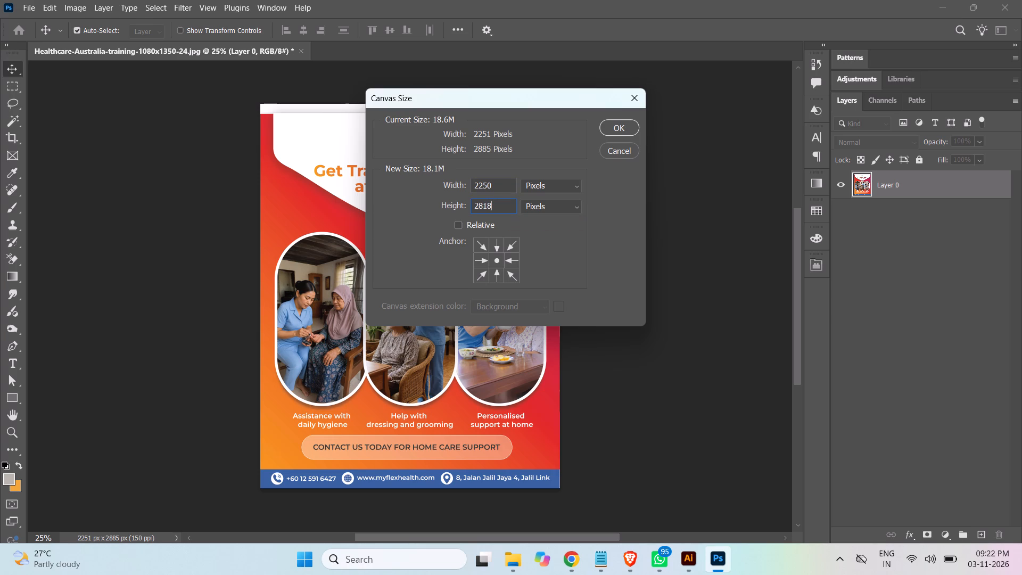
key("BackSpace")
key("3")
left_click(625, 129)
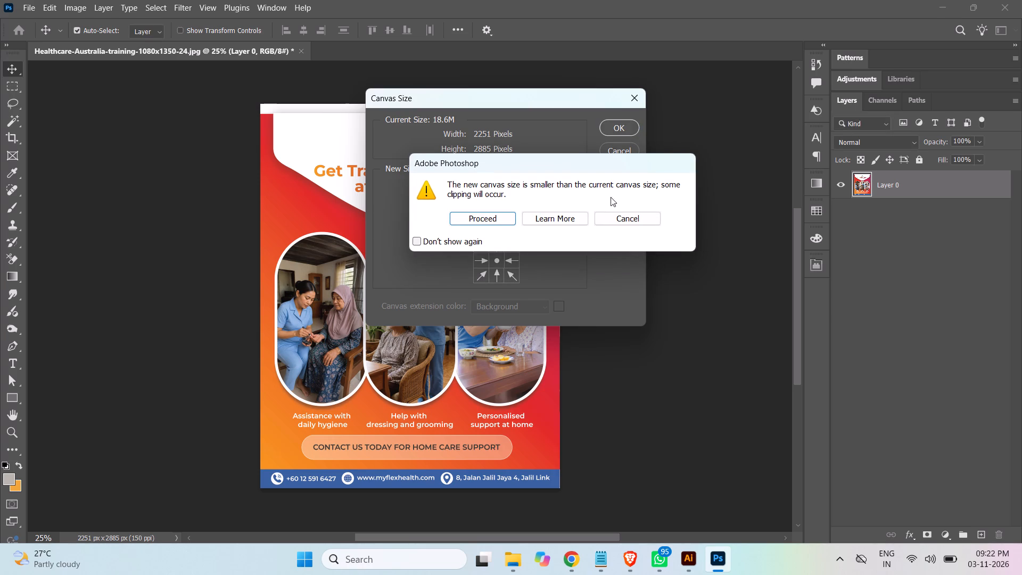
left_click(487, 219)
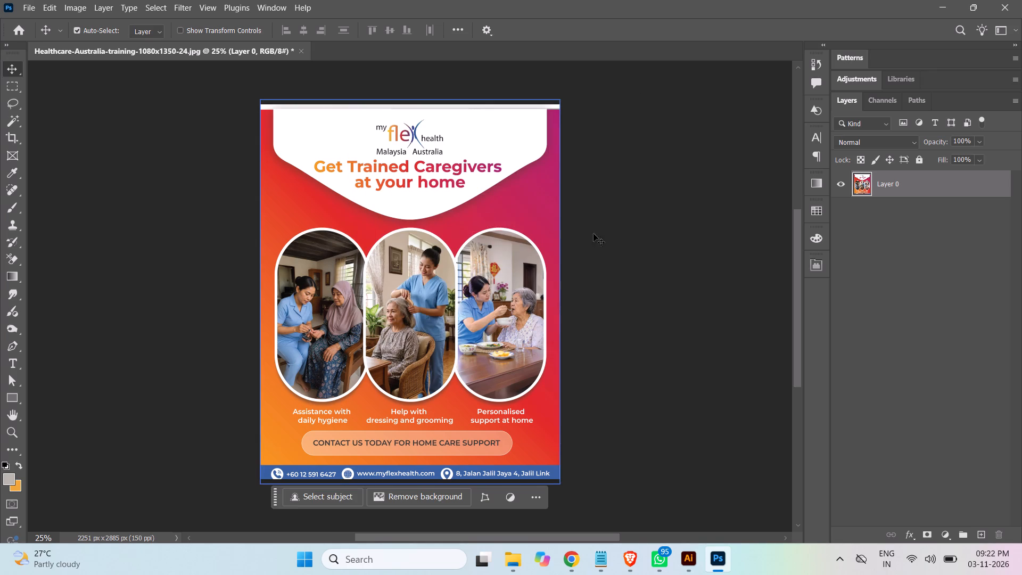
Nudge Layer 0 upward to push the white strip above the header past the canvas's top edge.
key("Up")
key("Up")
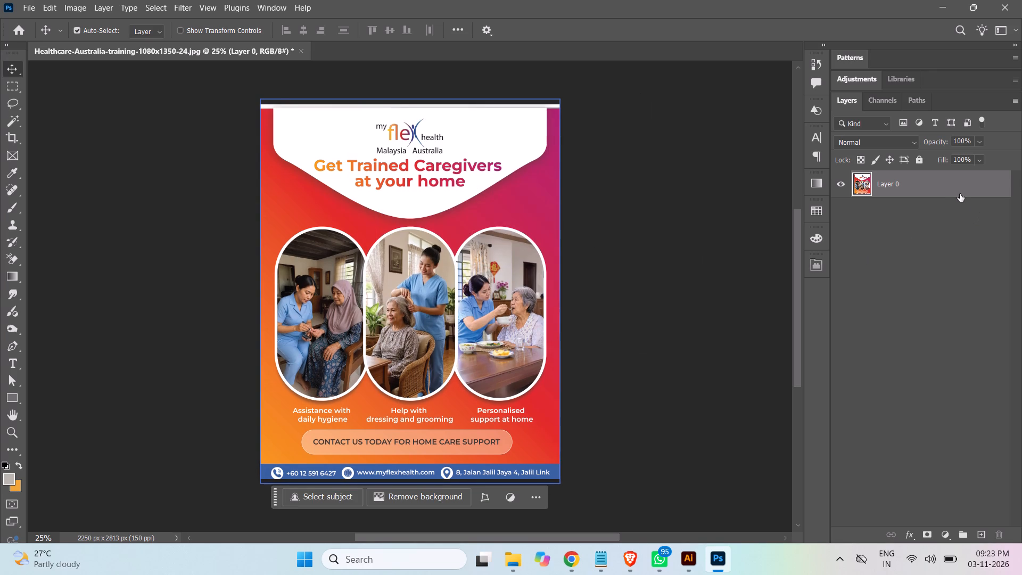
key("Up")
key("Up")
key("Up")
key("Up")
key("Up")
key("Up")
key("Up")
key("Up")
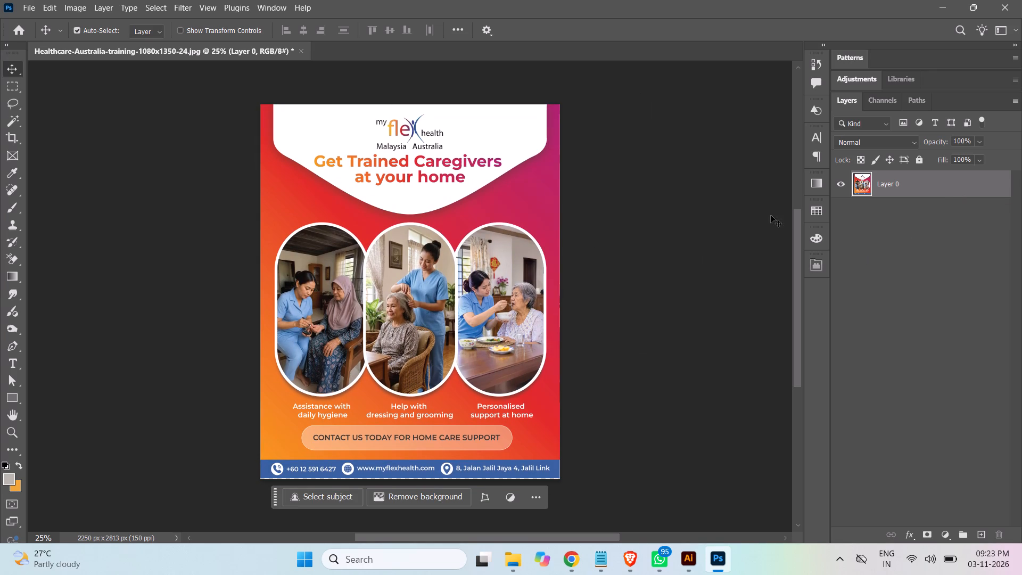
Free-transform Layer 0, stretching its bottom and top edges outward to about 100.83% height at full width, to cover the canvas.
key("ctrl+t")
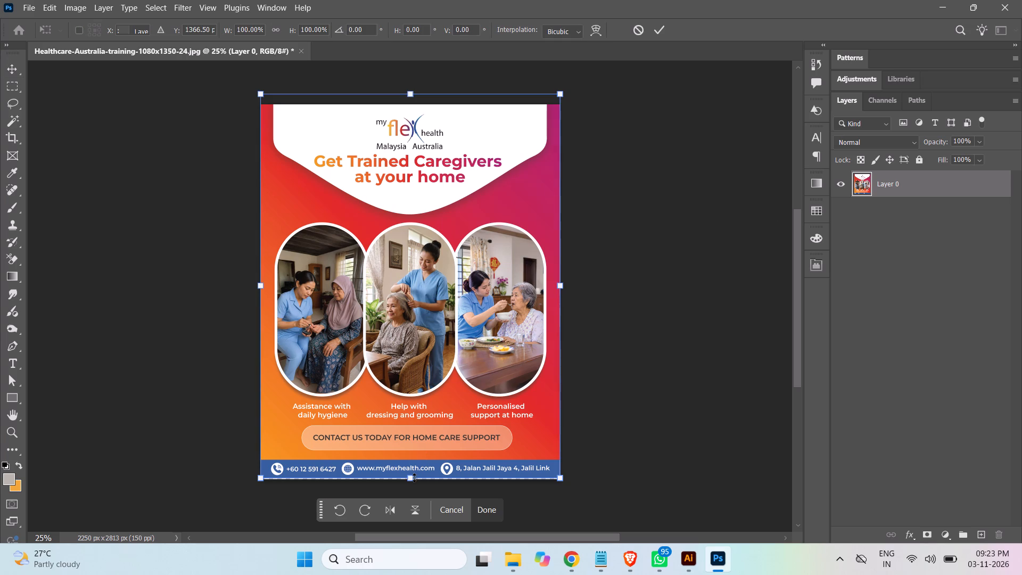
left_click(410, 480)
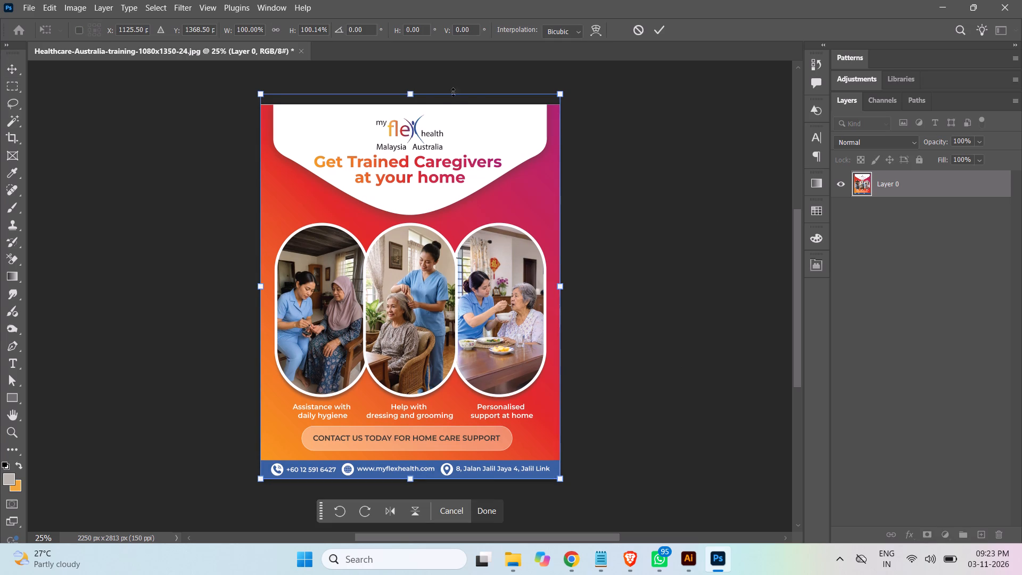
left_click(412, 94)
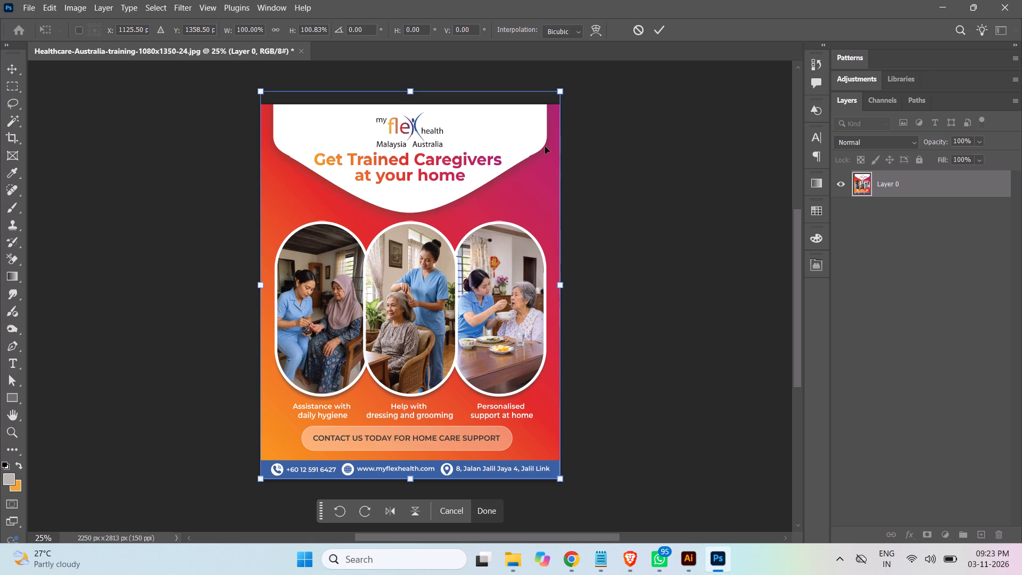
key("Return")
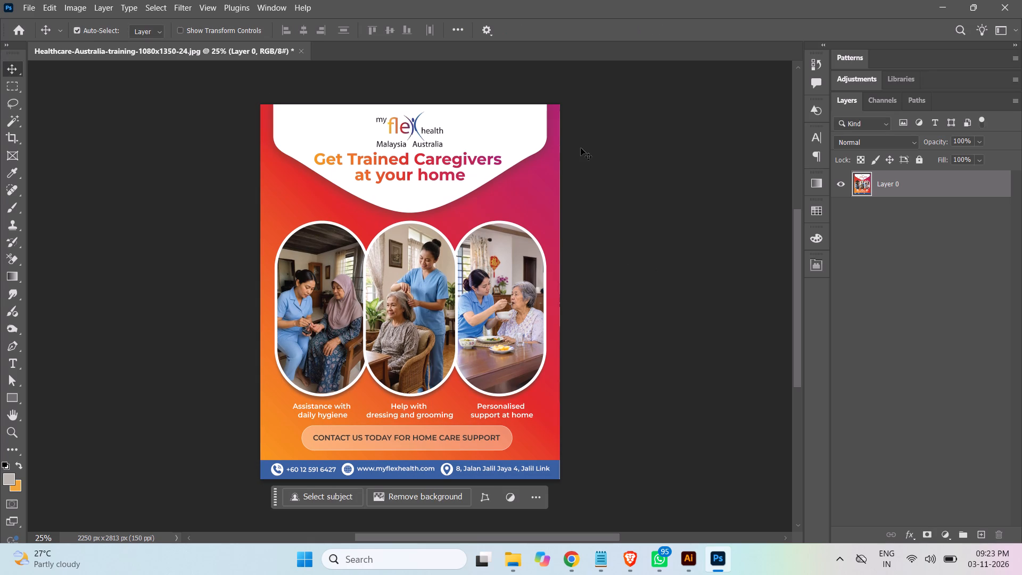
Save a JPEG copy over Healthcare-Australia-training-1080x1350-24.jpg in the my flex health training folder, with quality 12 (Maximum) and Baseline (Standard) format.
key("ctrl+s")
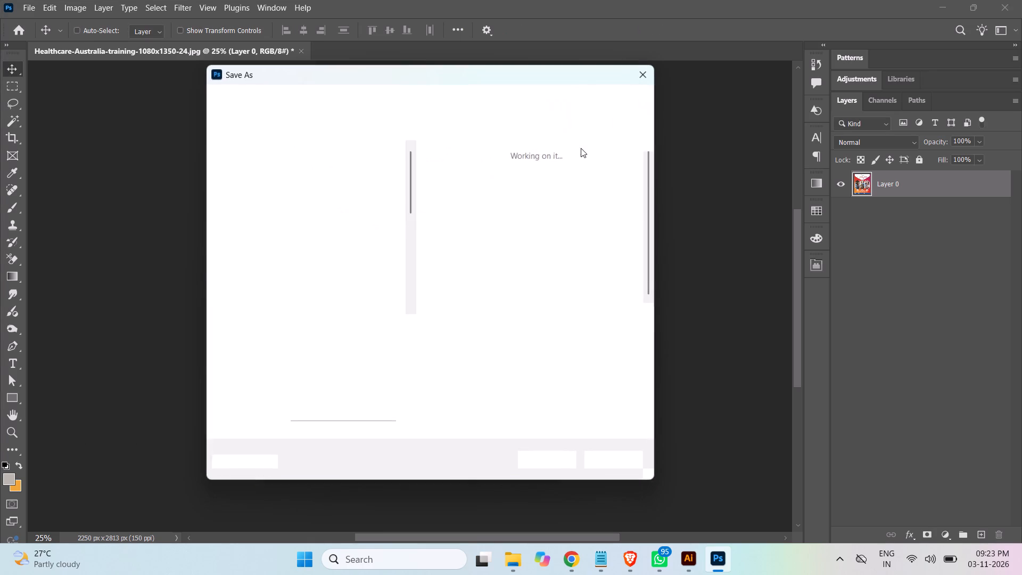
left_click(529, 391)
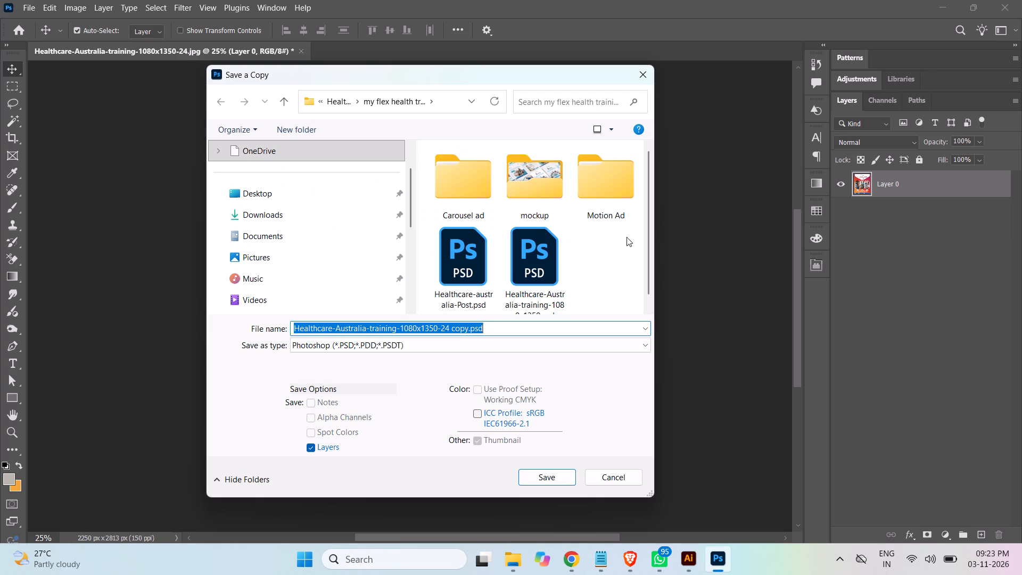
left_click_drag(649, 240, 651, 302)
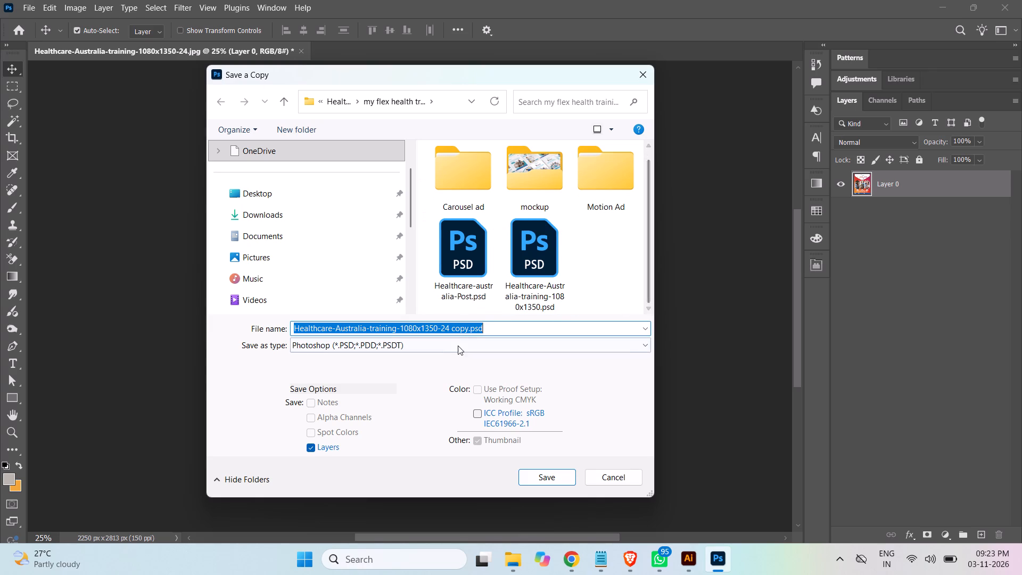
left_click(498, 343)
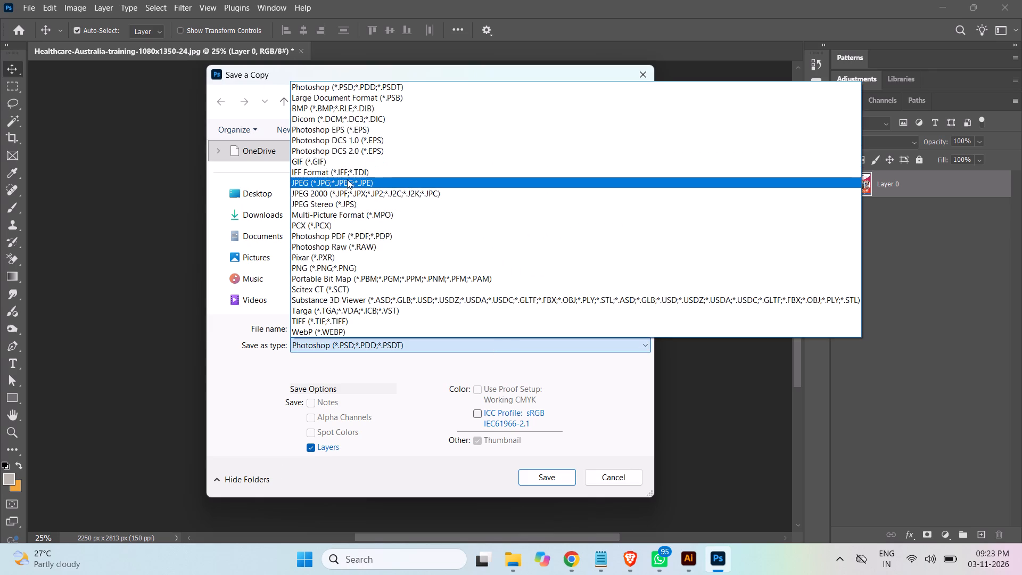
left_click(345, 184)
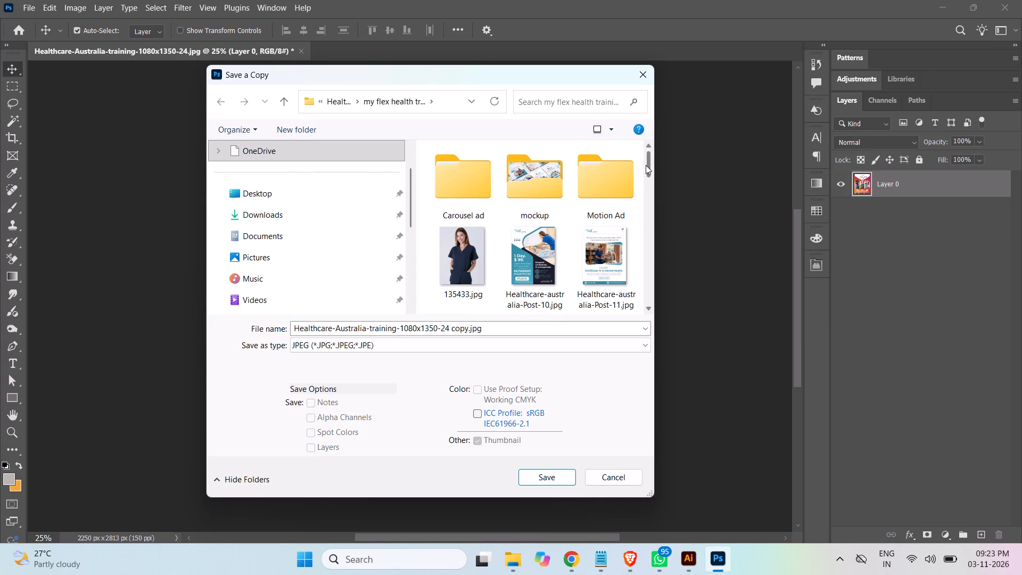
left_click_drag(647, 167, 646, 255)
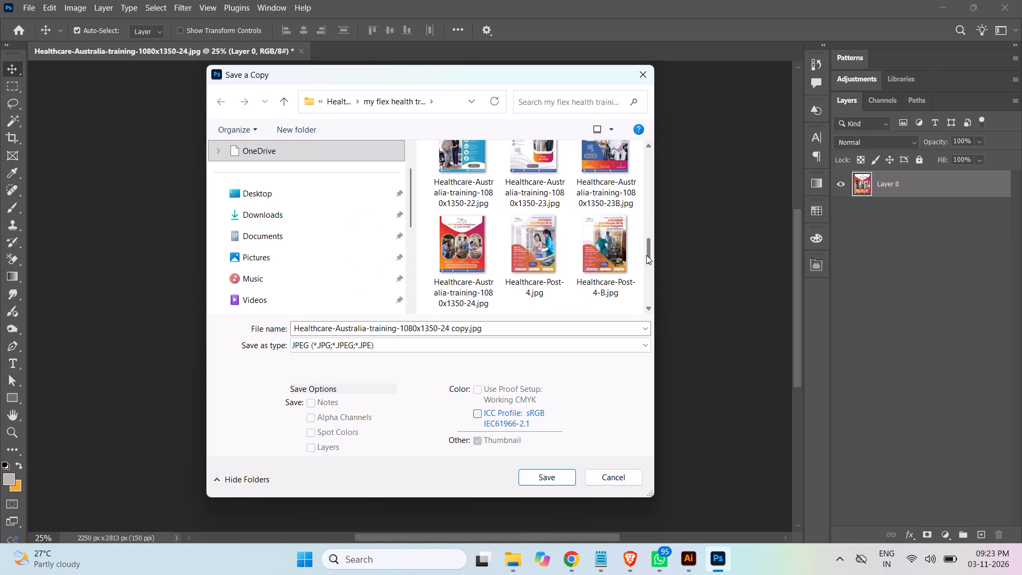
left_click_drag(646, 255, 646, 258)
left_click(464, 238)
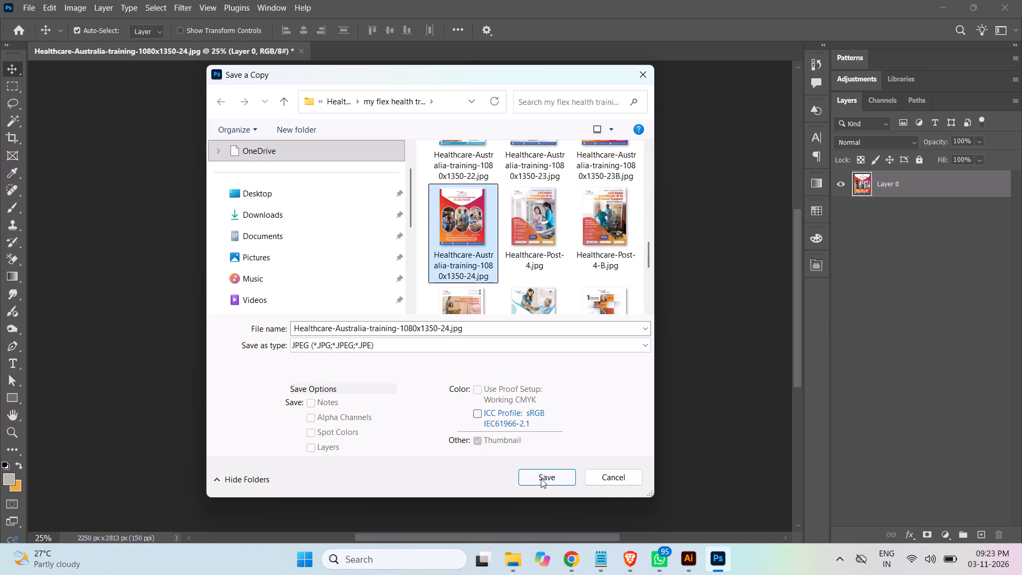
left_click(541, 479)
left_click(560, 281)
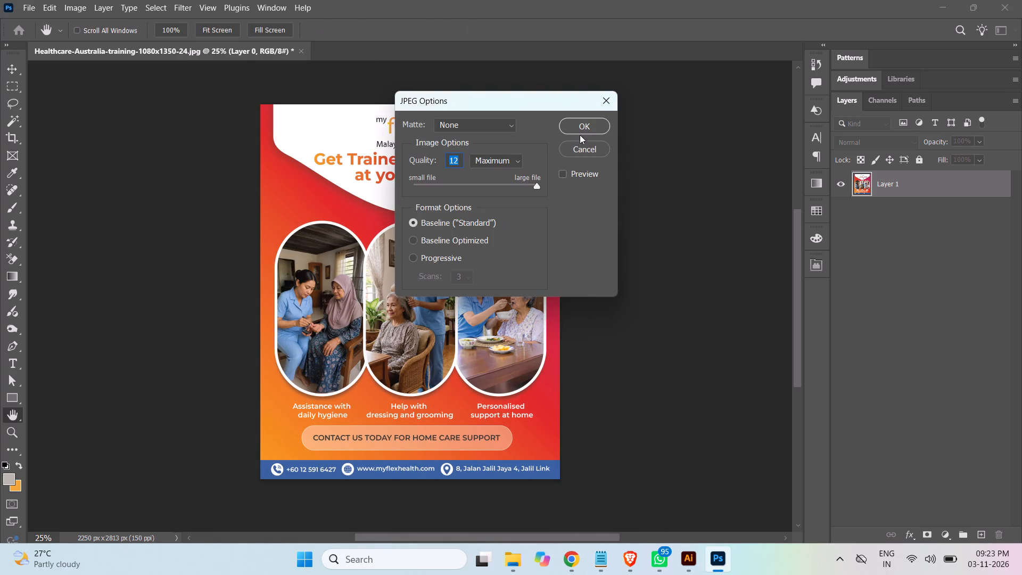
left_click(584, 130)
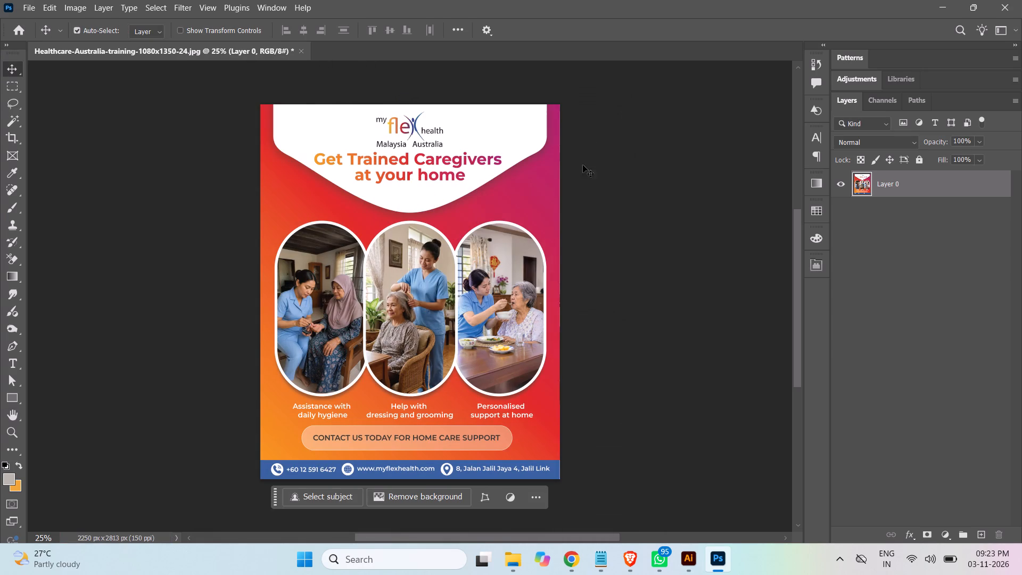
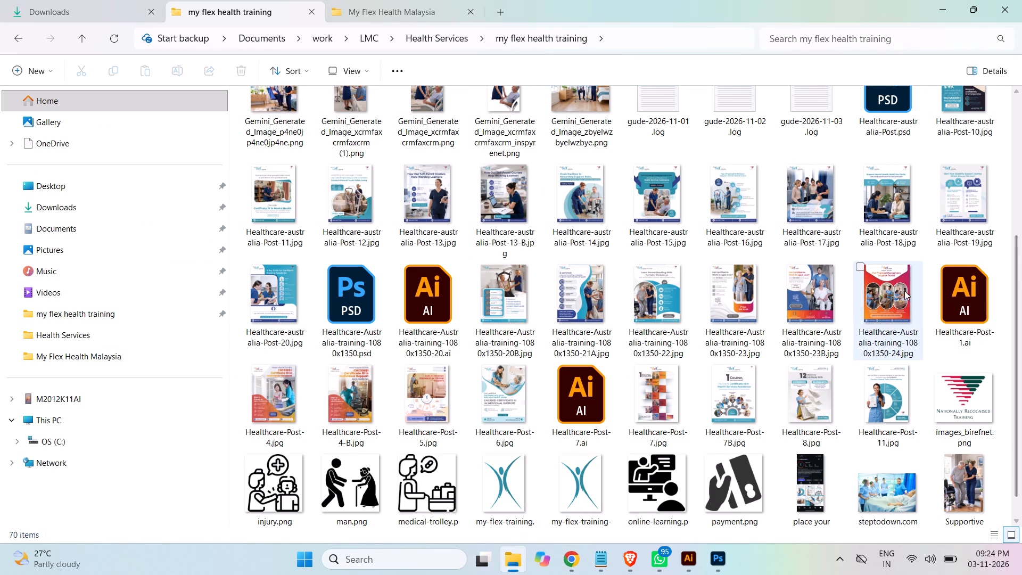
Preview the poster image Healthcare-Australia-training-1080x1350-24.jpg at full layout, and close the preview.
double_click(894, 290)
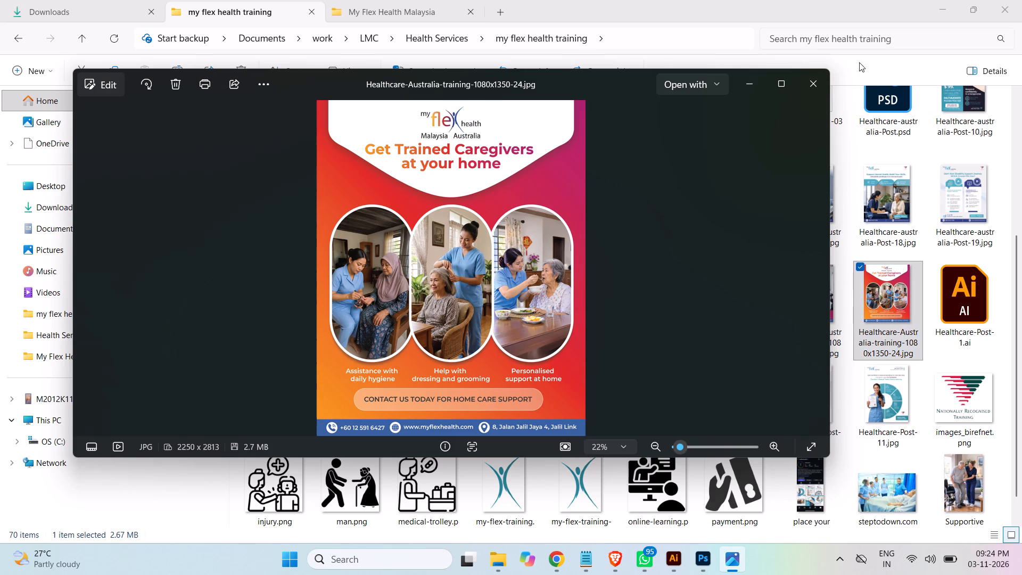
left_click(817, 84)
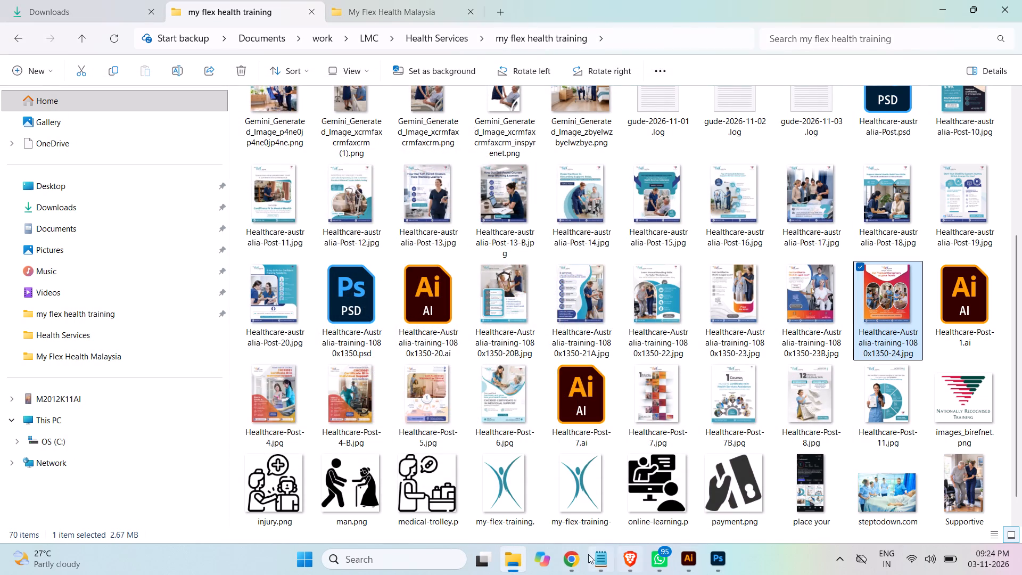
Switch to Chrome, where the file selection dialog is open over the MFHM - Caregivers at Home task.
left_click(573, 556)
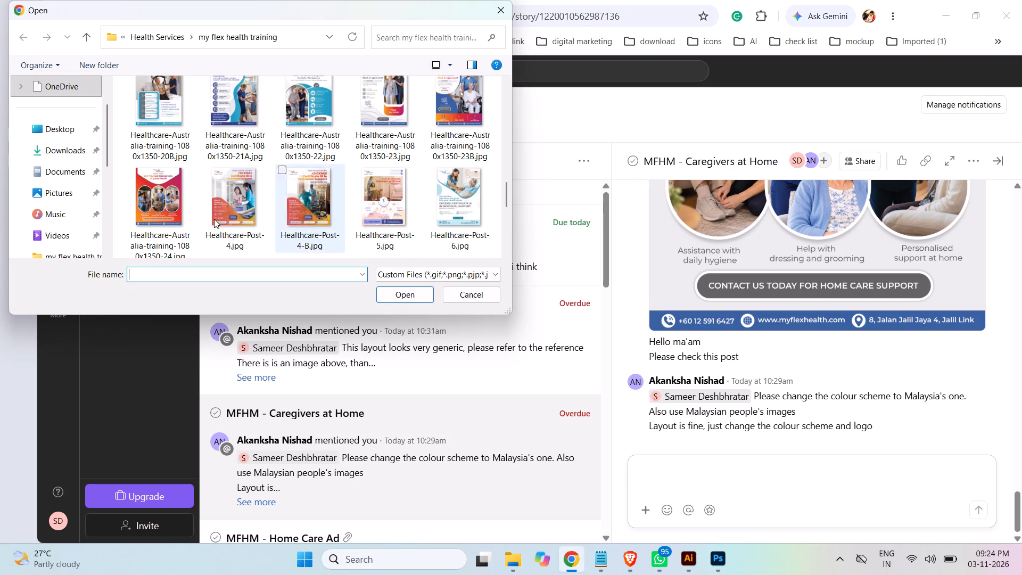
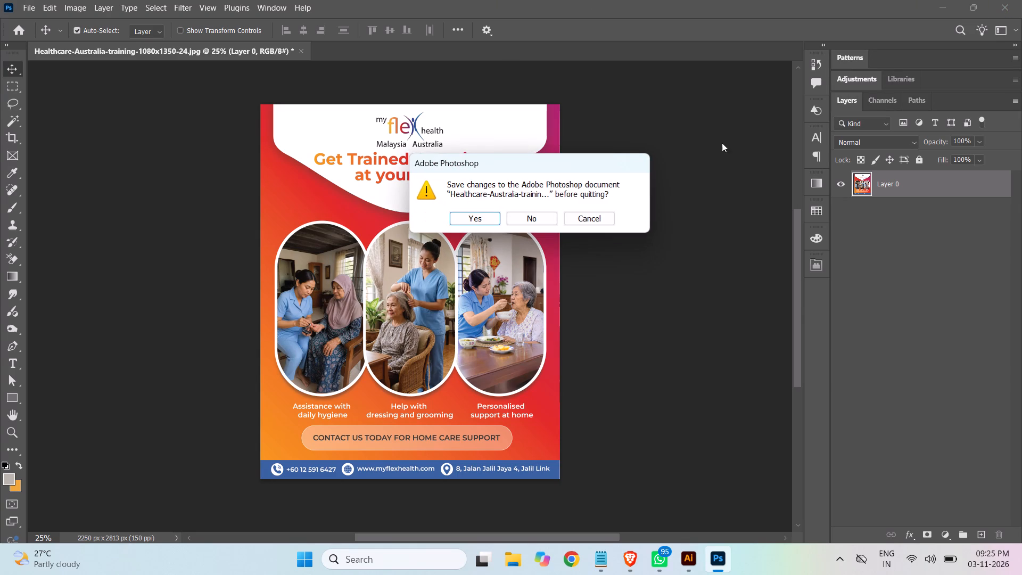
Quit Photoshop without saving the changes to Healthcare-Australia-training-1080x1350-24.jpg, and close Illustrator with its open document.
left_click(530, 220)
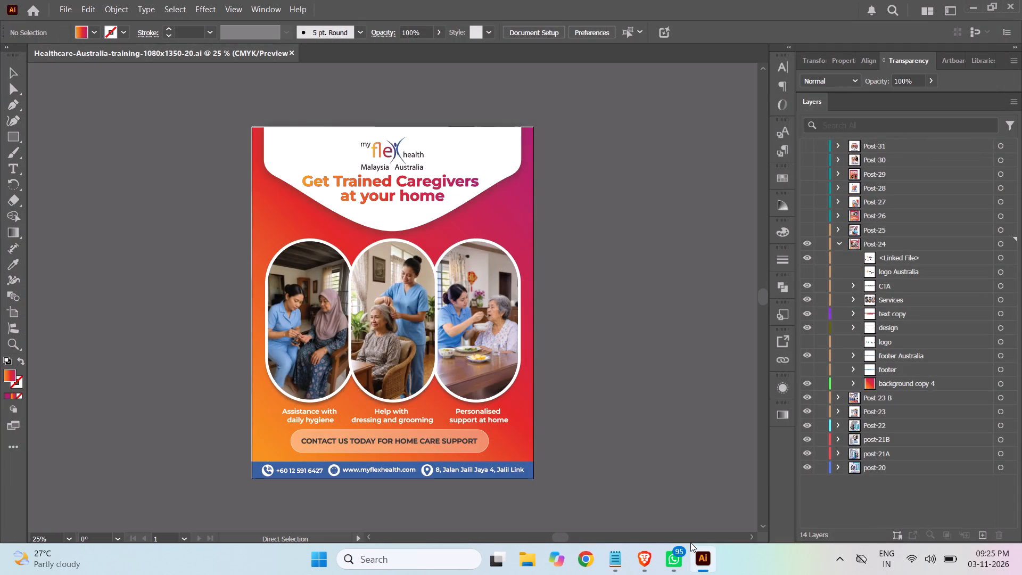